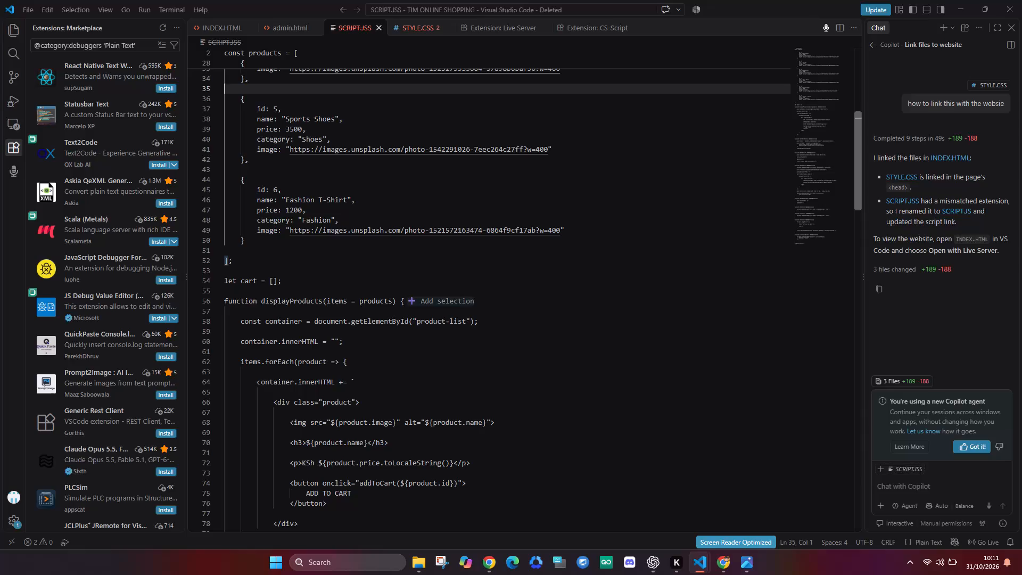
# Switch to Excel and create a blank workbook.
pyautogui.click(361, 563)
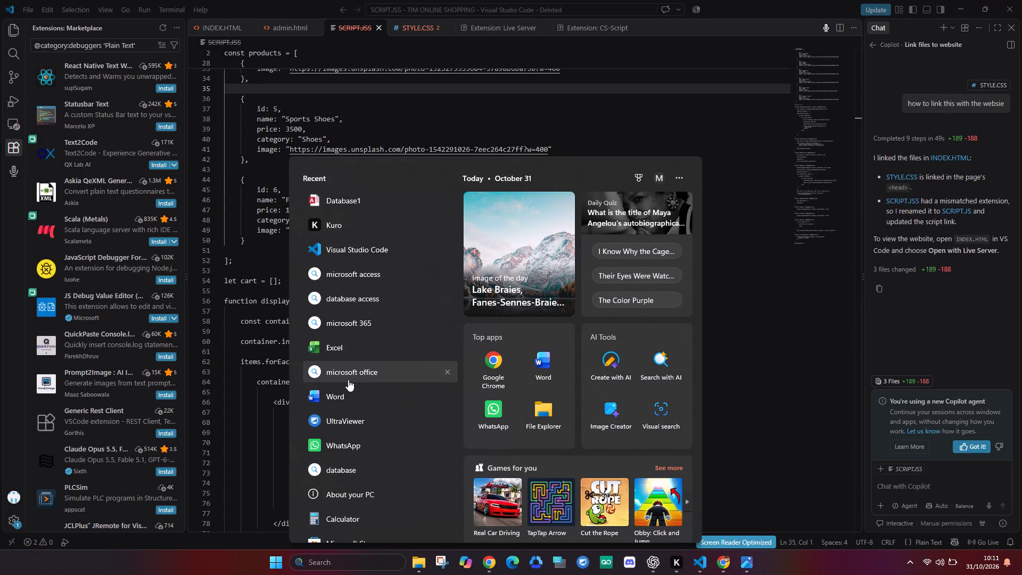
pyautogui.tripleClick(353, 356)
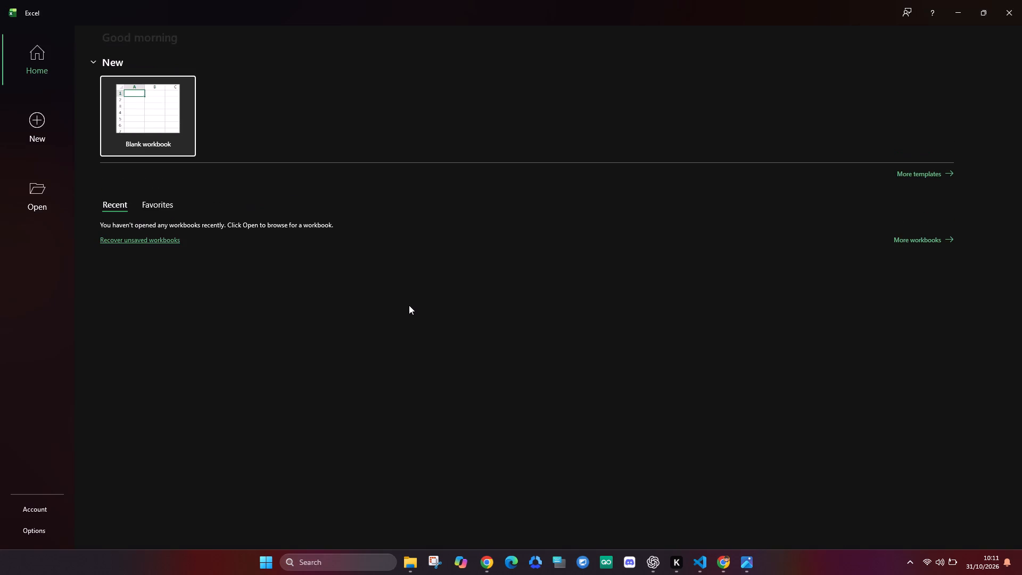
pyautogui.click(149, 124)
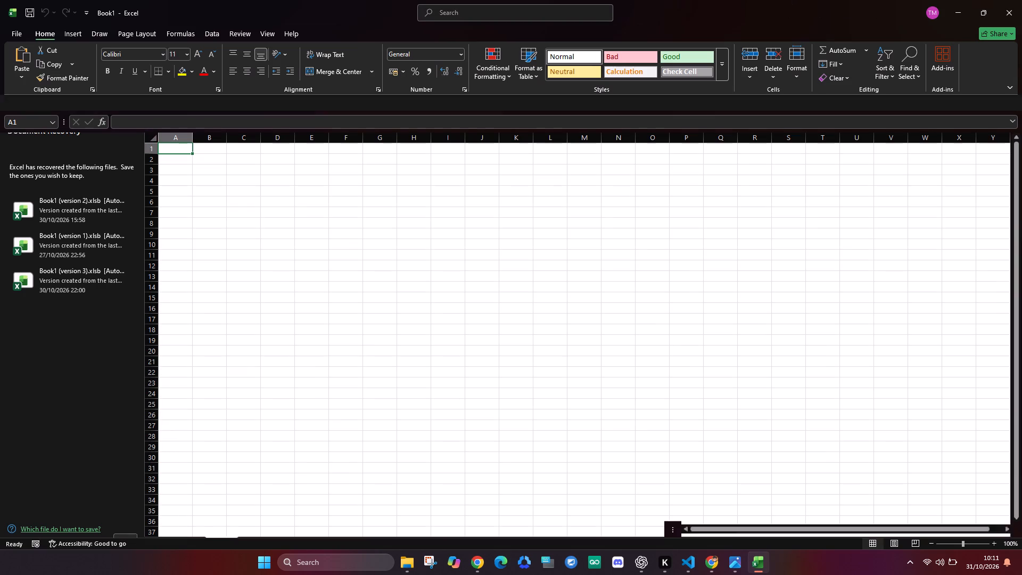
# Enter the column heading NAME in cell A1.
pyautogui.click(179, 147)
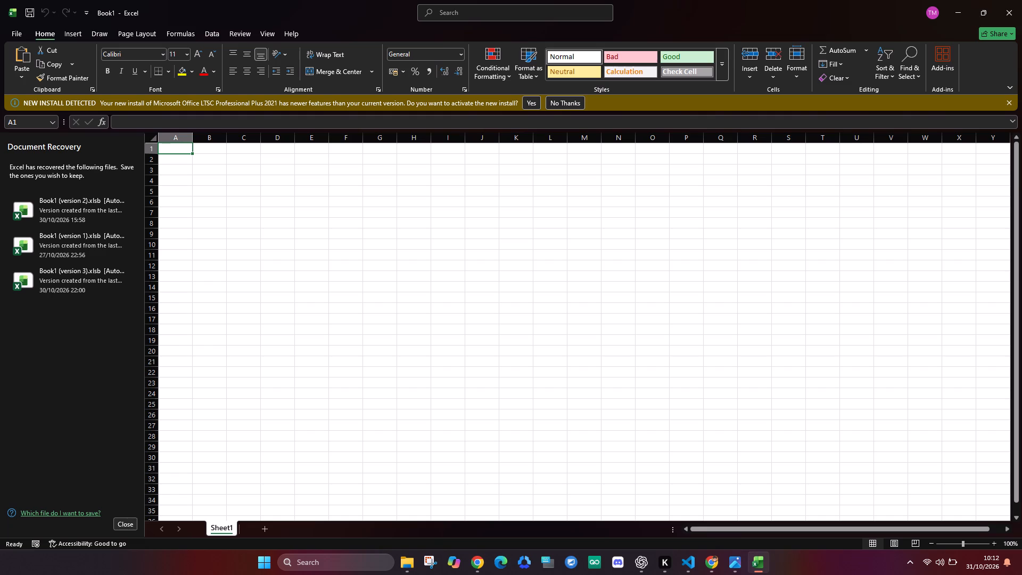
pyautogui.moveTo(172, 154); pyautogui.dragTo(176, 149)
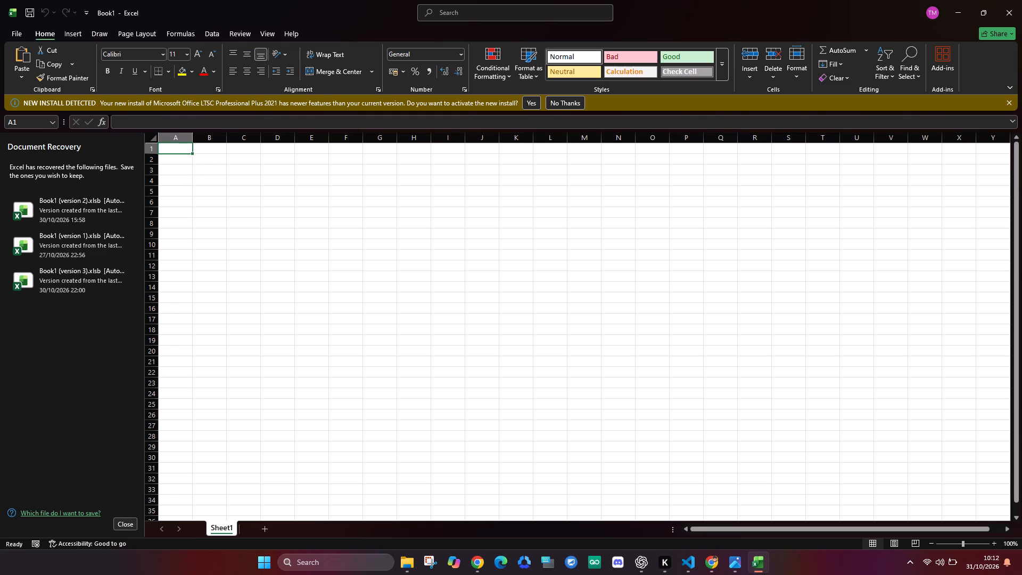
pyautogui.click(176, 149)
pyautogui.write('na')
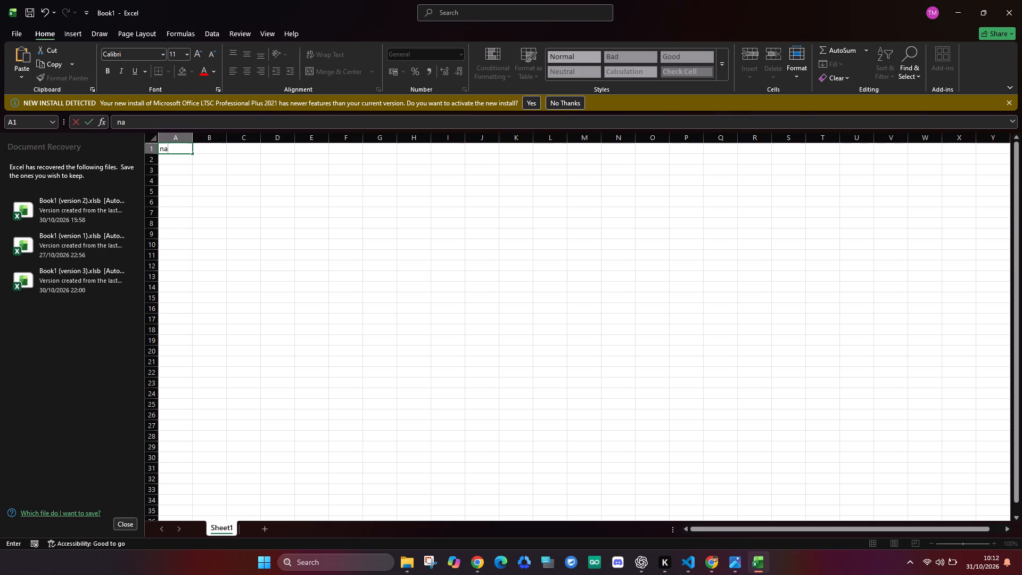
pyautogui.press('BackSpace')
pyautogui.press('BackSpace')
pyautogui.write('NAM')
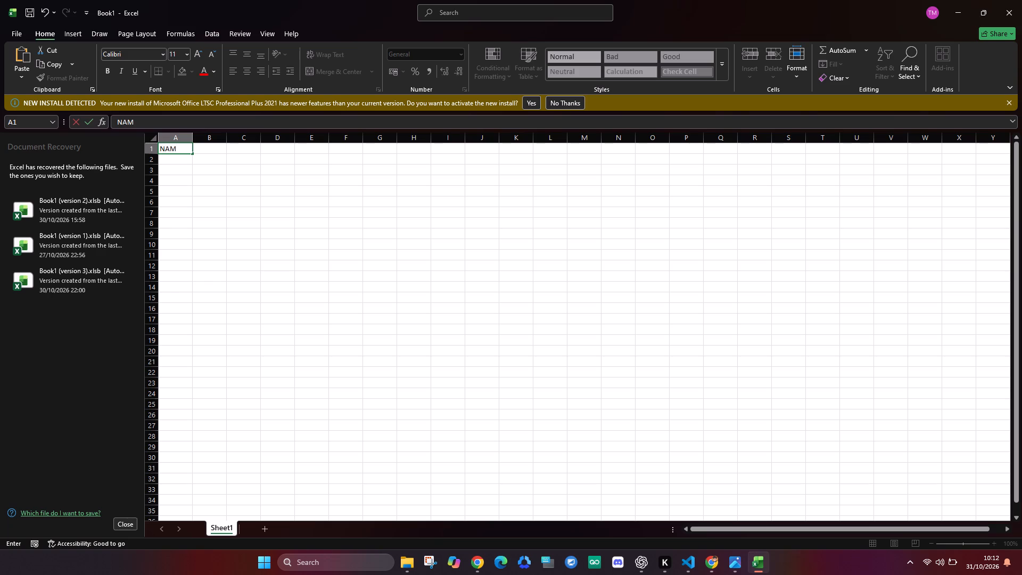
pyautogui.press('e')
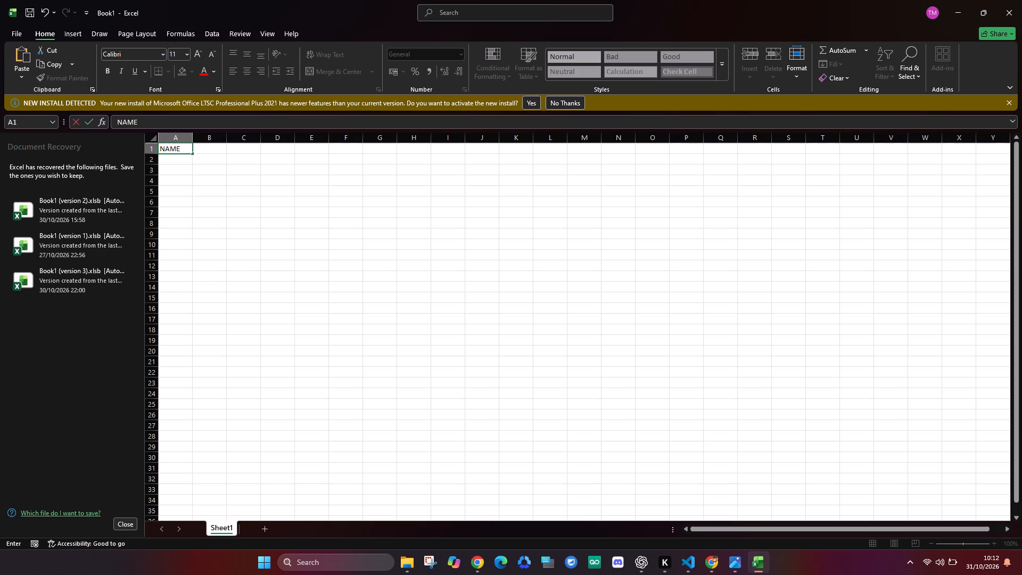
# Add the subject headings ENG, KISW and MATH in cells B1 to D1.
pyautogui.click(212, 149)
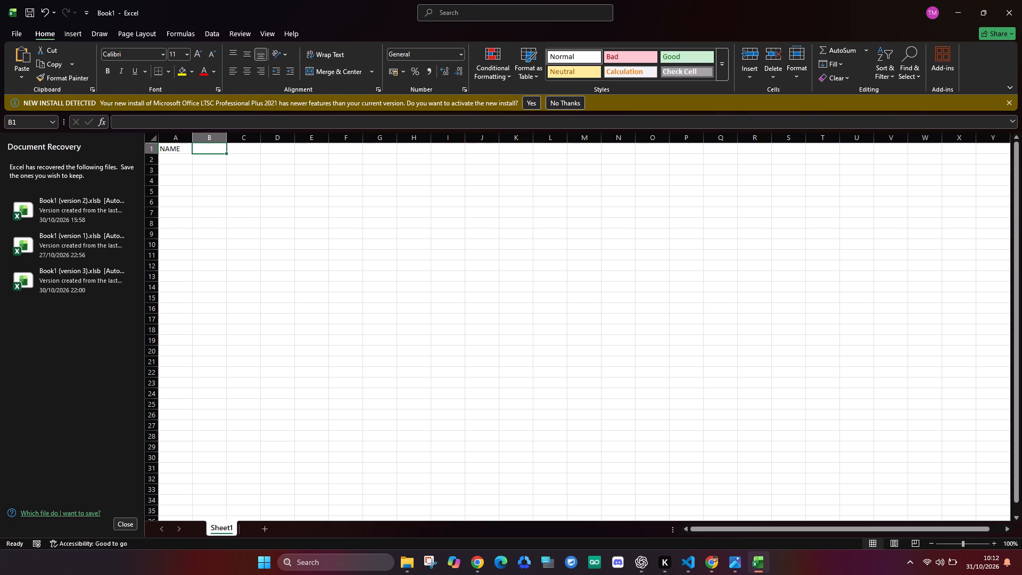
pyautogui.press('e')
pyautogui.press('n')
pyautogui.press('c')
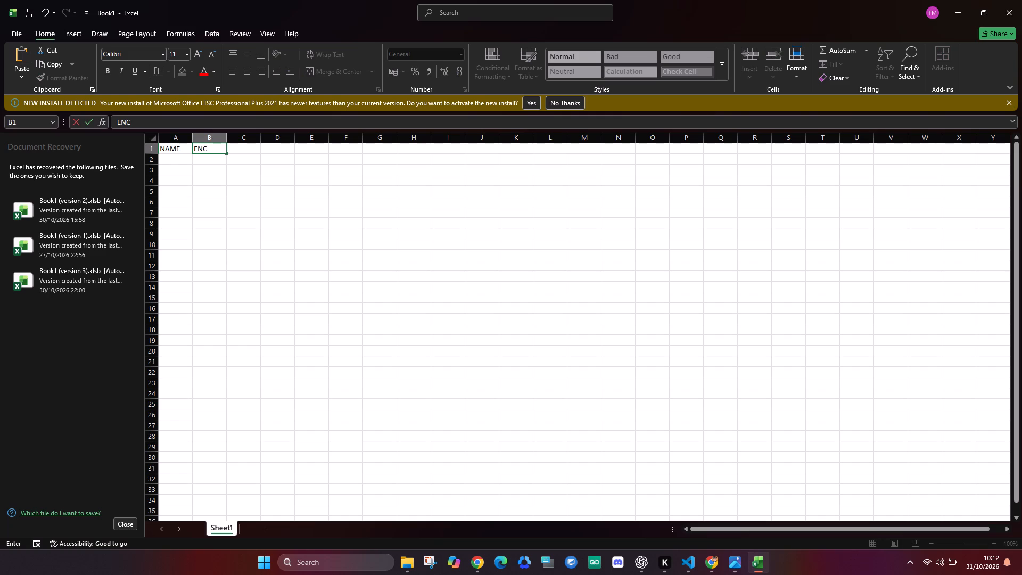
pyautogui.press('l')
pyautogui.press('BackSpace')
pyautogui.press('BackSpace')
pyautogui.press('g')
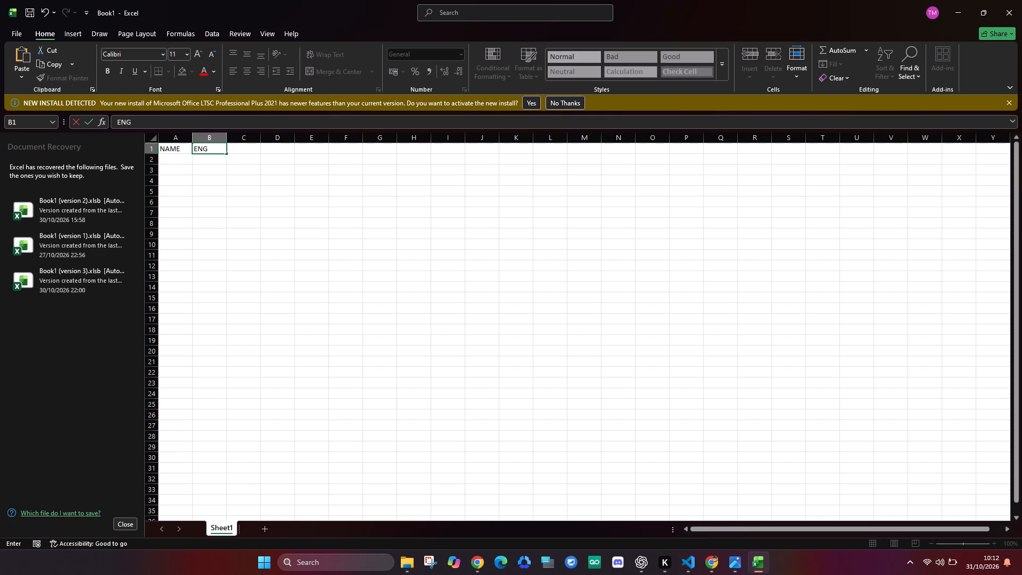
pyautogui.click(245, 152)
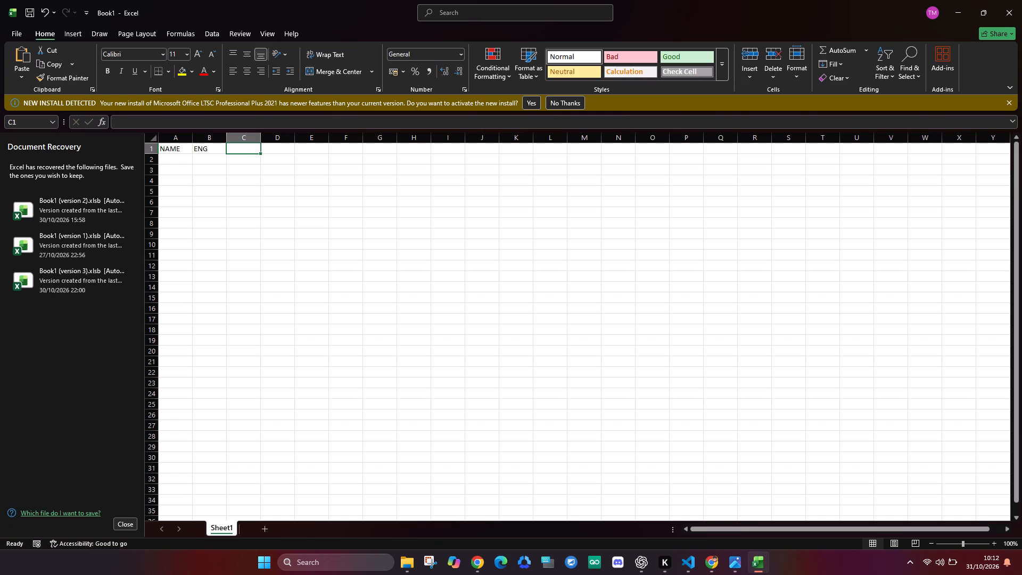
pyautogui.write('KIS')
pyautogui.press('w')
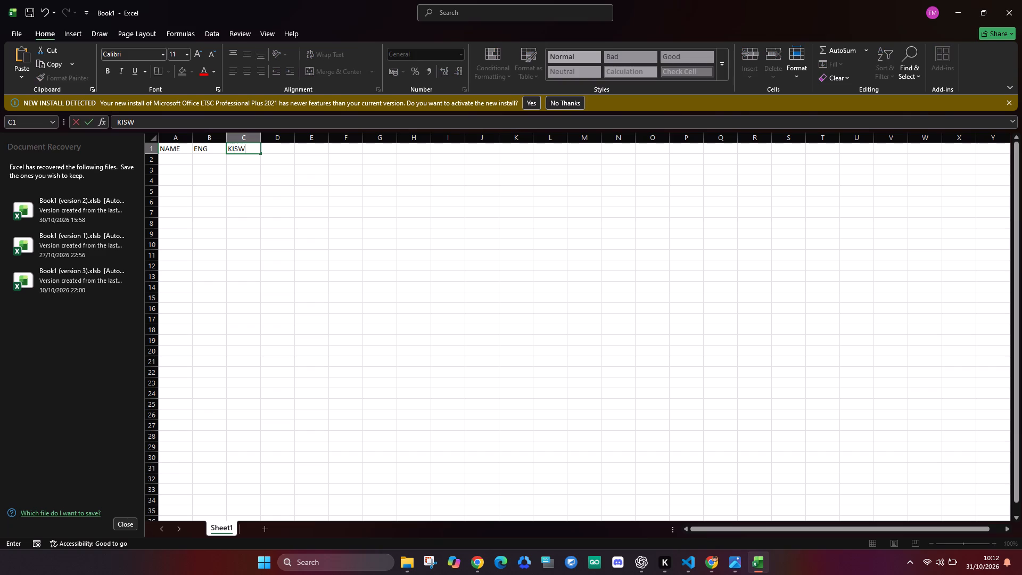
pyautogui.click(281, 153)
pyautogui.write('MAT')
pyautogui.press('h')
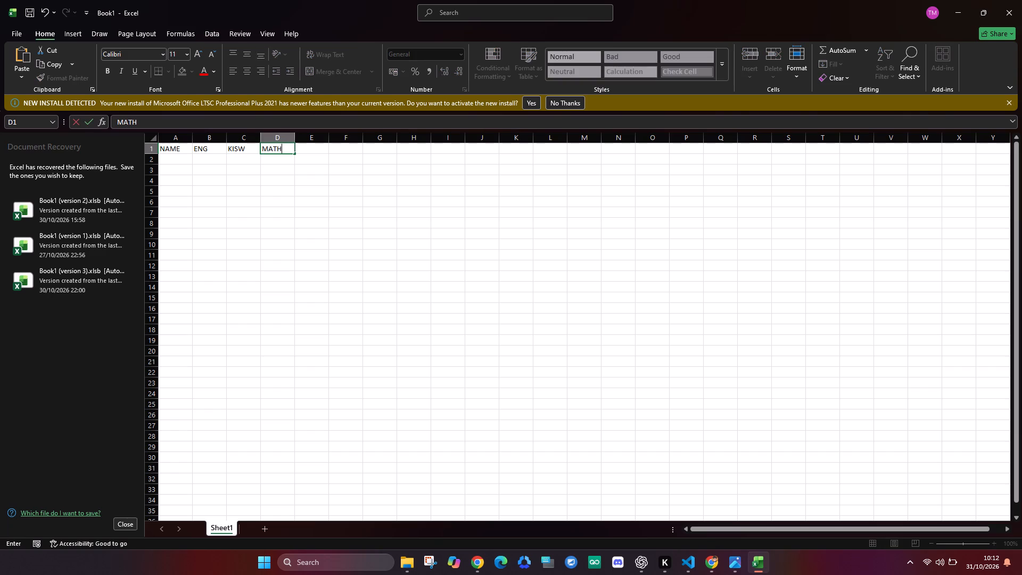
# Add the science subject headings CHEM, BIO and PHY in cells E1 to G1.
pyautogui.click(317, 150)
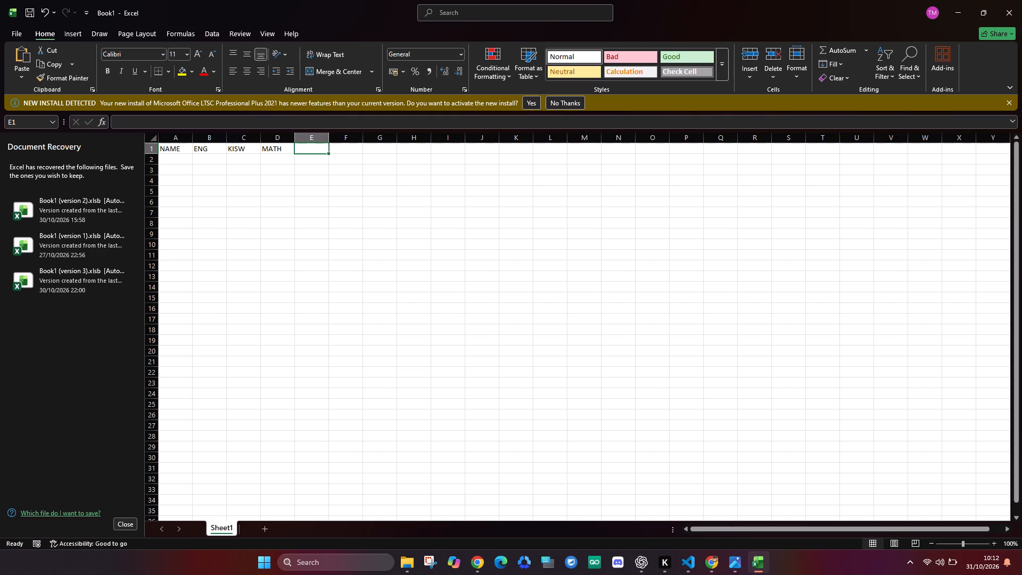
pyautogui.press('c')
pyautogui.write('HEM')
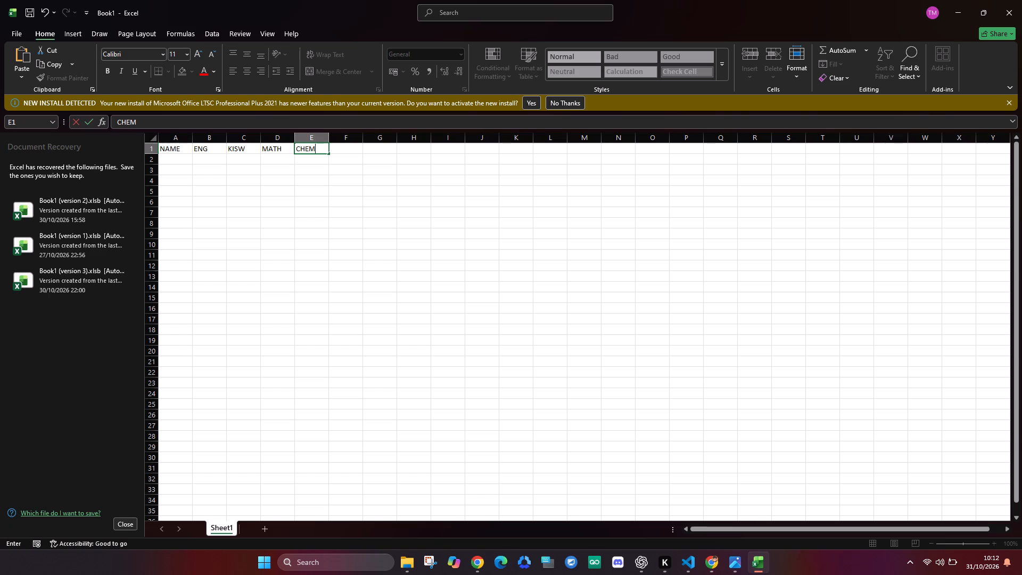
pyautogui.click(342, 149)
pyautogui.press('b')
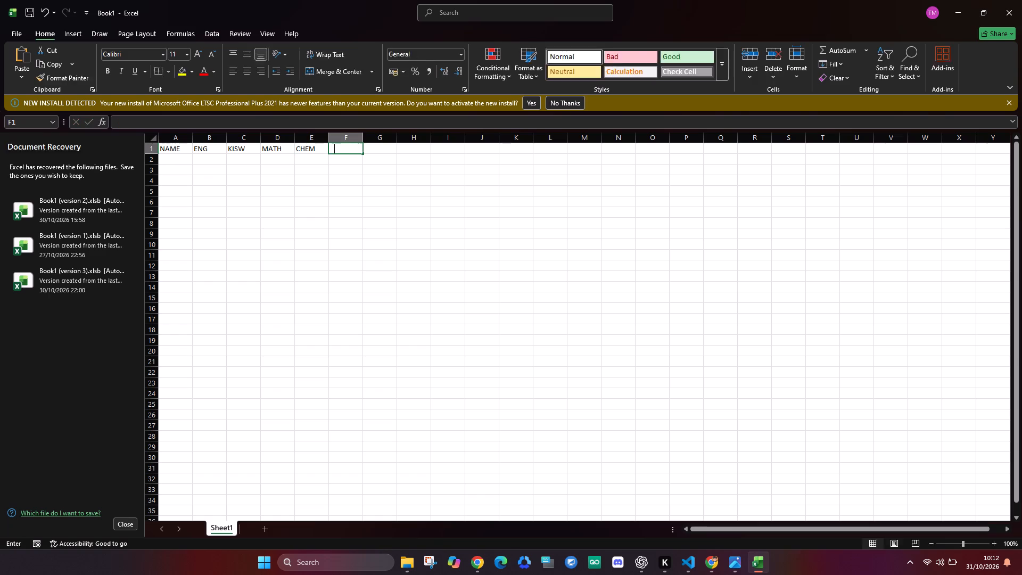
pyautogui.write('IO')
pyautogui.click(380, 150)
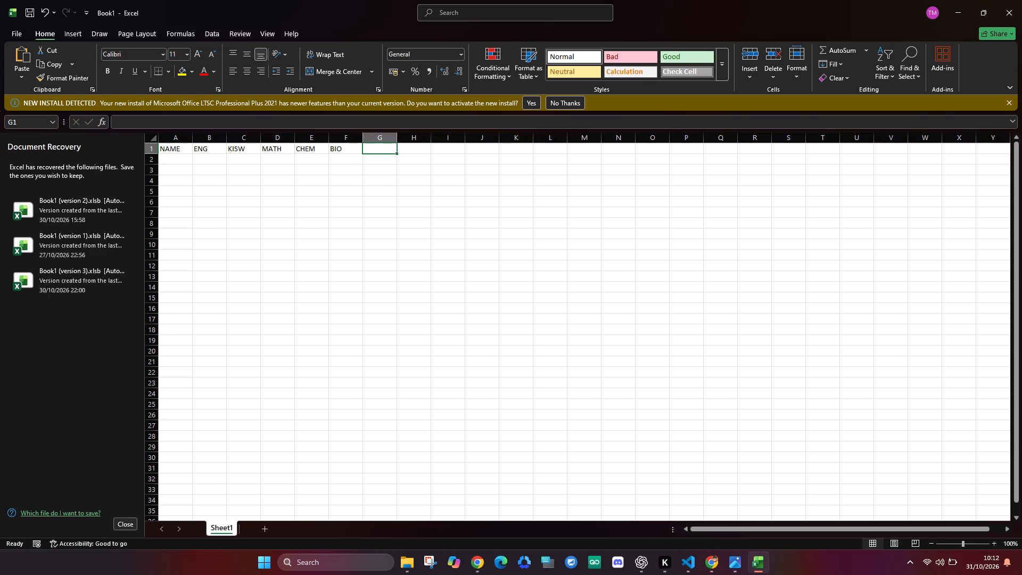
pyautogui.write('PHY')
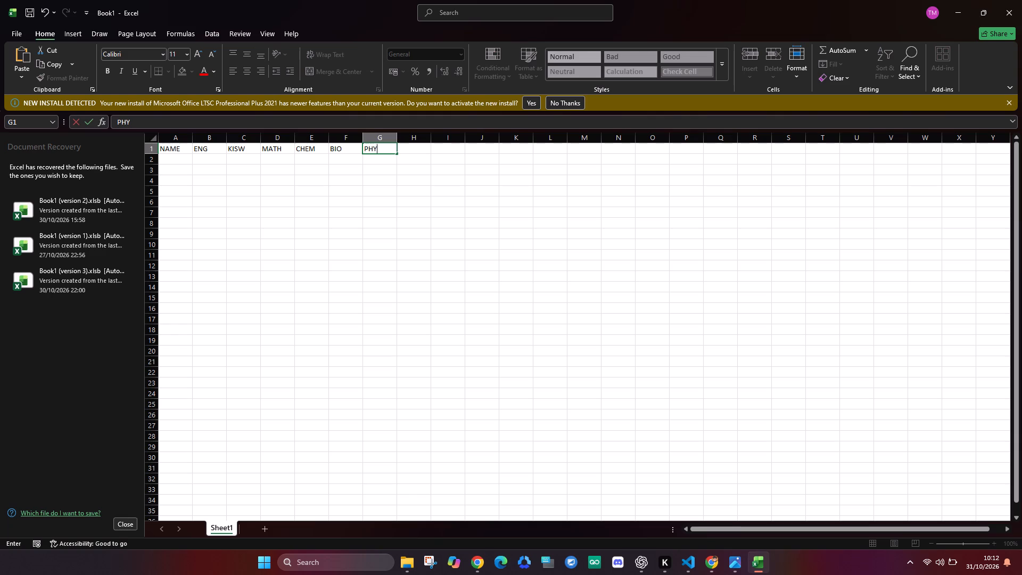
# Add the subject headings AGRI in cell H1 and HIST in cell I1.
pyautogui.click(413, 150)
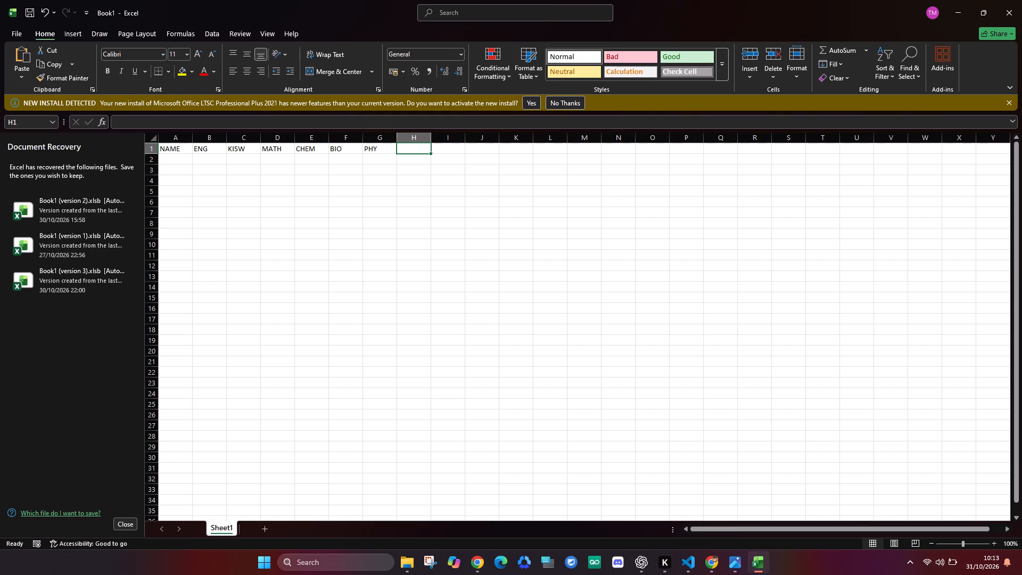
pyautogui.press('a')
pyautogui.press('g')
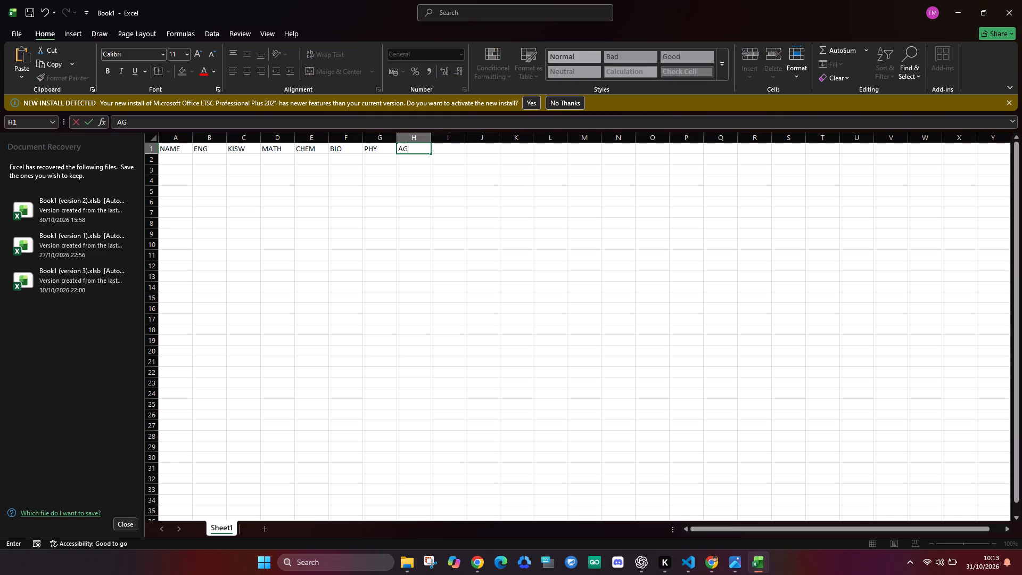
pyautogui.press('r')
pyautogui.press('i')
pyautogui.click(452, 153)
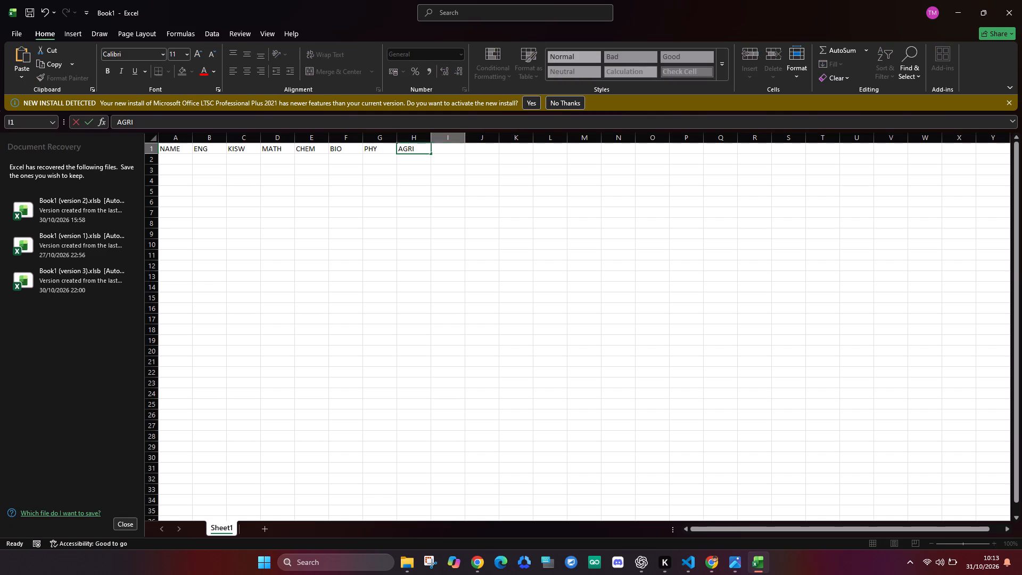
pyautogui.write('JIST')
pyautogui.press('BackSpace')
pyautogui.press('BackSpace')
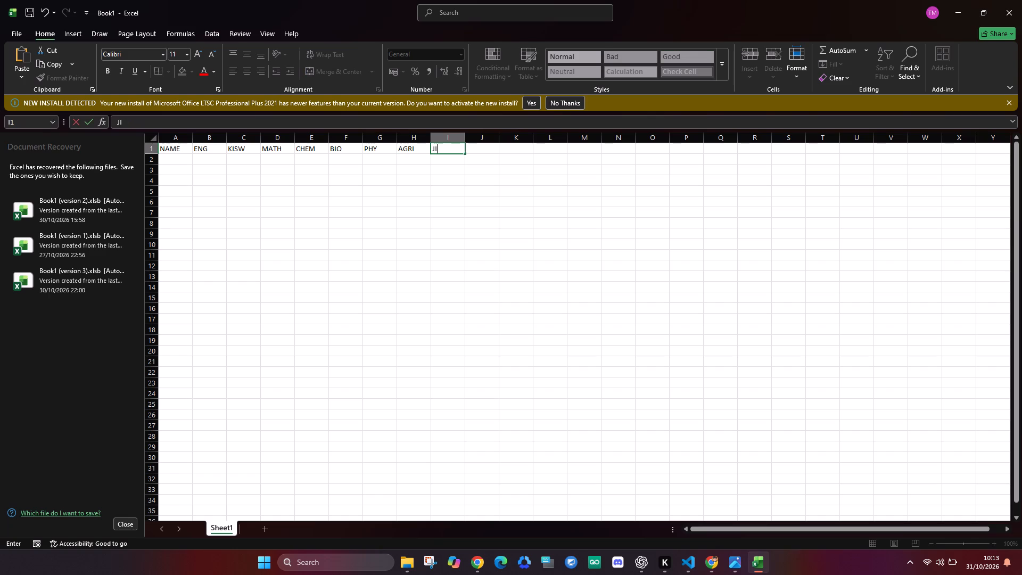
pyautogui.press('BackSpace')
pyautogui.press('BackSpace')
pyautogui.write('HIST')
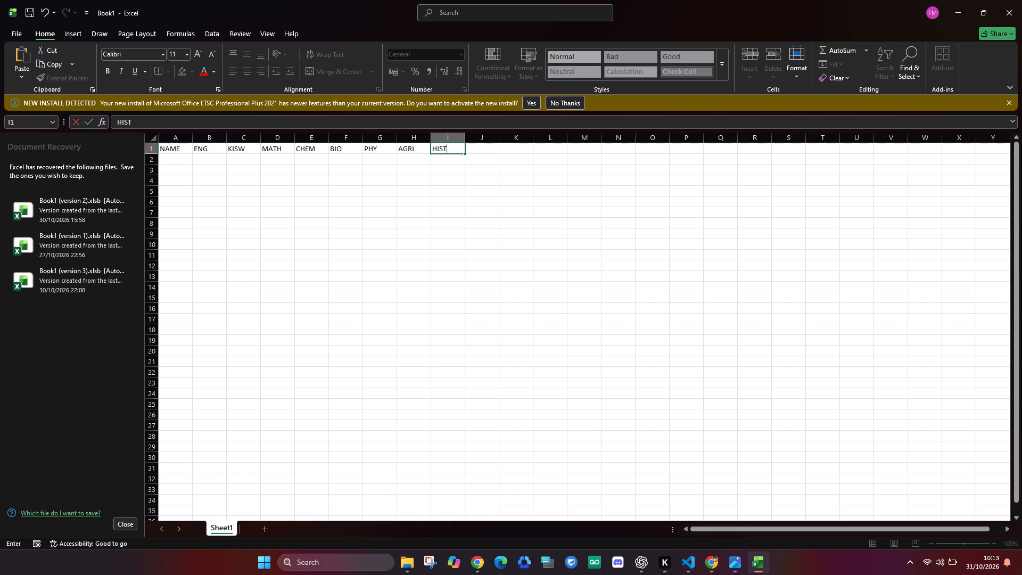
# Add the subject headings GEO in cell J1 and COMP in cell K1.
pyautogui.click(480, 152)
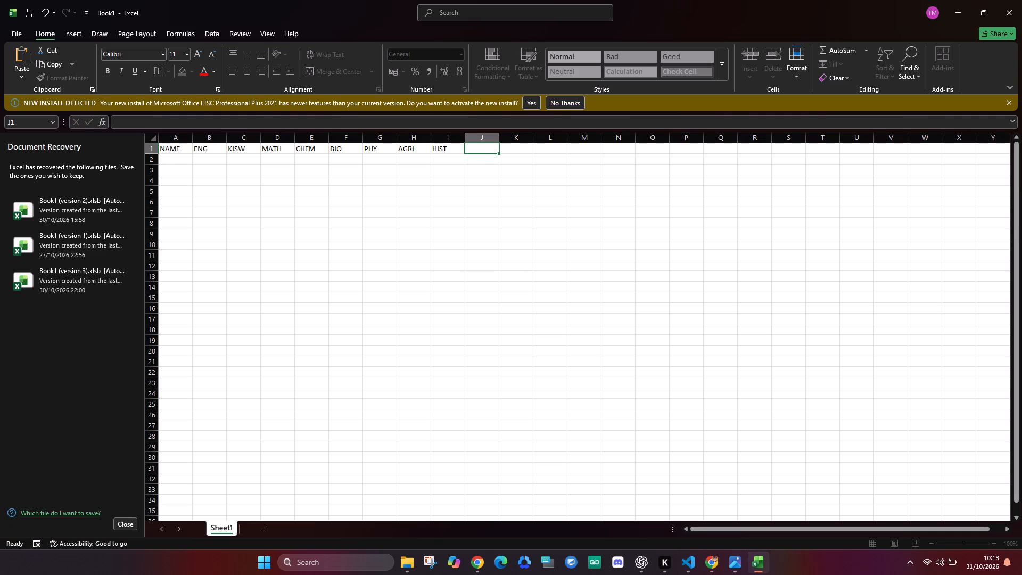
pyautogui.press('g')
pyautogui.write('EO')
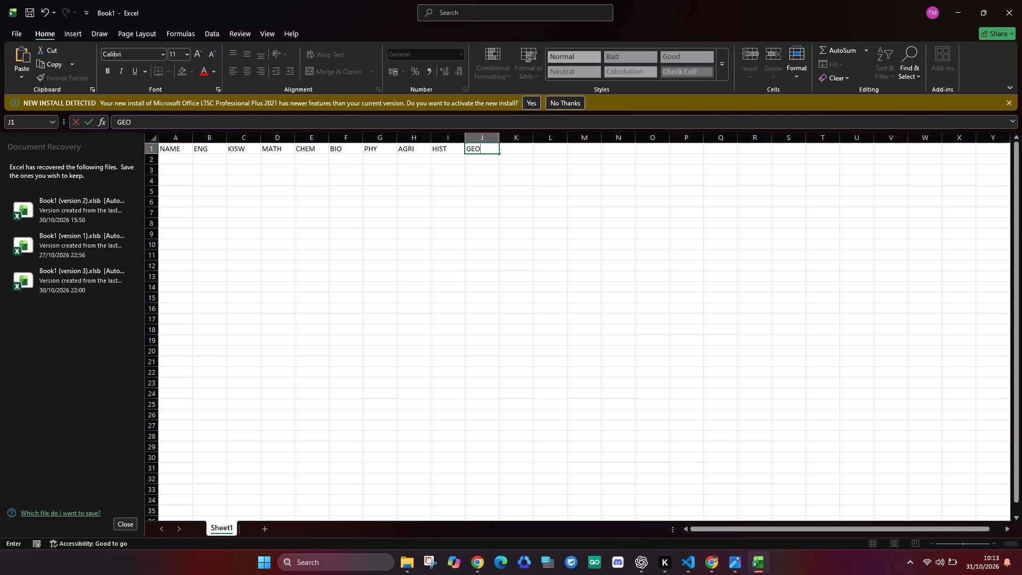
pyautogui.click(513, 150)
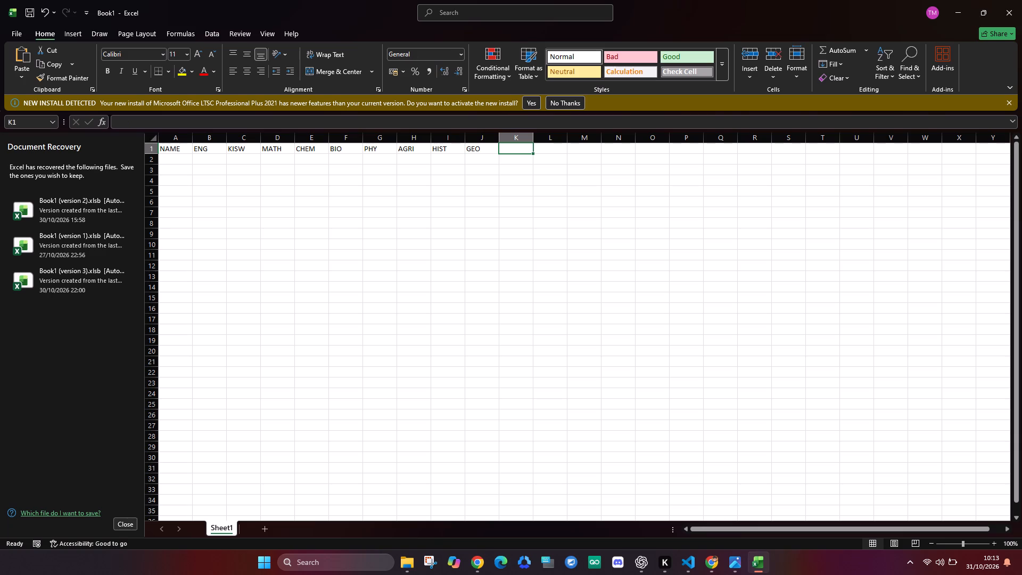
pyautogui.press('c')
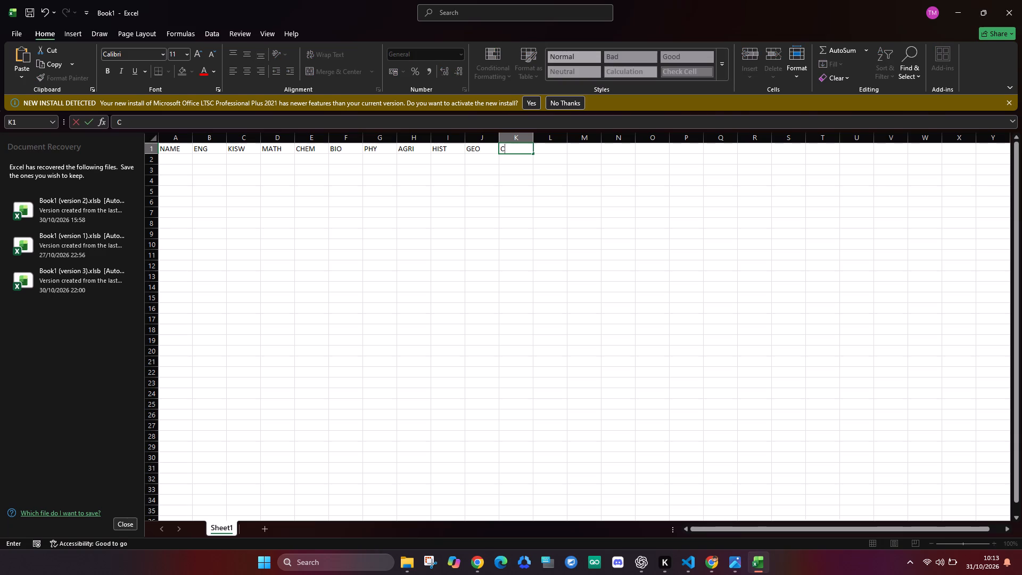
pyautogui.write('OM')
pyautogui.press('p')
# Enter the business subject heading as BUS in cell L1.
pyautogui.click(555, 153)
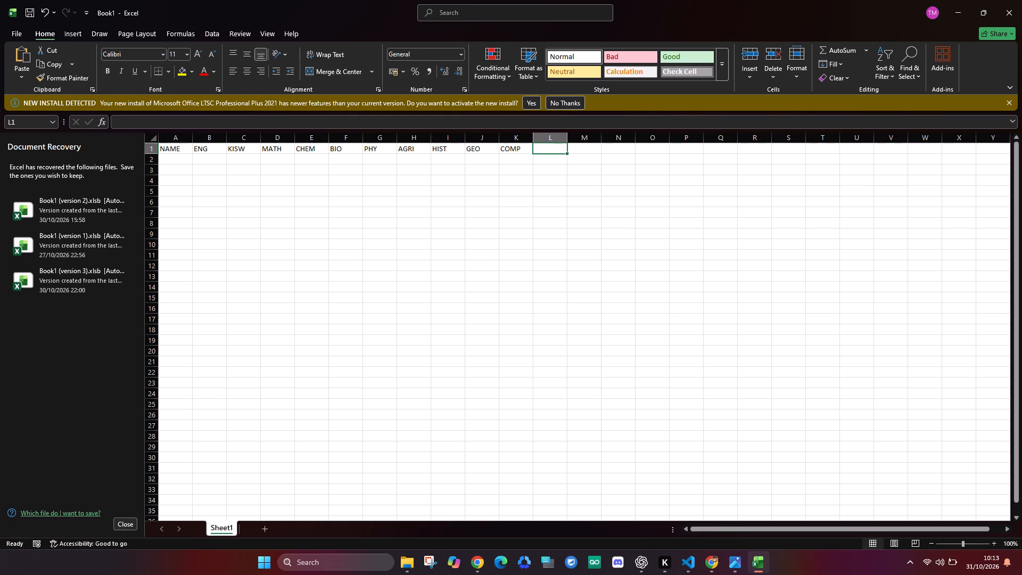
pyautogui.write('BUSINESS')
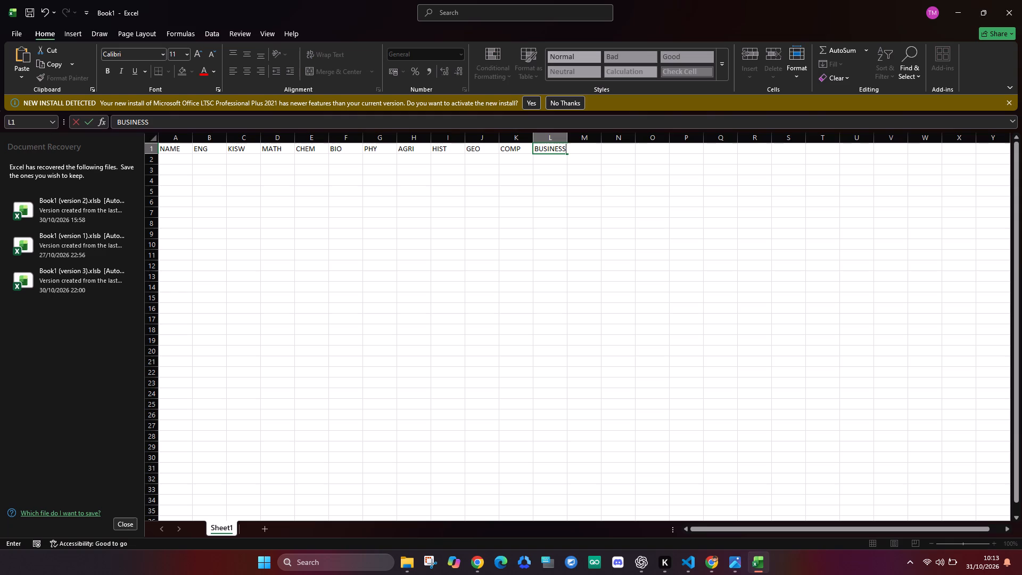
pyautogui.write('==')
pyautogui.press('BackSpace')
pyautogui.press('BackSpace')
pyautogui.press('BackSpace')
pyautogui.press('BackSpace')
pyautogui.press('BackSpace')
pyautogui.press('BackSpace')
pyautogui.press('BackSpace')
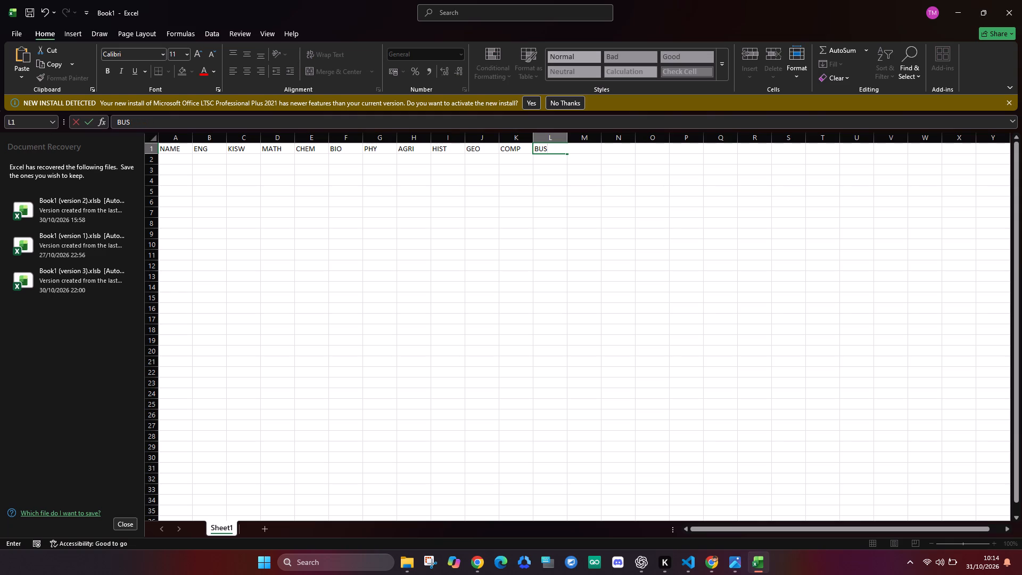
# Change the business subject heading in cell L1 to BSS.
pyautogui.press('BackSpace')
pyautogui.press('BackSpace')
pyautogui.press('s')
pyautogui.press('s')
# Enter the student names MUTHEE, TONNY and TIFFANY in cells A2 to A4 of the NAME column.
pyautogui.click(171, 160)
pyautogui.write('MU')
pyautogui.write('TH')
pyautogui.write('EE')
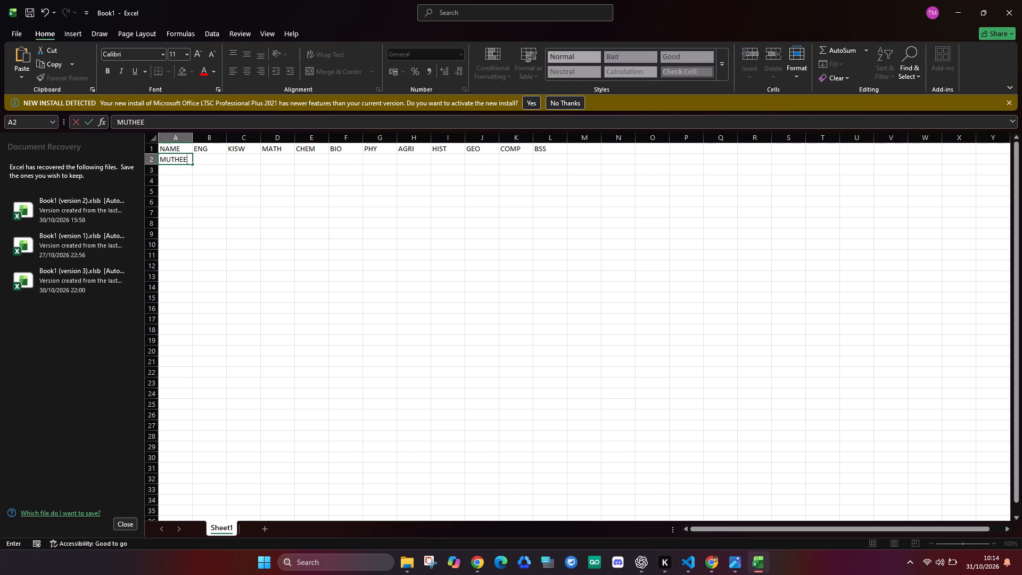
pyautogui.press('Return')
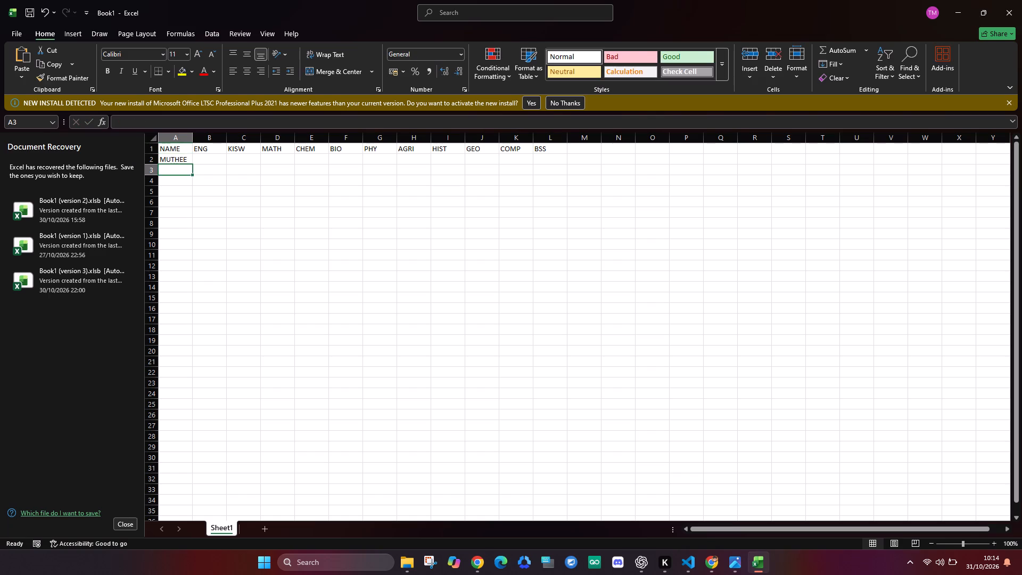
pyautogui.write('TON')
pyautogui.write('NY')
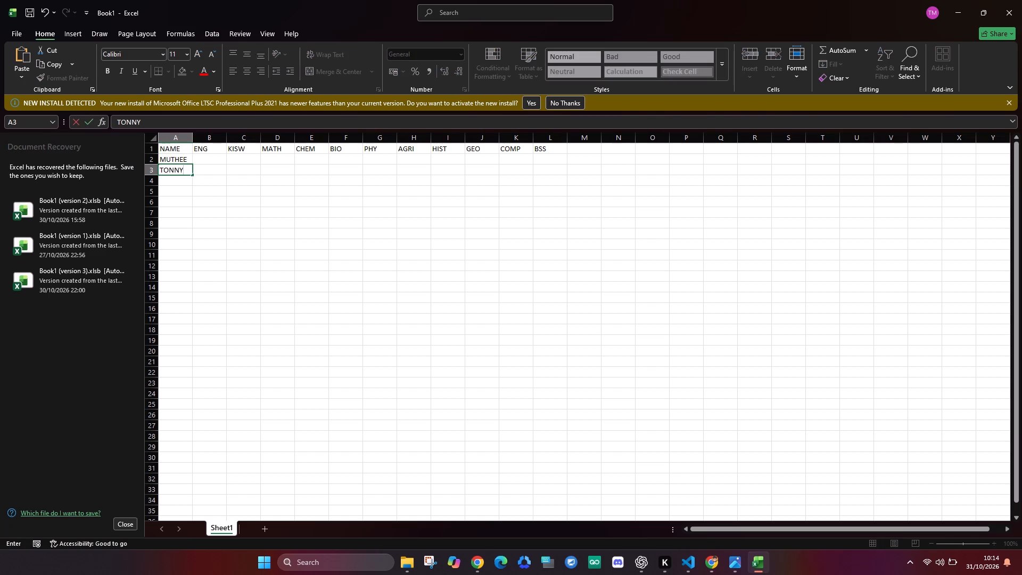
pyautogui.press('Return')
pyautogui.write('TIFF')
pyautogui.press('a')
pyautogui.write('NY')
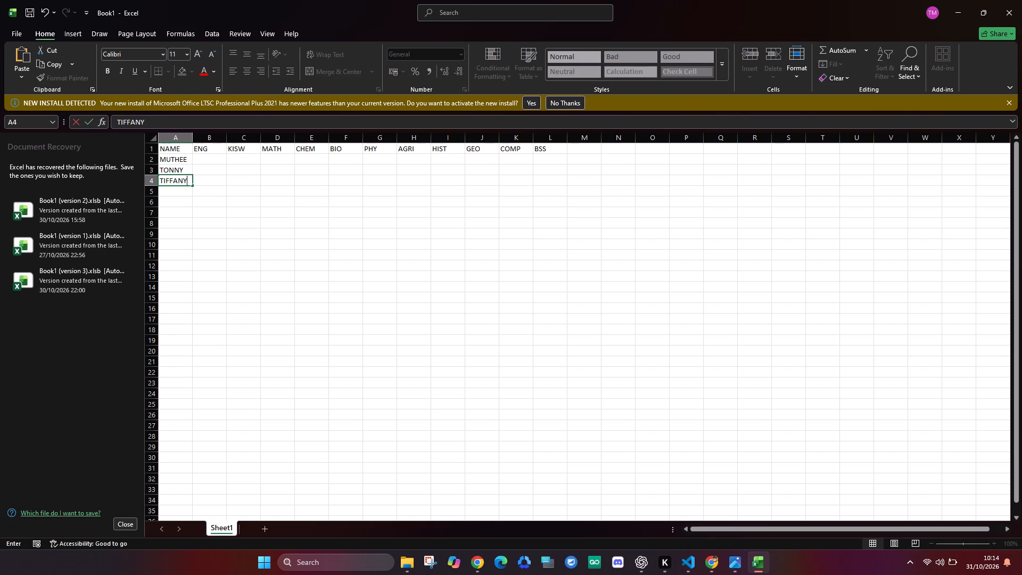
pyautogui.press('Return')
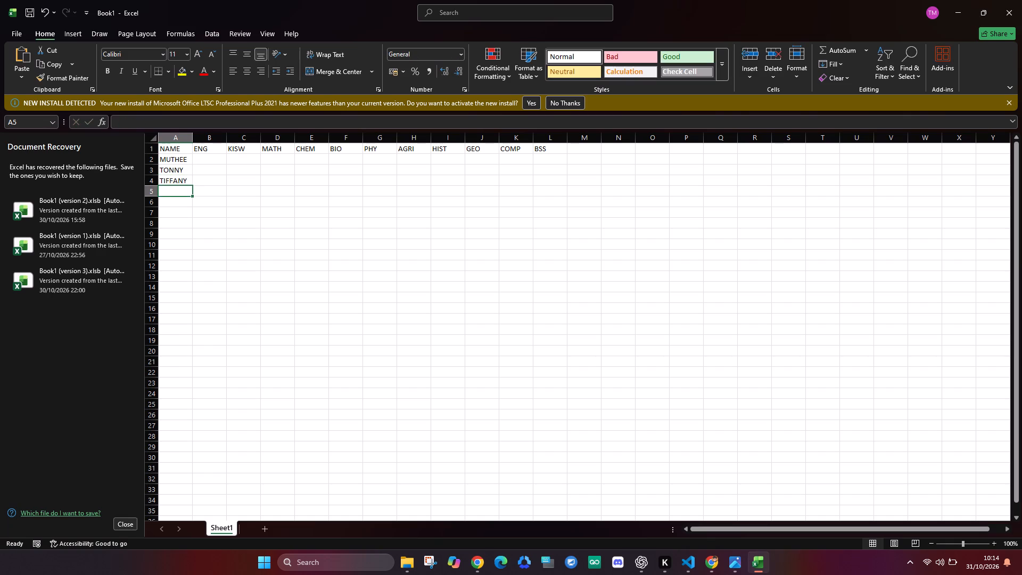
# Add the student names PETER, IAN and MERCY in cells A5 to A7.
pyautogui.write('PETER')
pyautogui.press('Return')
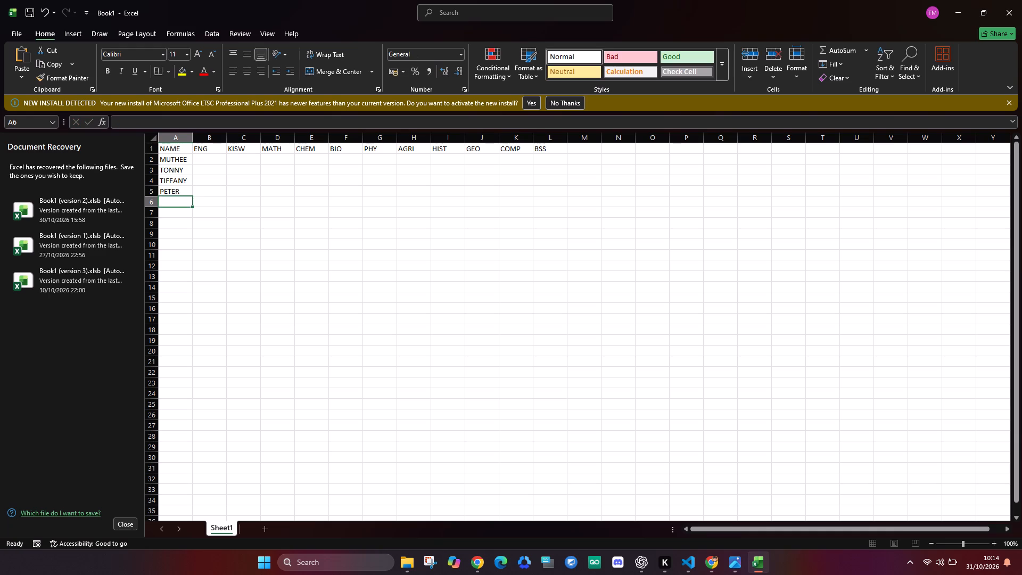
pyautogui.write('IA')
pyautogui.press('n')
pyautogui.press('Return')
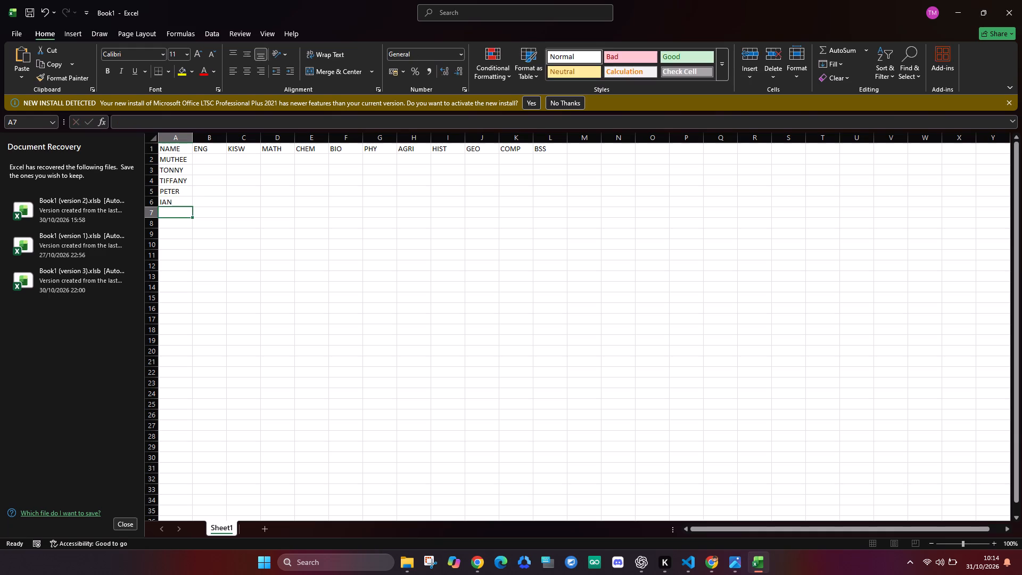
pyautogui.press('m')
pyautogui.write('ER')
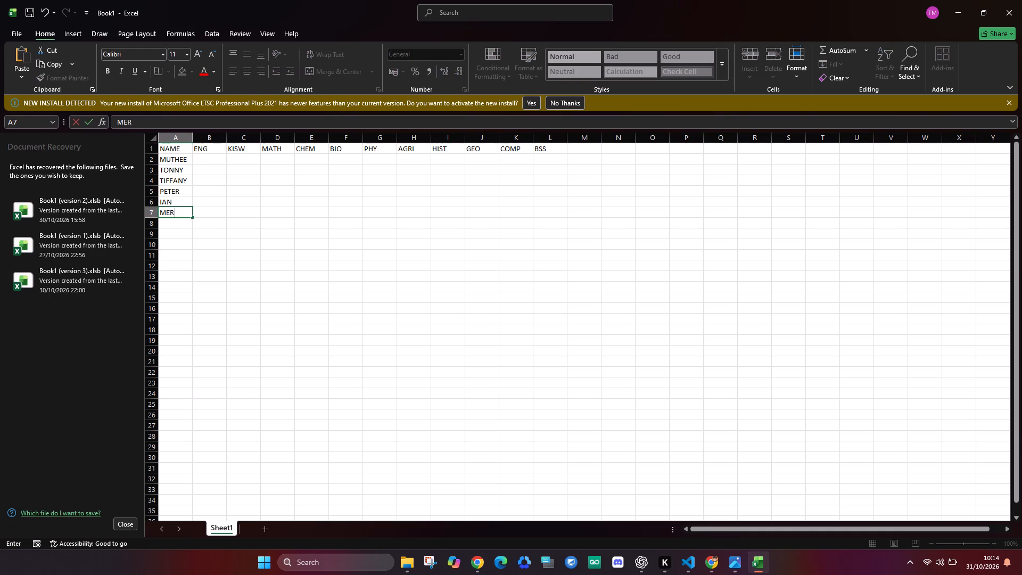
pyautogui.write('CY')
pyautogui.press('Return')
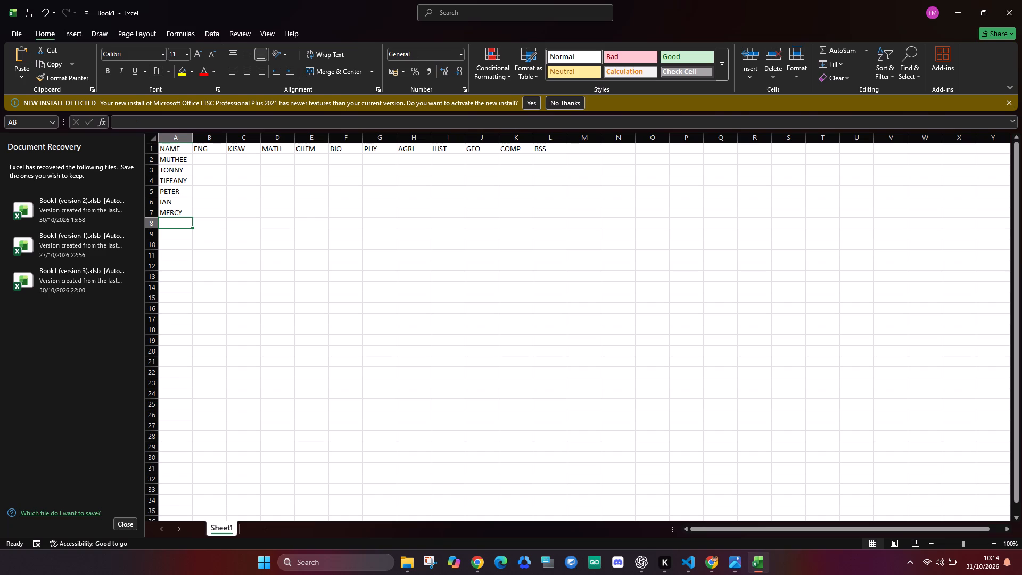
# Add the student names MAKALI in cell A8 and MURITHI in cell A9.
pyautogui.press('m')
pyautogui.press('a')
pyautogui.write('KA')
pyautogui.press('l')
pyautogui.press('i')
pyautogui.press('Return')
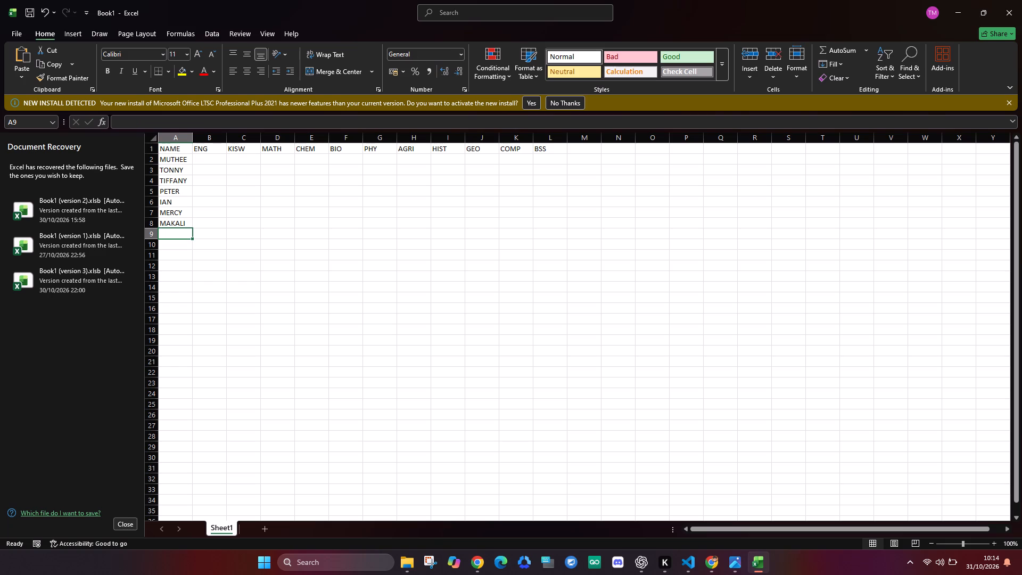
pyautogui.press('m')
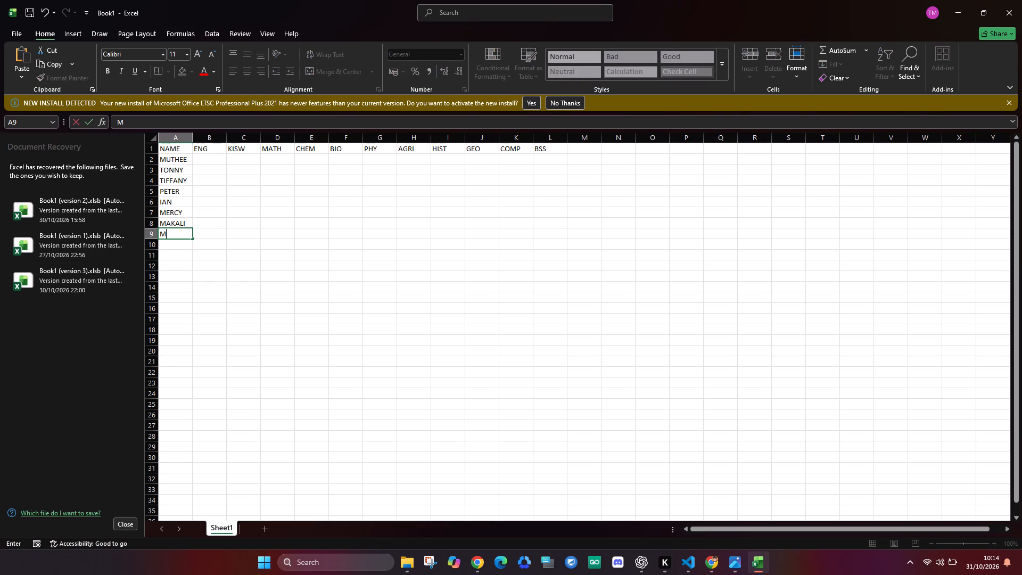
pyautogui.write('UR')
pyautogui.write('ITHU')
pyautogui.press('BackSpace')
pyautogui.press('i')
# Enter the ENG marks 71, 54, 87, 56, 76, 76, 67 and 56 in cells B2 to B9.
pyautogui.click(210, 161)
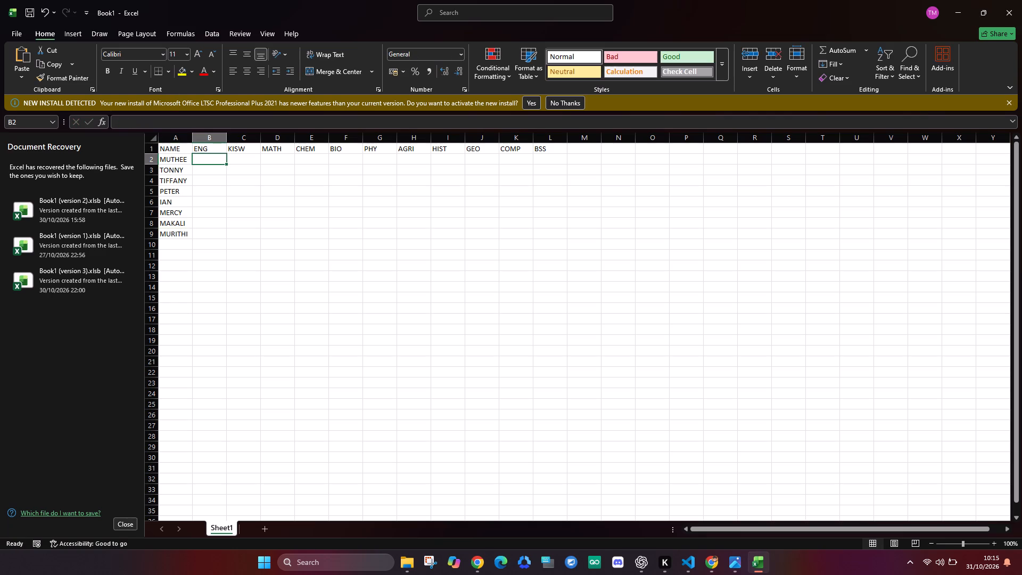
pyautogui.press('7')
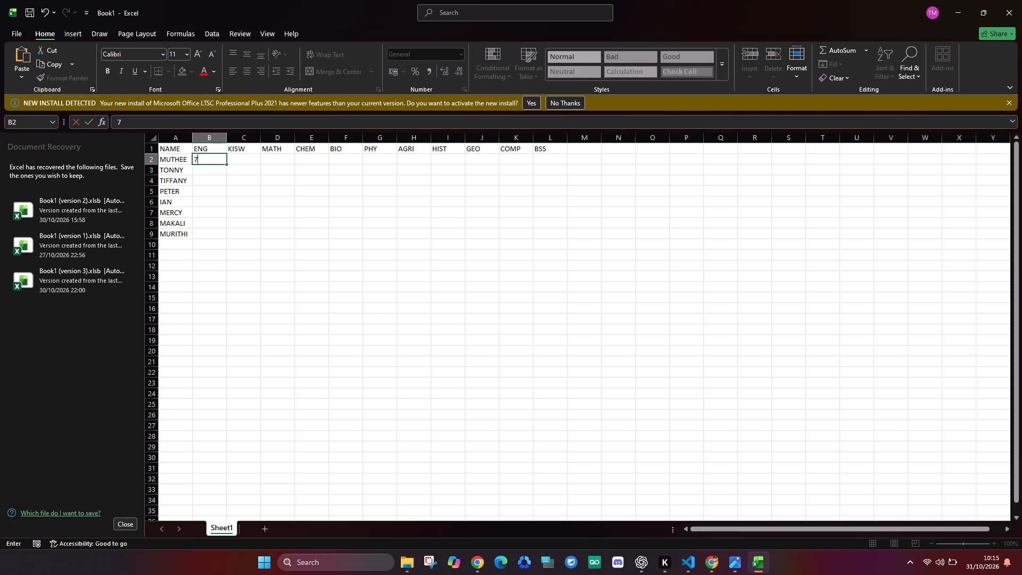
pyautogui.press('1')
pyautogui.press('Return')
pyautogui.write('54')
pyautogui.press('Return')
pyautogui.write('87')
pyautogui.press('Return')
pyautogui.write('56')
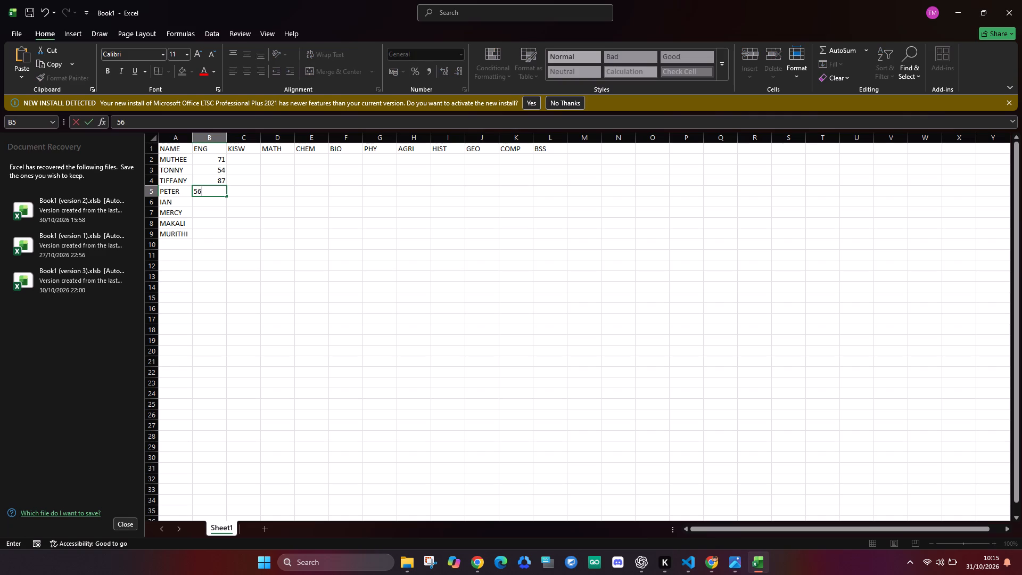
pyautogui.press('Return')
pyautogui.write('76')
pyautogui.press('Return')
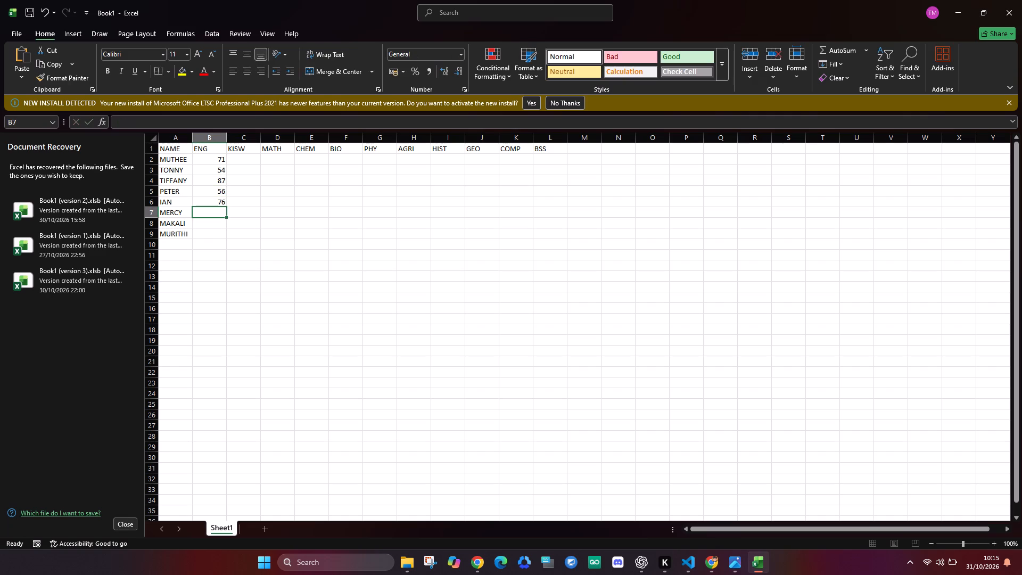
pyautogui.write('76')
pyautogui.press('Return')
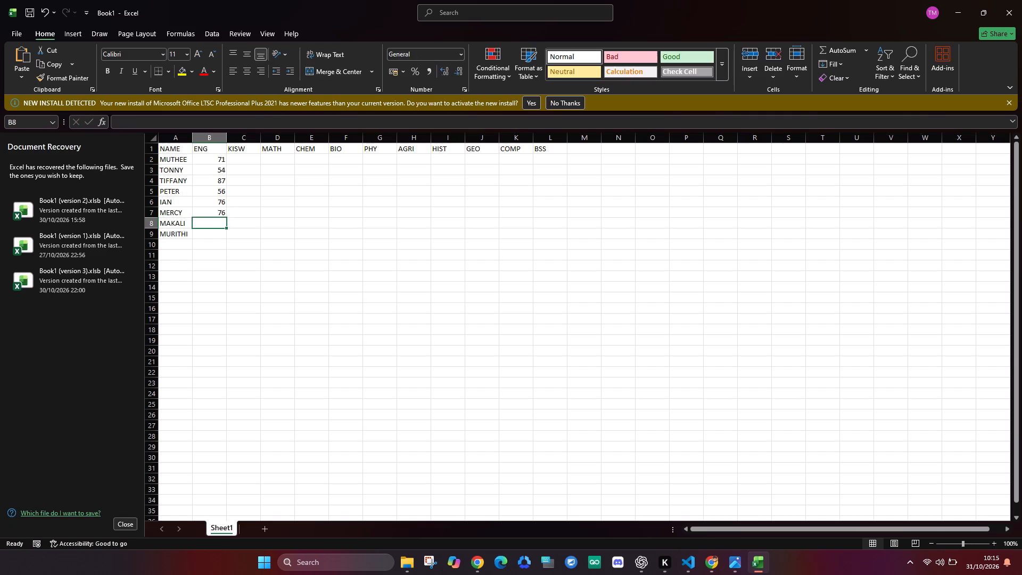
pyautogui.write('67')
pyautogui.press('Return')
pyautogui.write('56')
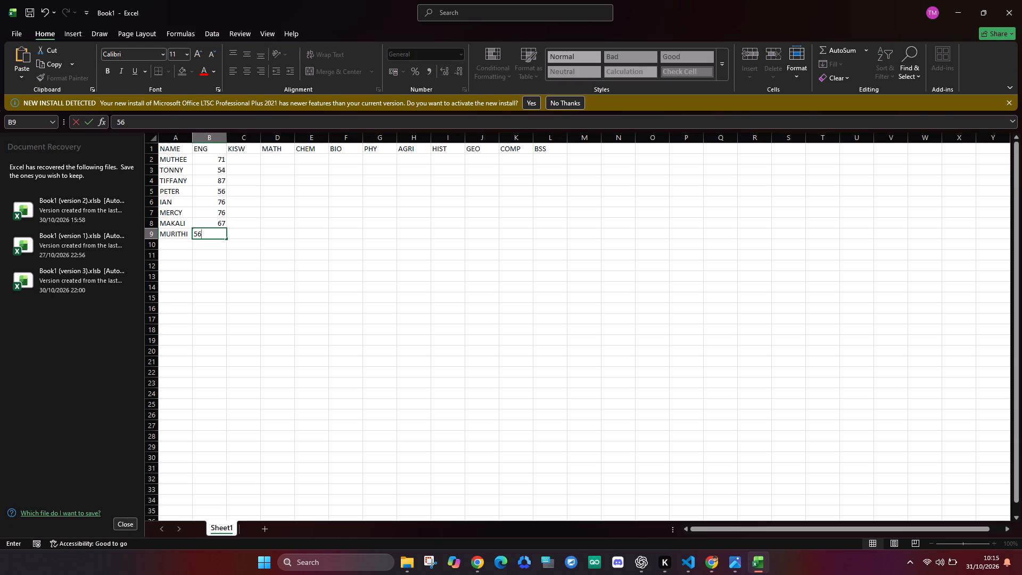
# Enter the KISW marks 76, 77, 87, 67, 87, 78, 78 and 87 in cells C2 to C9.
pyautogui.click(244, 155)
pyautogui.write('76')
pyautogui.press('Return')
pyautogui.write('77')
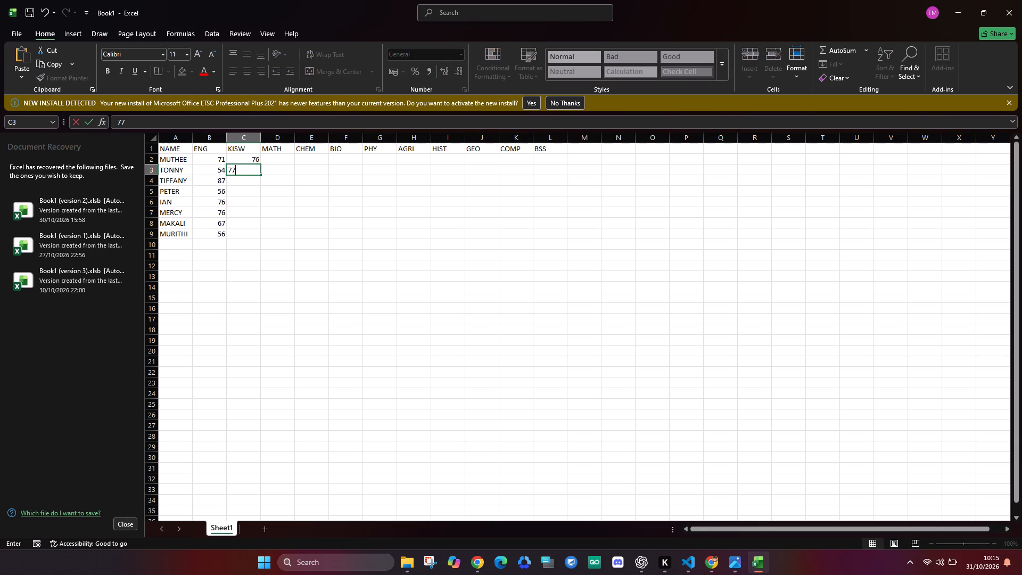
pyautogui.press('Return')
pyautogui.write('87')
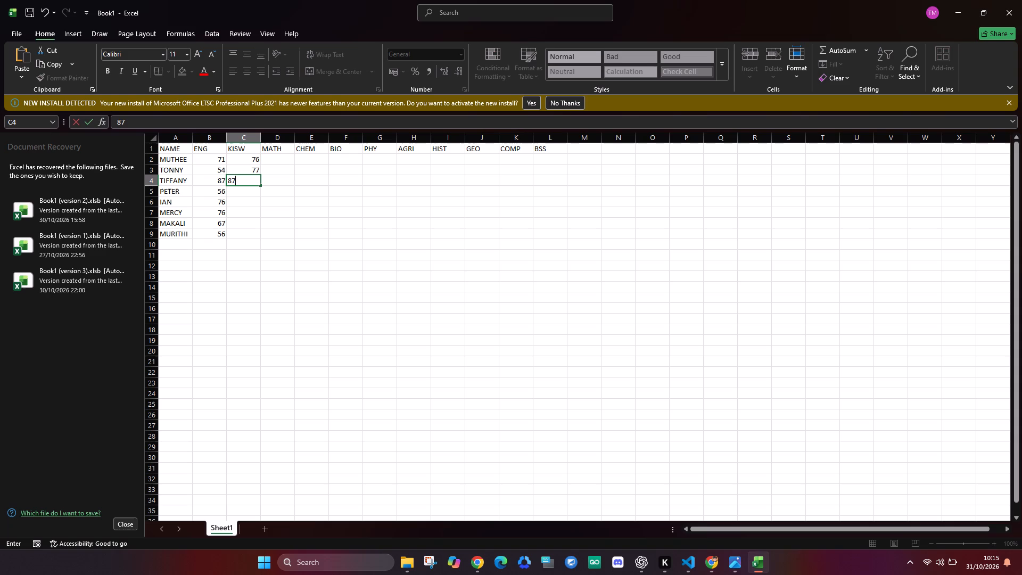
pyautogui.press('Return')
pyautogui.write('67')
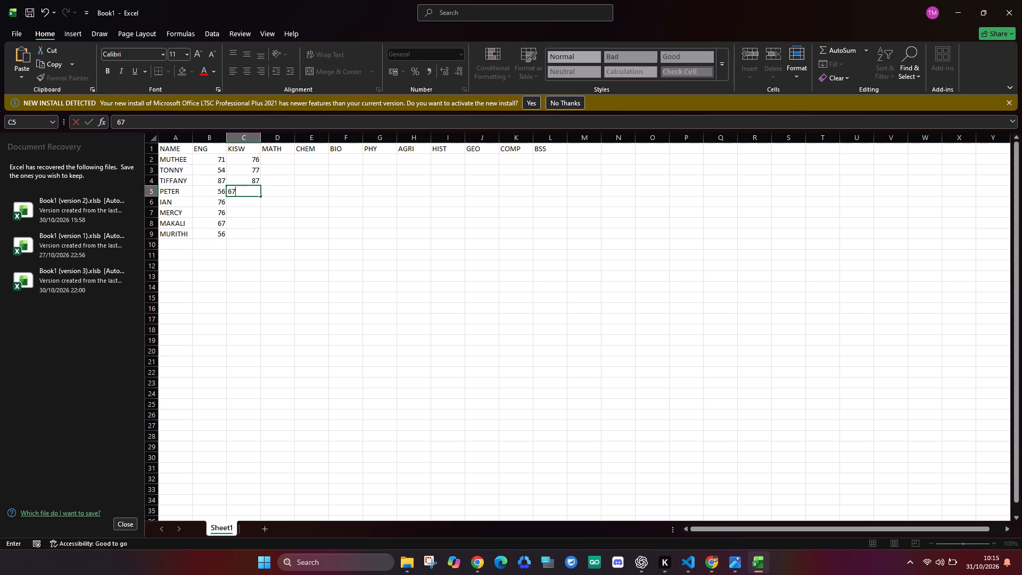
pyautogui.press('Return')
pyautogui.write('87')
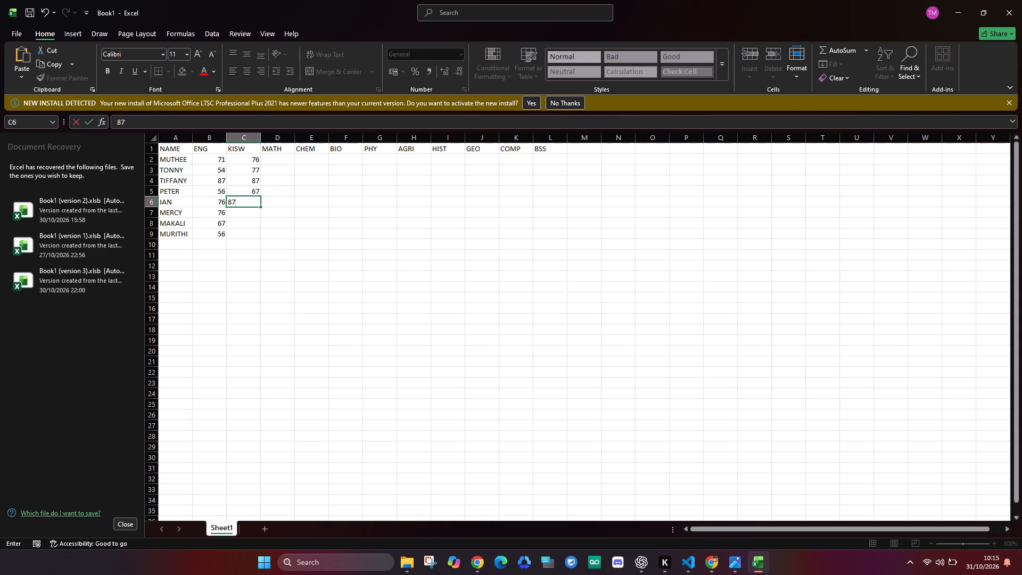
pyautogui.press('Return')
pyautogui.write('78')
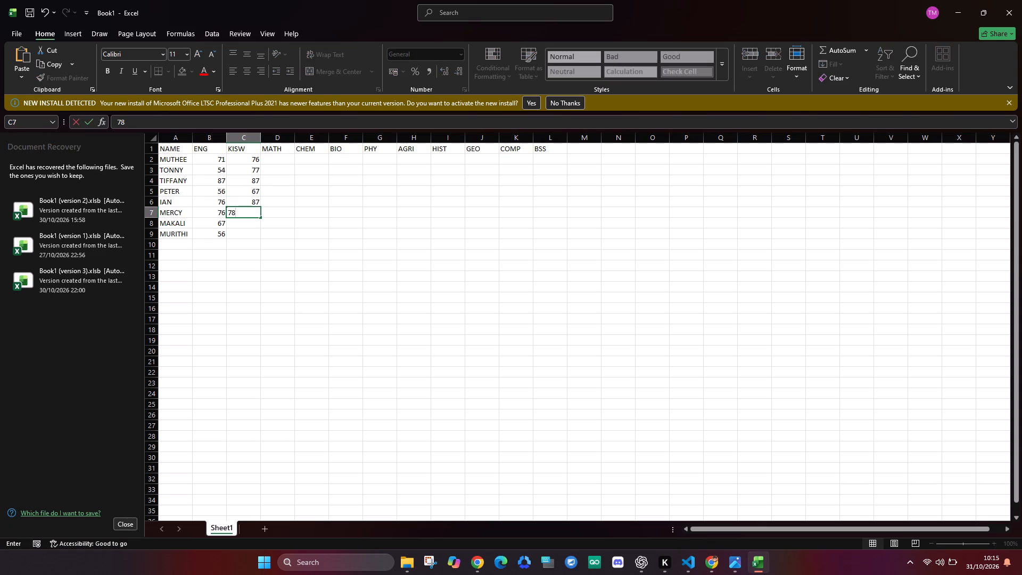
pyautogui.press('Return')
pyautogui.write('78')
pyautogui.press('Return')
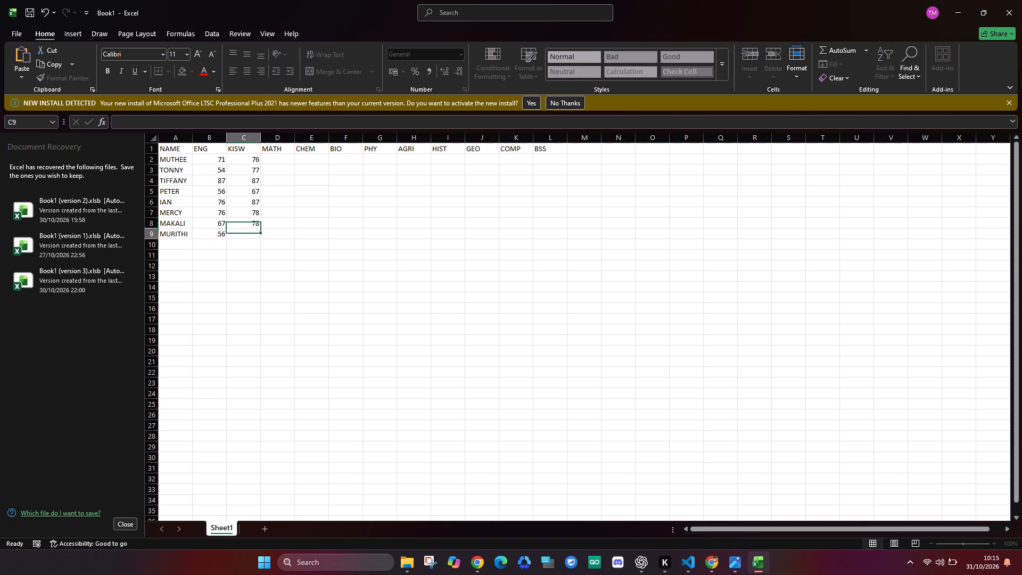
pyautogui.write('87')
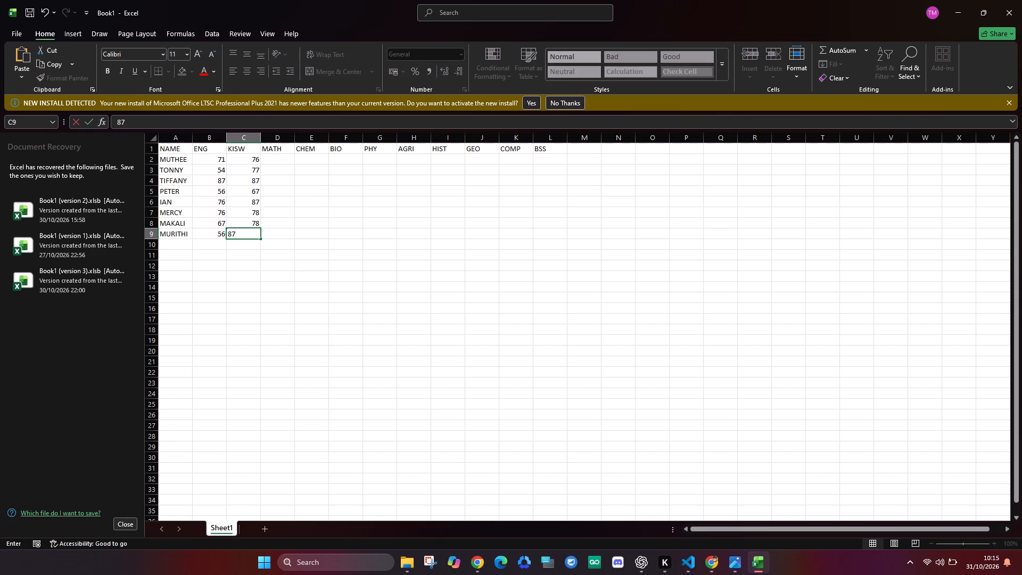
# Enter the MATH marks 56, 54, 34, 32, 34, 54, 44 and 45 in cells D2 to D9.
pyautogui.click(276, 161)
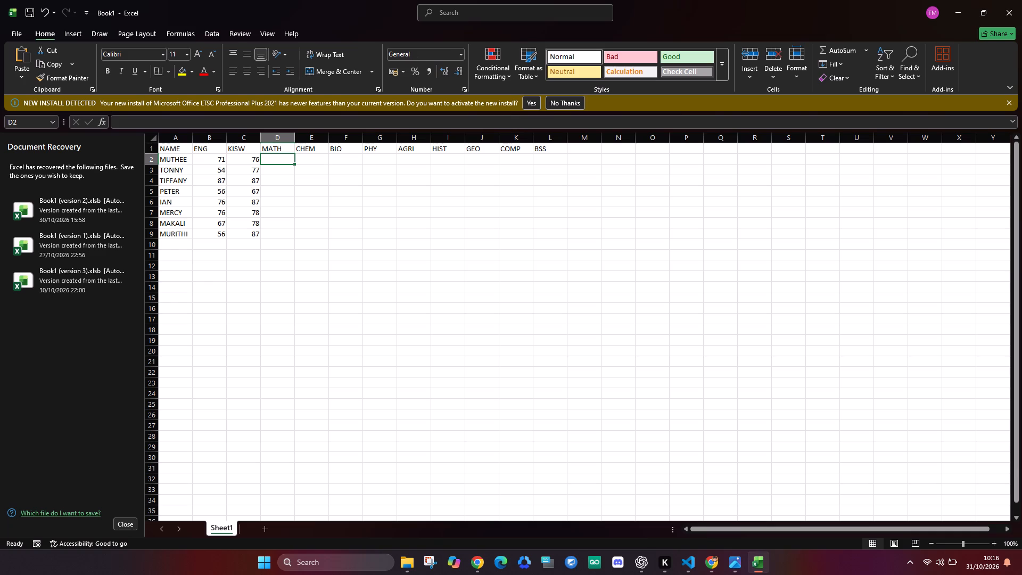
pyautogui.write('56')
pyautogui.press('Return')
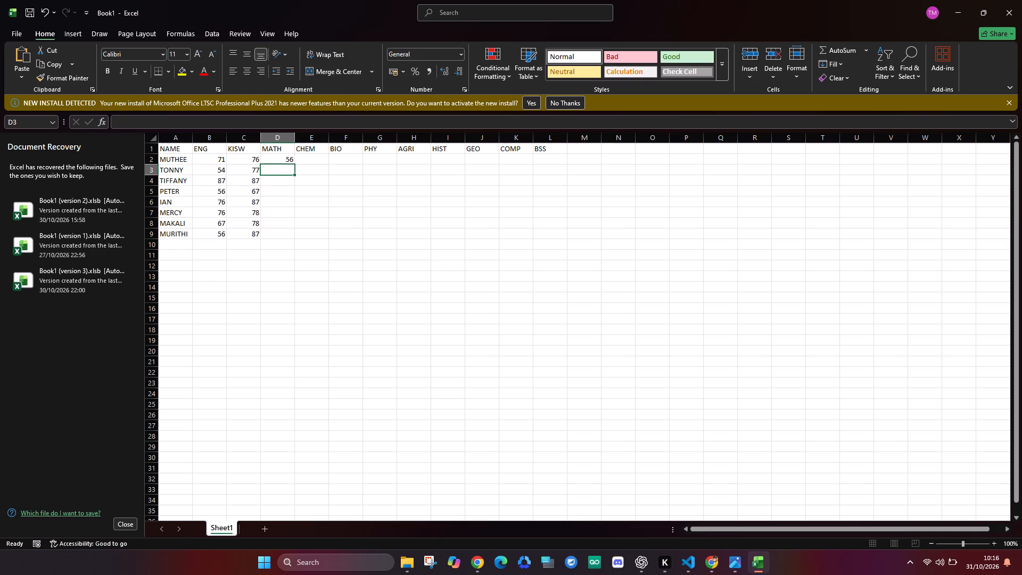
pyautogui.write('54')
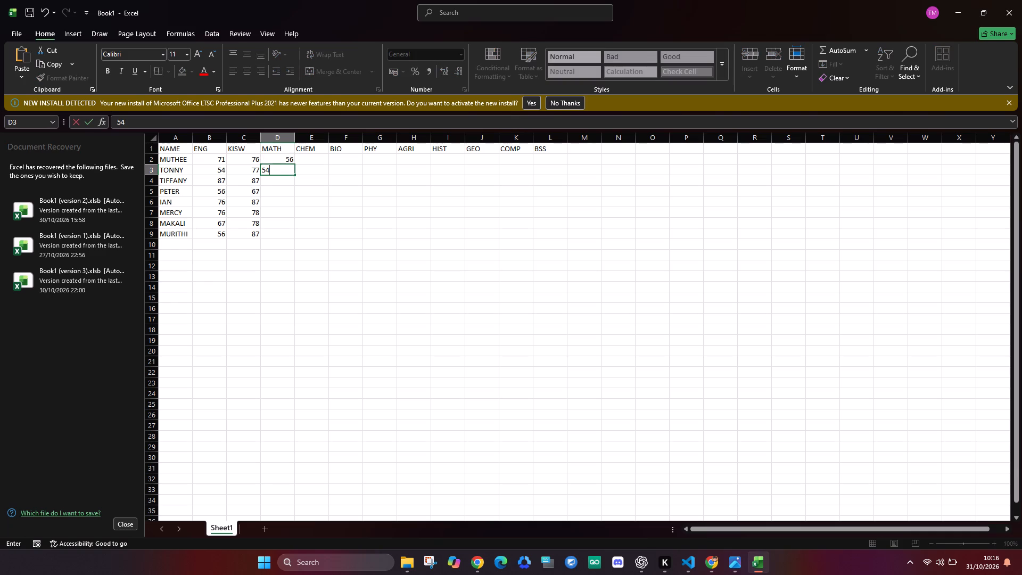
pyautogui.press('Return')
pyautogui.write('34')
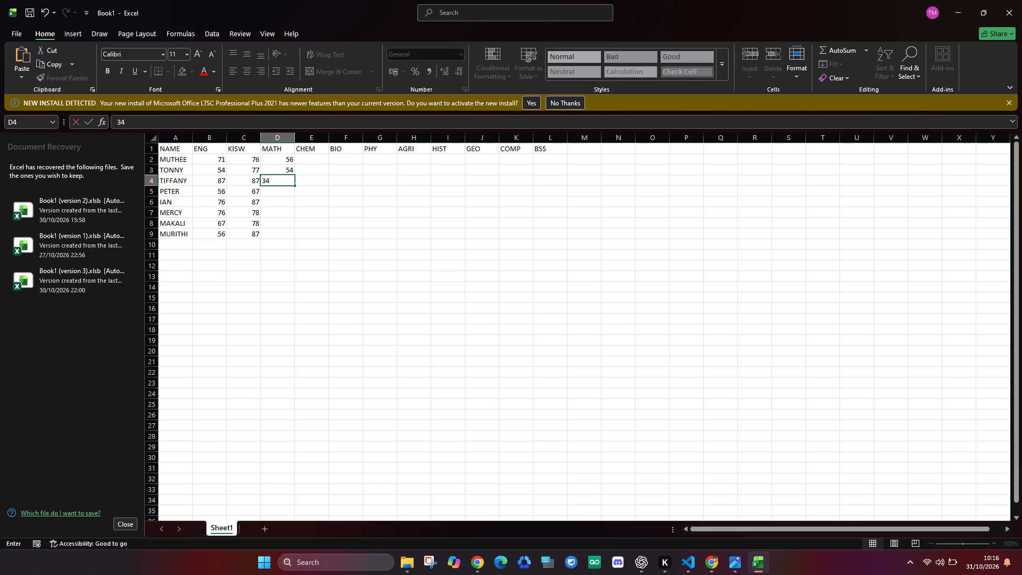
pyautogui.press('Return')
pyautogui.write('32')
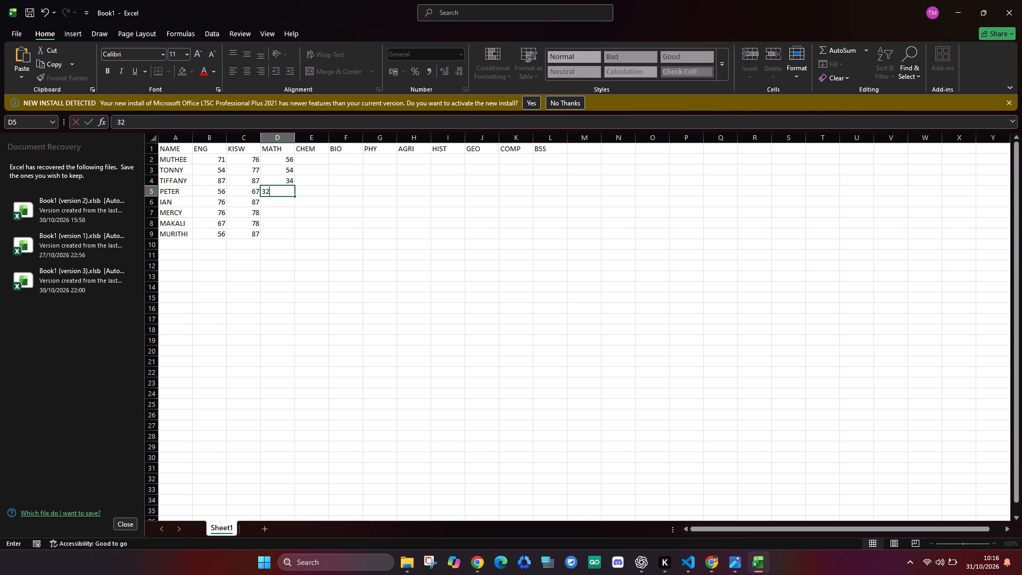
pyautogui.press(']')
pyautogui.write('54')
pyautogui.press('BackSpace')
pyautogui.press('BackSpace')
pyautogui.press('BackSpace')
pyautogui.press('Return')
pyautogui.write('34')
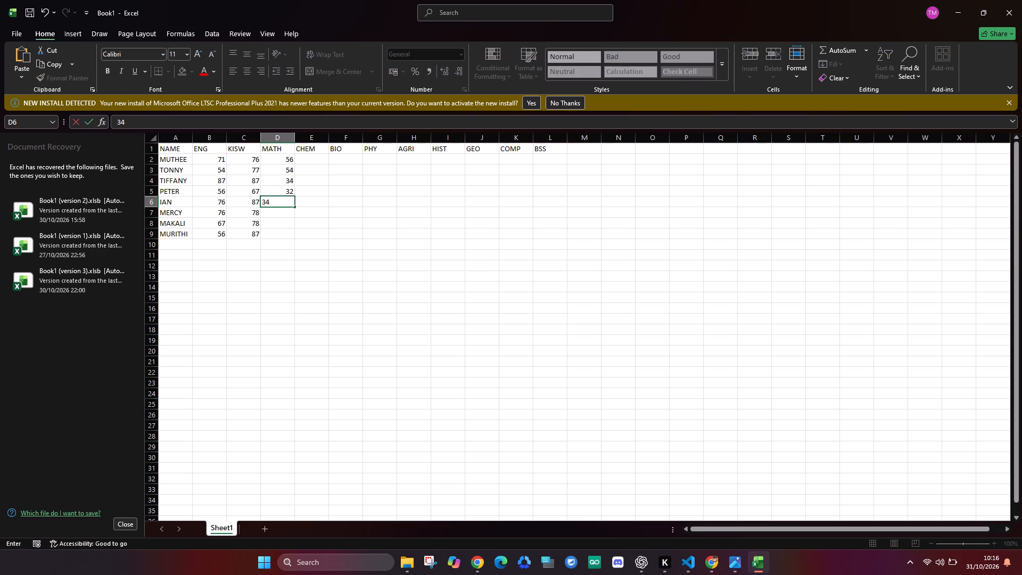
pyautogui.press('Return')
pyautogui.write('54')
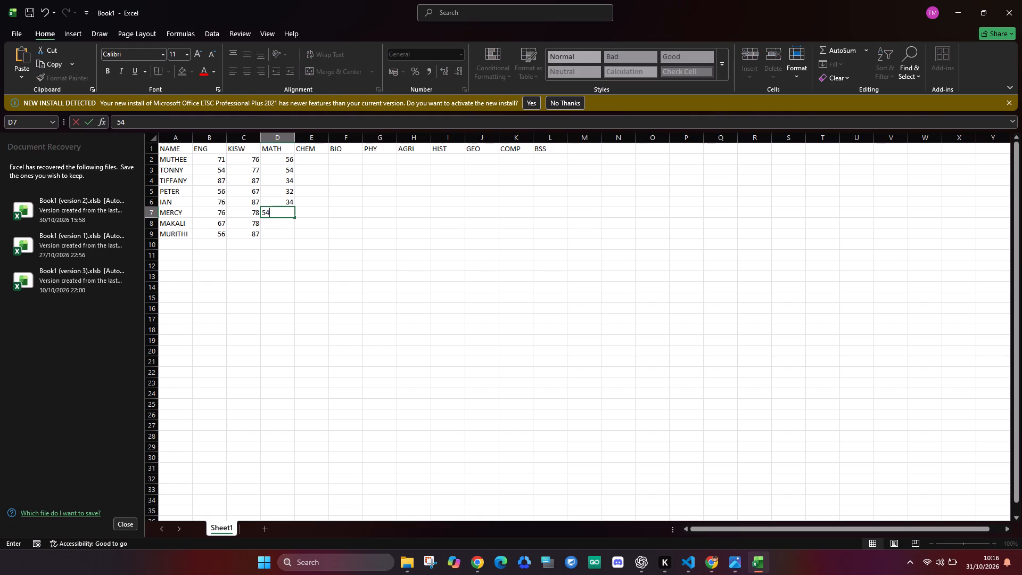
pyautogui.press('Return')
pyautogui.write('44')
pyautogui.press('Return')
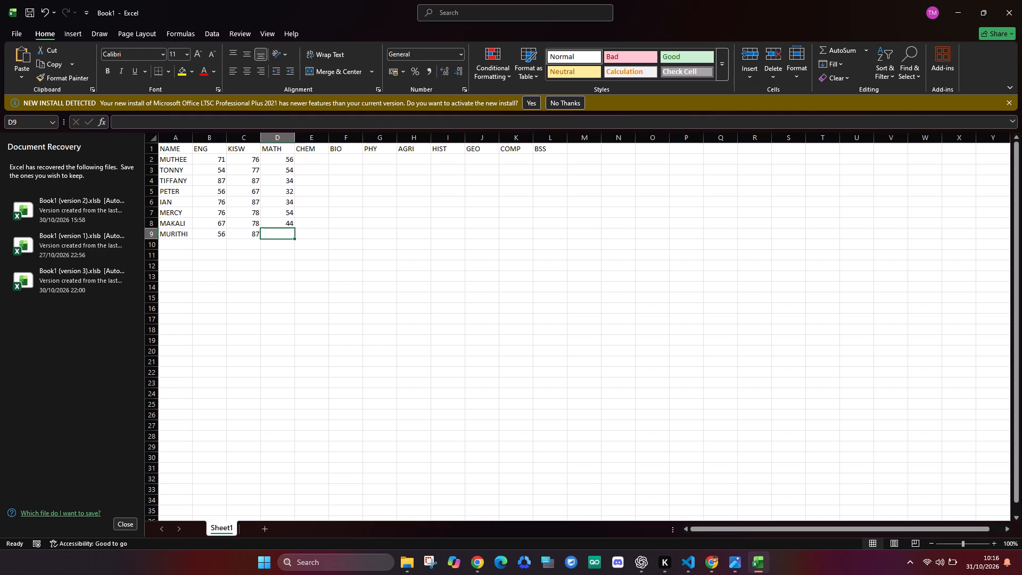
pyautogui.write('45')
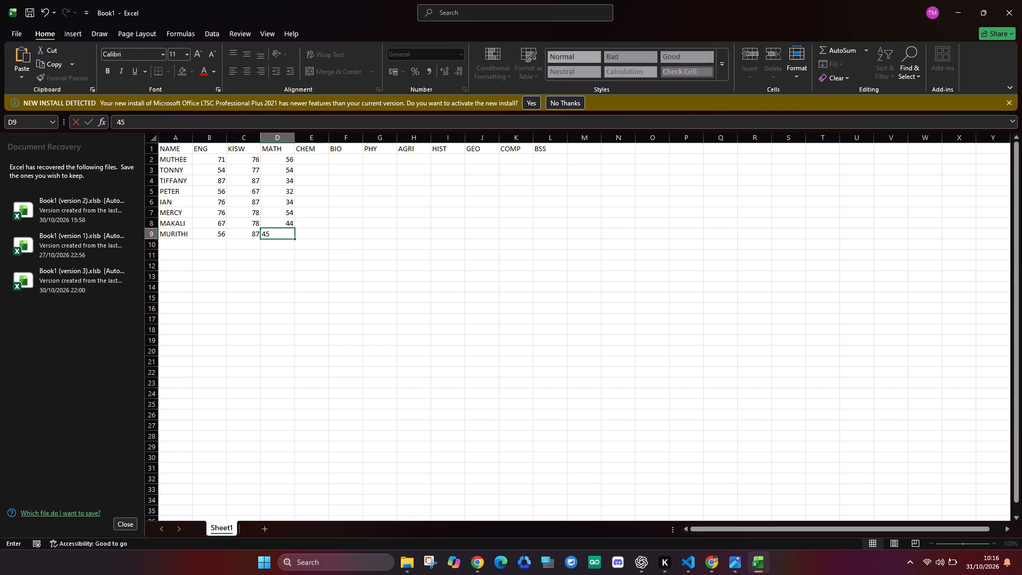
# Enter the CHEM marks 34, 44, 54, 65, 45, 45, 65 and 76 in cells E2 to E9.
pyautogui.click(307, 160)
pyautogui.write('34')
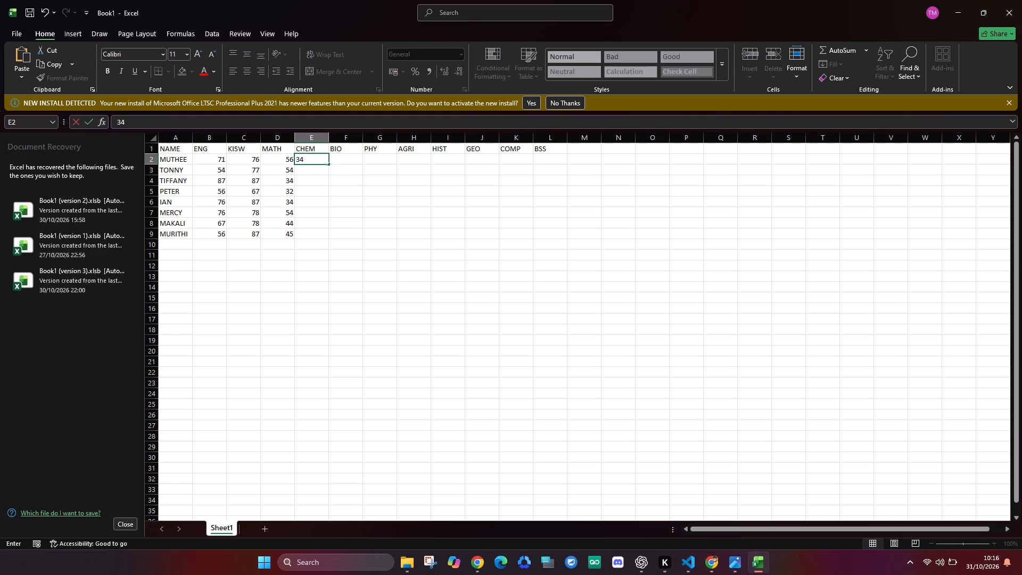
pyautogui.press('Return')
pyautogui.write('44')
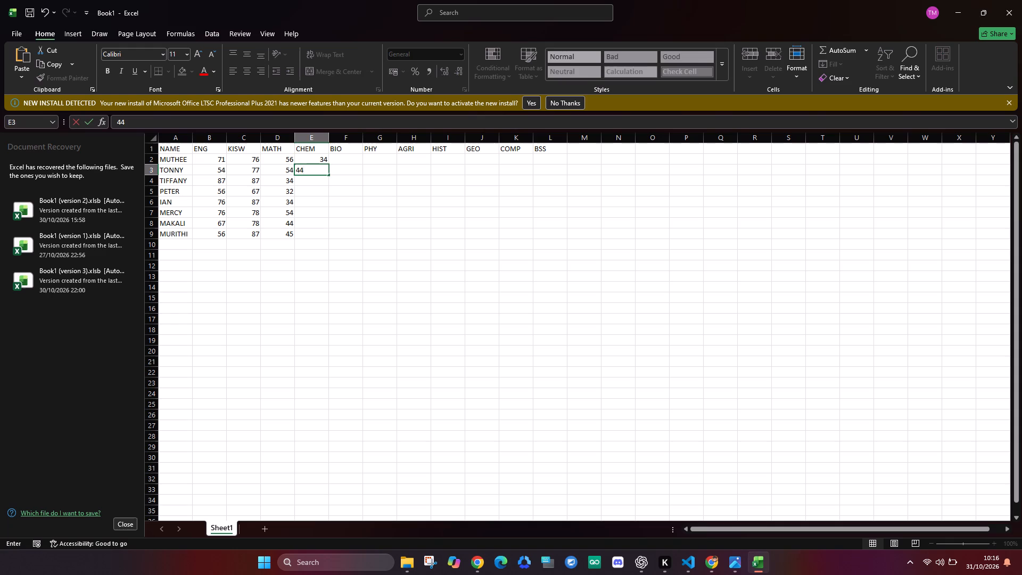
pyautogui.press('Return')
pyautogui.write('54')
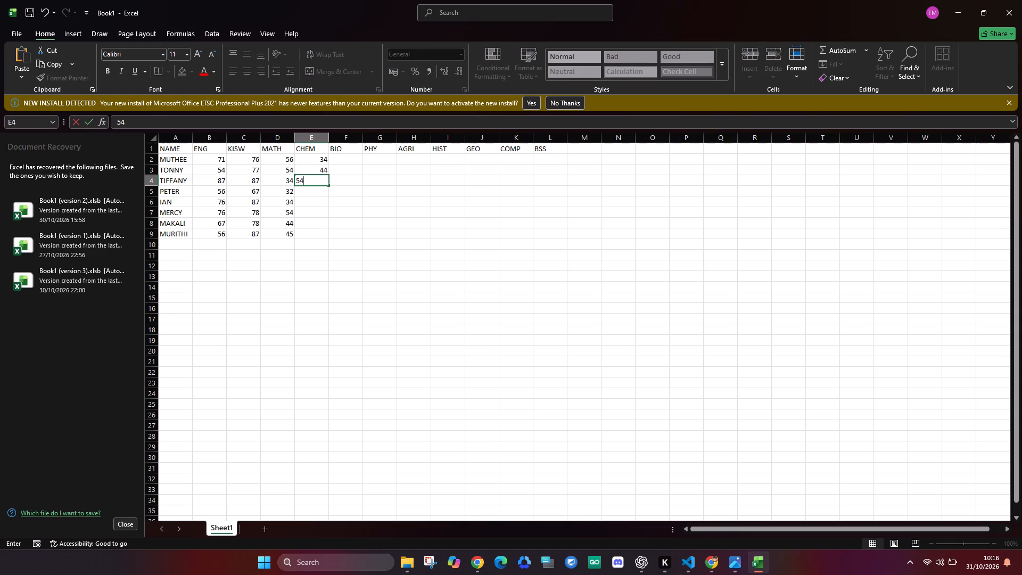
pyautogui.press('Return')
pyautogui.write('65')
pyautogui.press('Return')
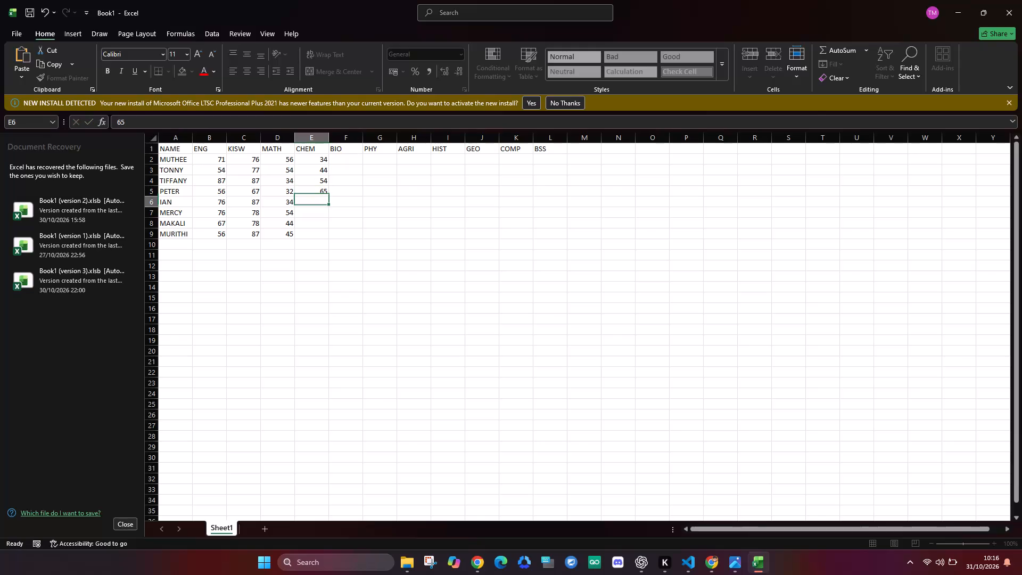
pyautogui.write('45')
pyautogui.press('Return')
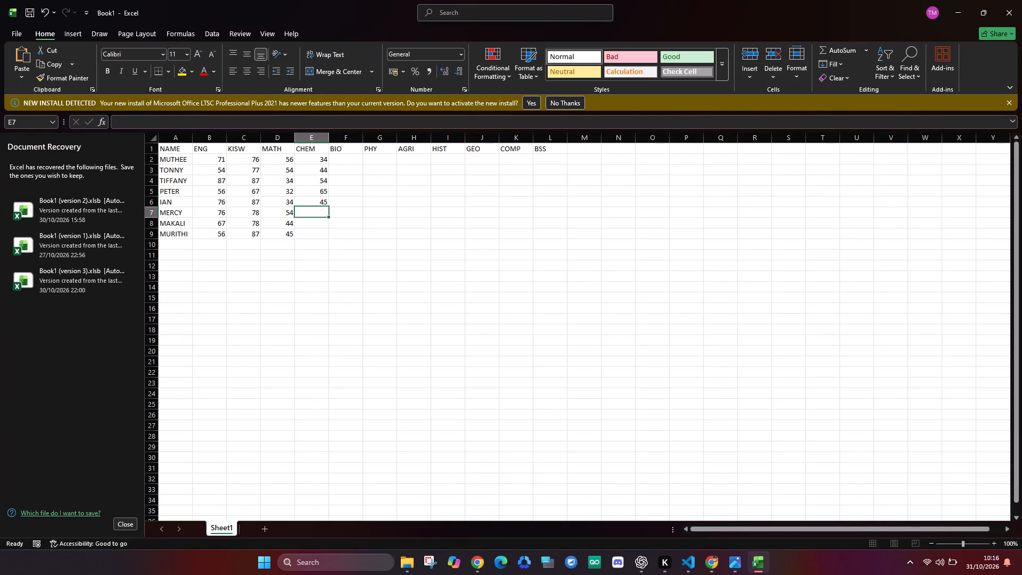
pyautogui.write('45')
pyautogui.press('Return')
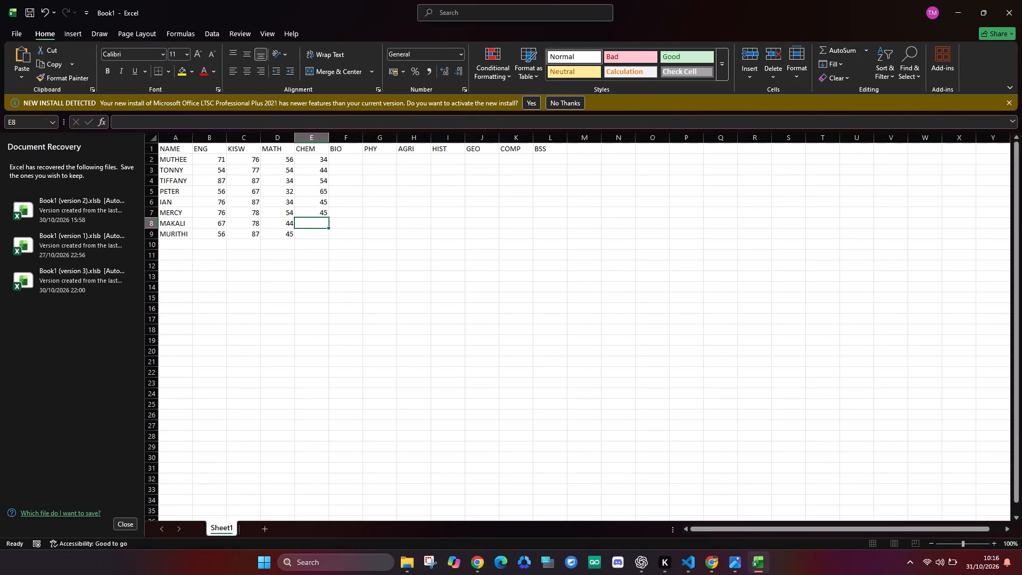
pyautogui.write('65')
pyautogui.press('Return')
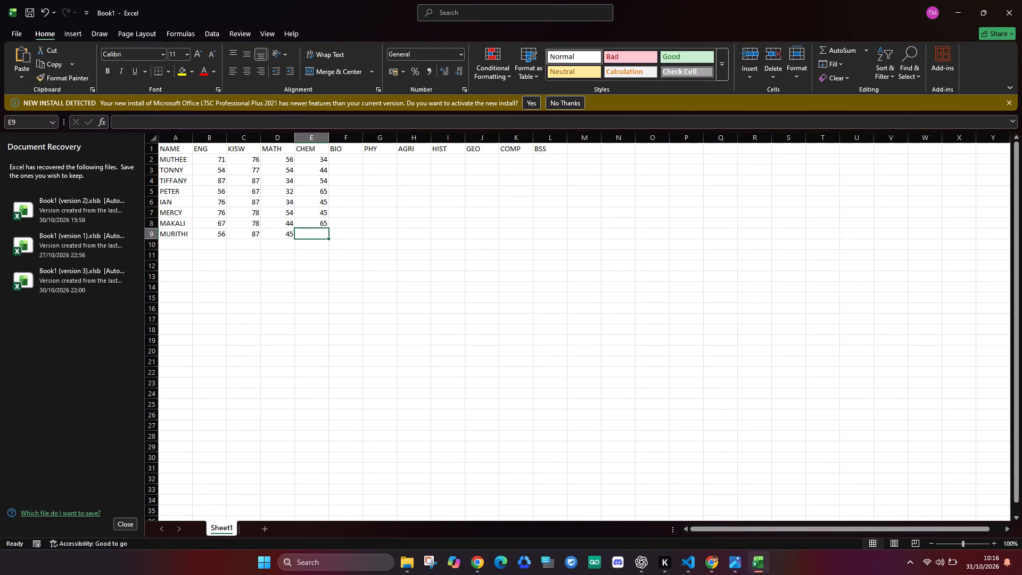
pyautogui.write('76')
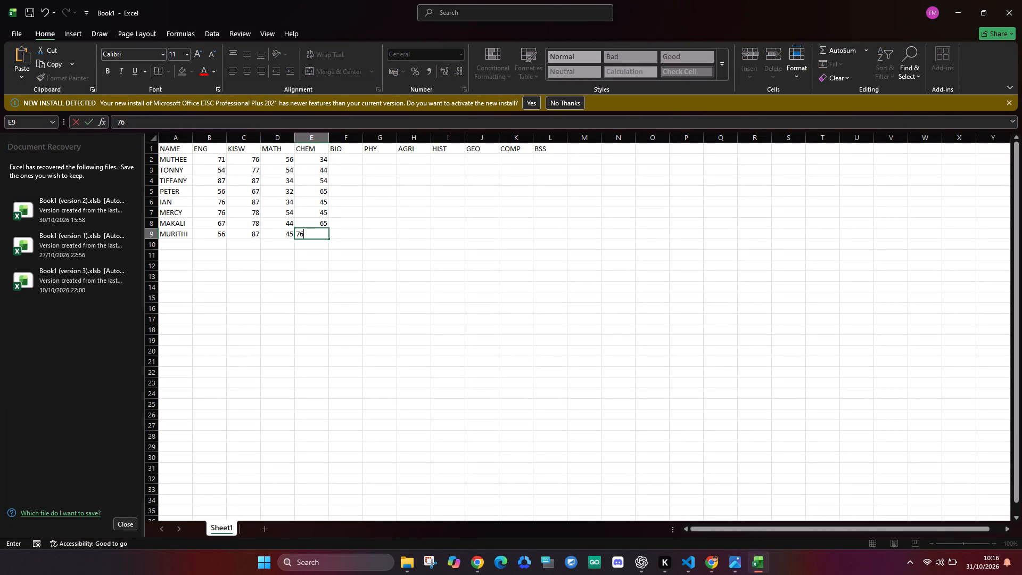
pyautogui.press('Return')
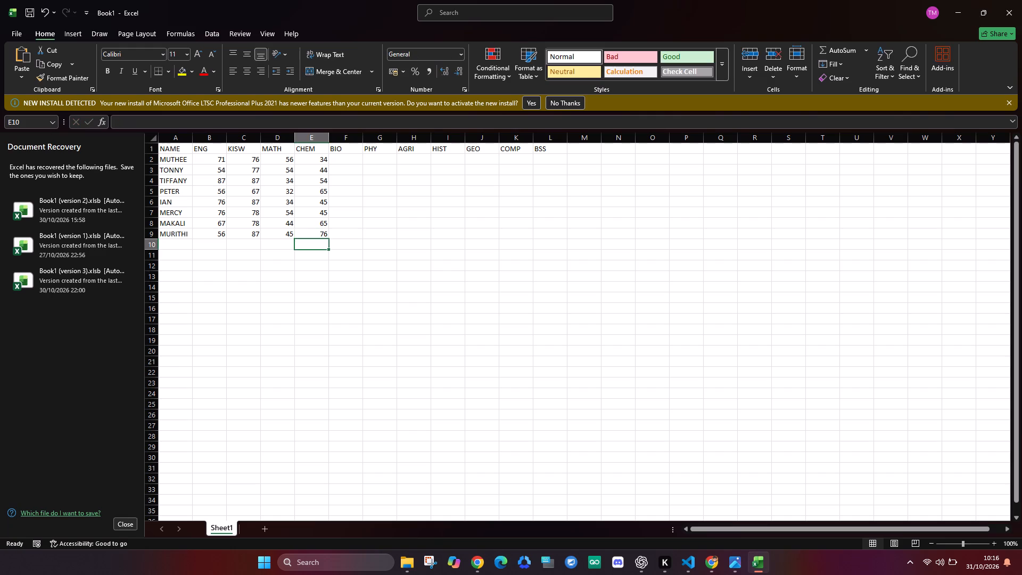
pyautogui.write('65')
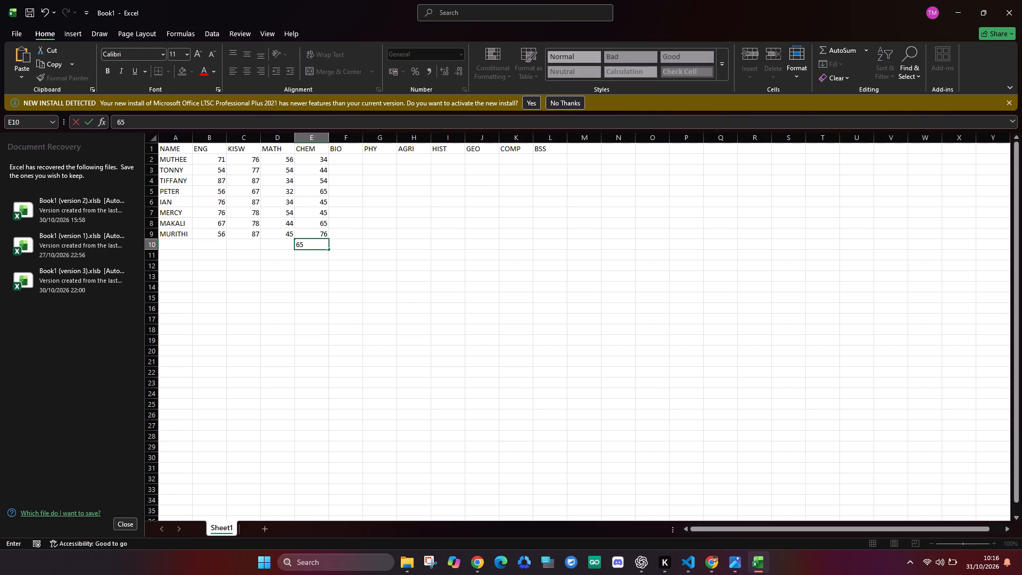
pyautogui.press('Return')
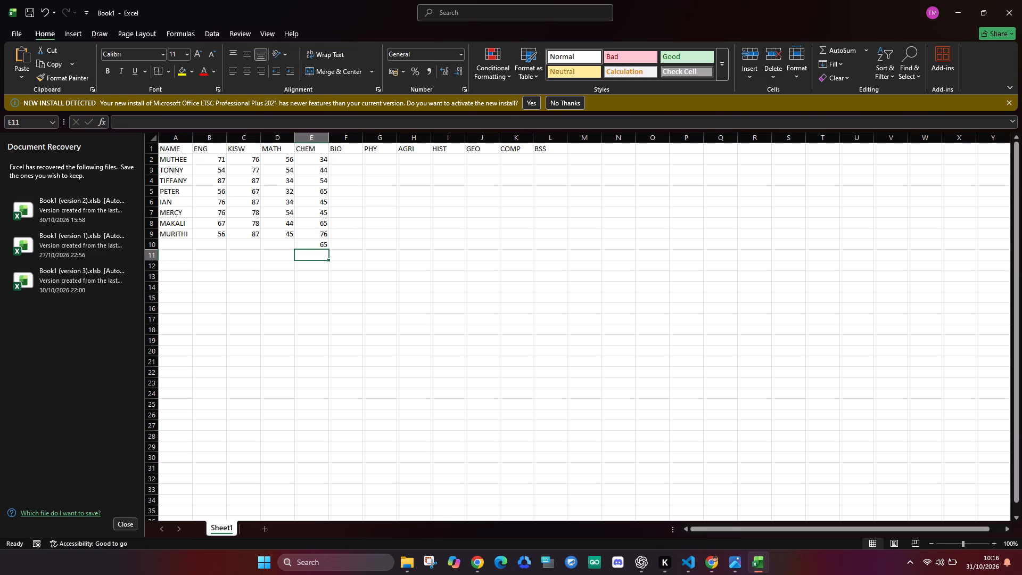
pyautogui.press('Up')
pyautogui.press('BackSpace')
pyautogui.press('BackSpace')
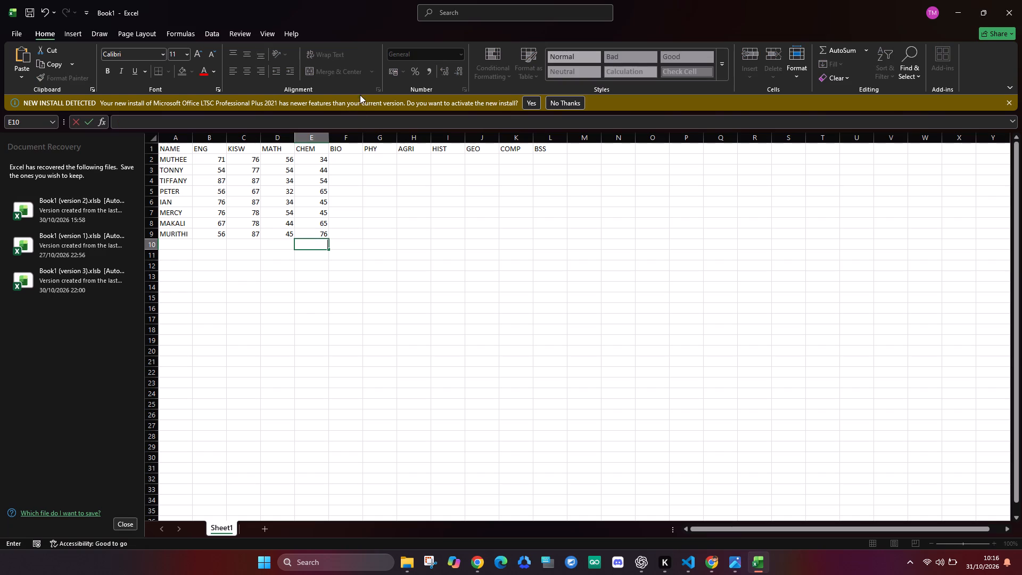
# Enter the BIO marks 56, 56, 78, 65, 76, 54, 45 and 44 in cells F2 to F9.
pyautogui.click(341, 163)
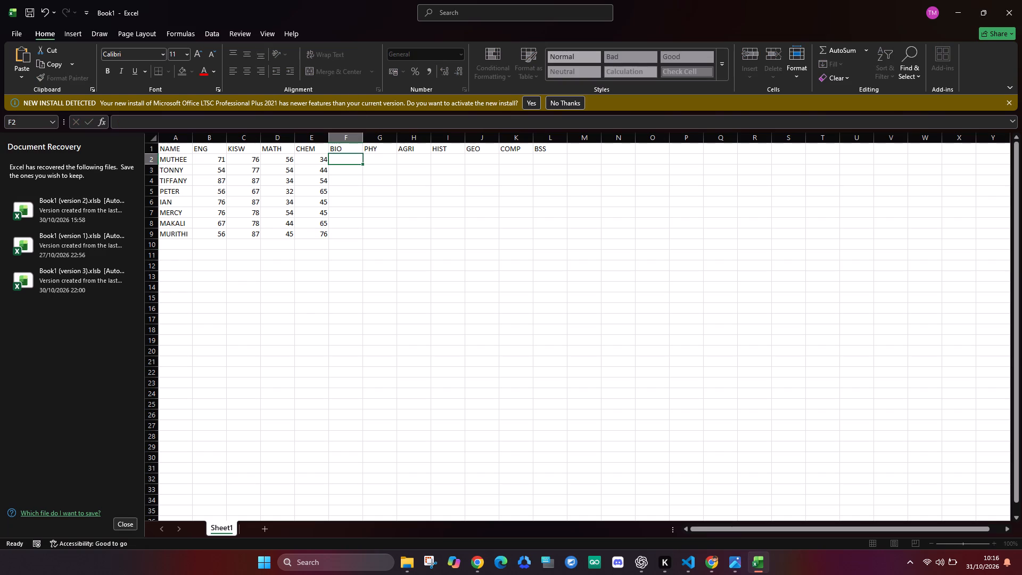
pyautogui.write('56')
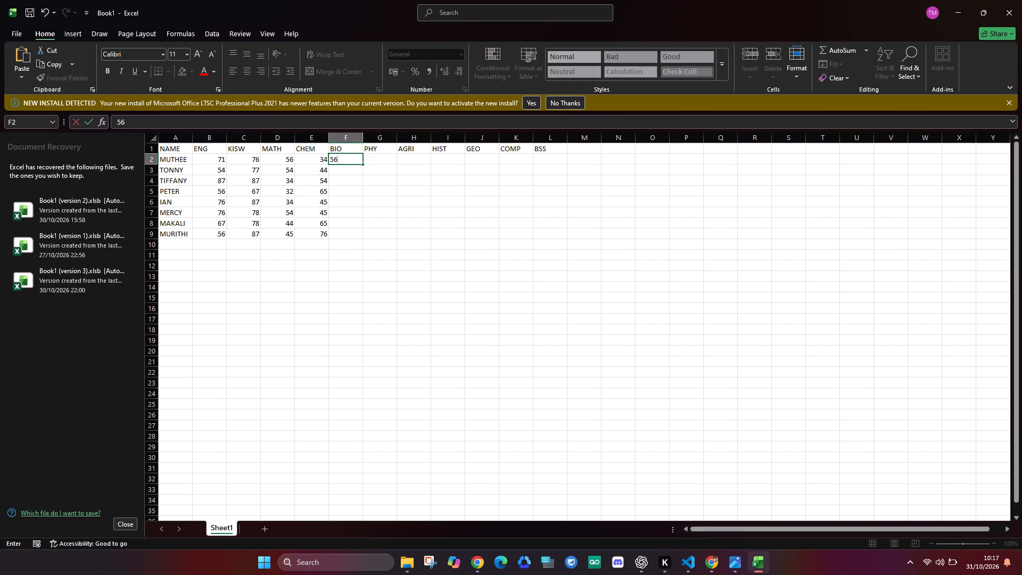
pyautogui.press('Return')
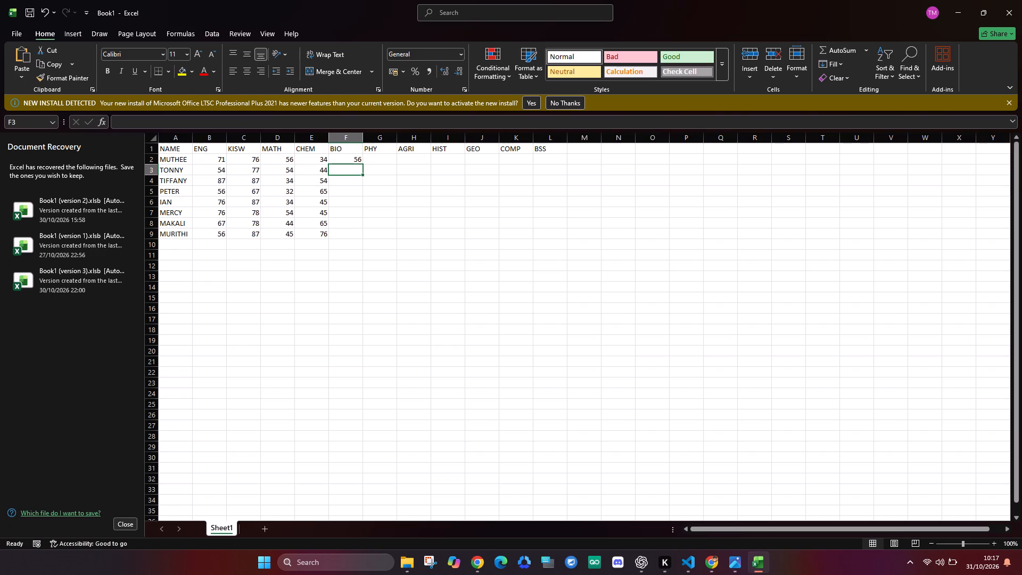
pyautogui.write('56')
pyautogui.press('Return')
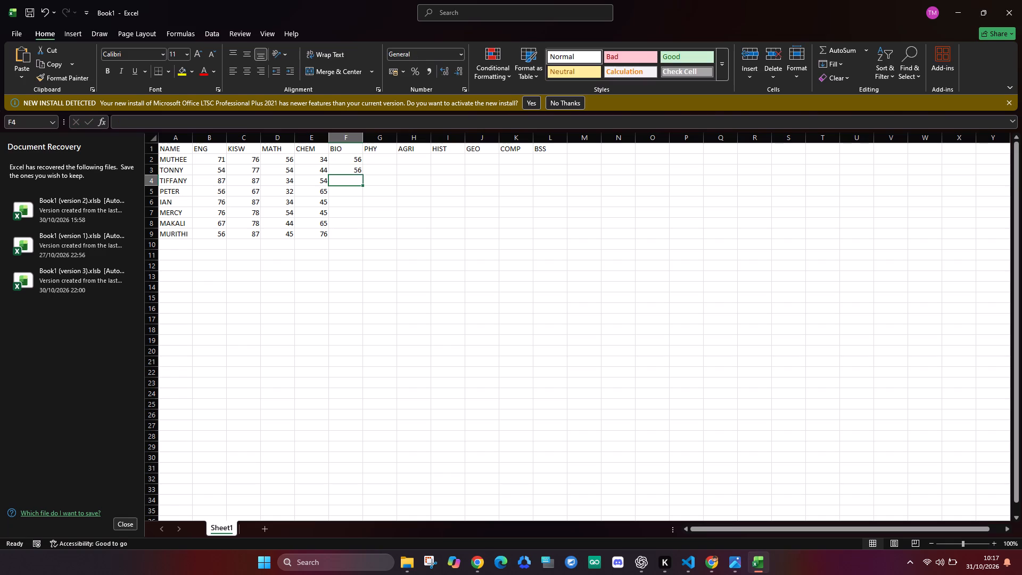
pyautogui.write('78')
pyautogui.press('Return')
pyautogui.write('65')
pyautogui.press('Return')
pyautogui.write('76')
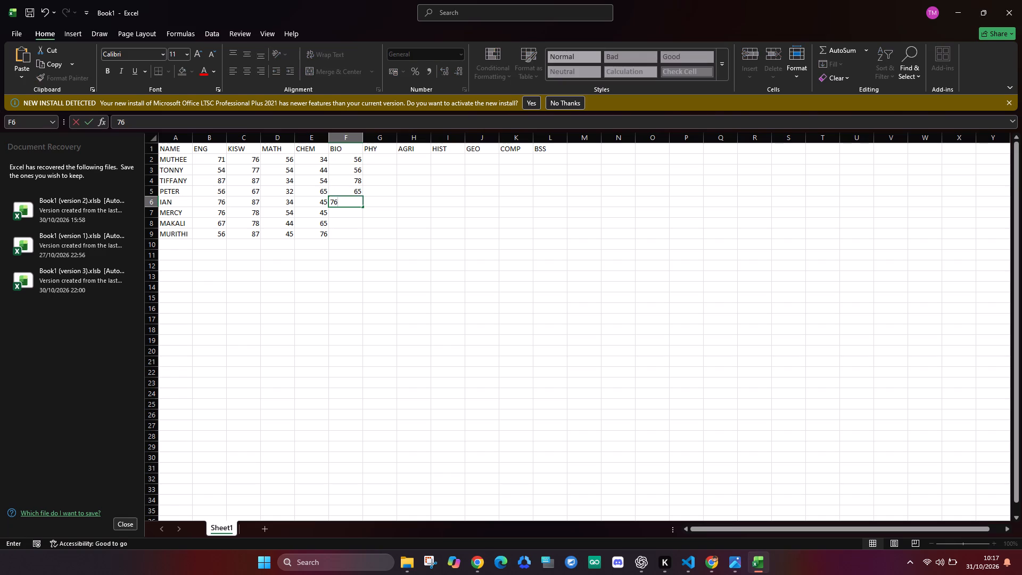
pyautogui.press('Return')
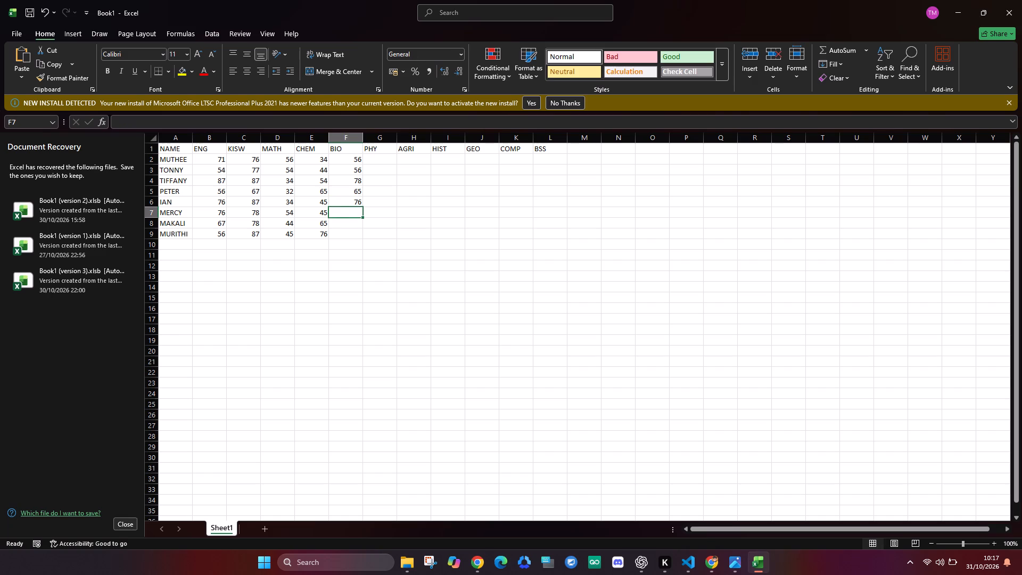
pyautogui.write('54')
pyautogui.press('Return')
pyautogui.write('45')
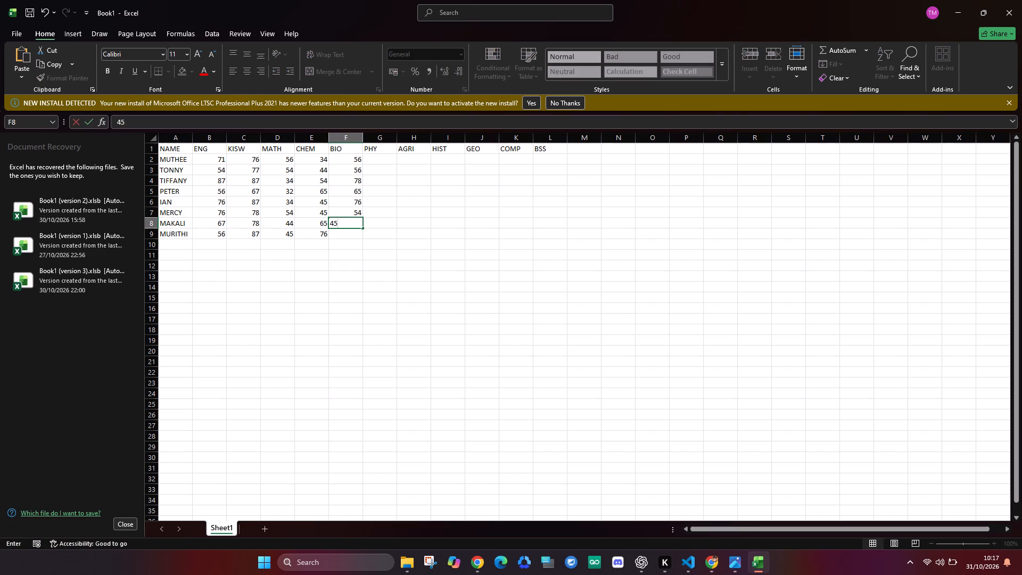
pyautogui.press('Return')
pyautogui.write('44')
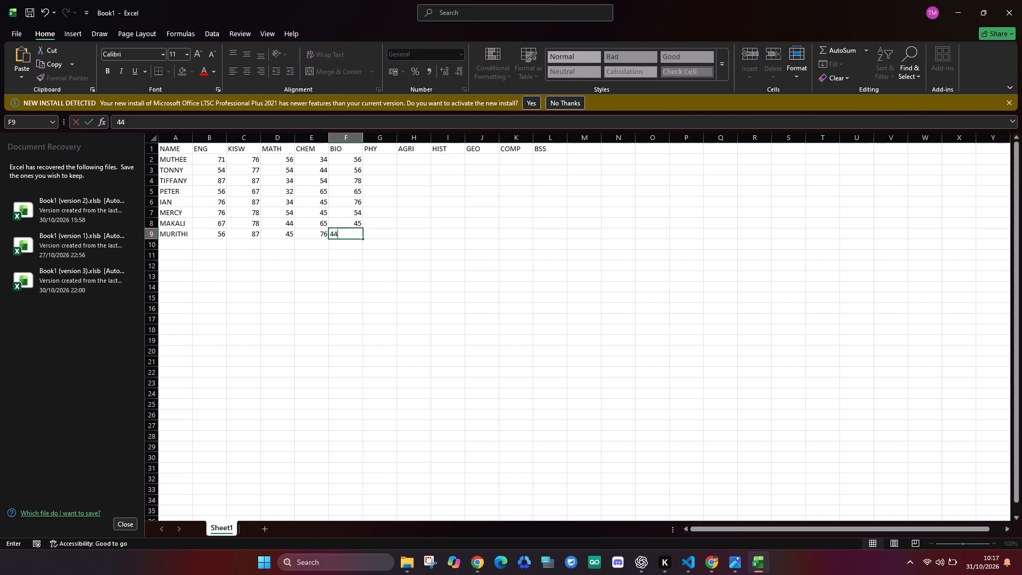
# Enter the PHY marks 65, 34, 54, 34, 65, 65, 54 and 65 in cells G2 to G9.
pyautogui.click(369, 161)
pyautogui.write('65')
pyautogui.press('Return')
pyautogui.write('34')
pyautogui.press('Return')
pyautogui.write('54')
pyautogui.press('Return')
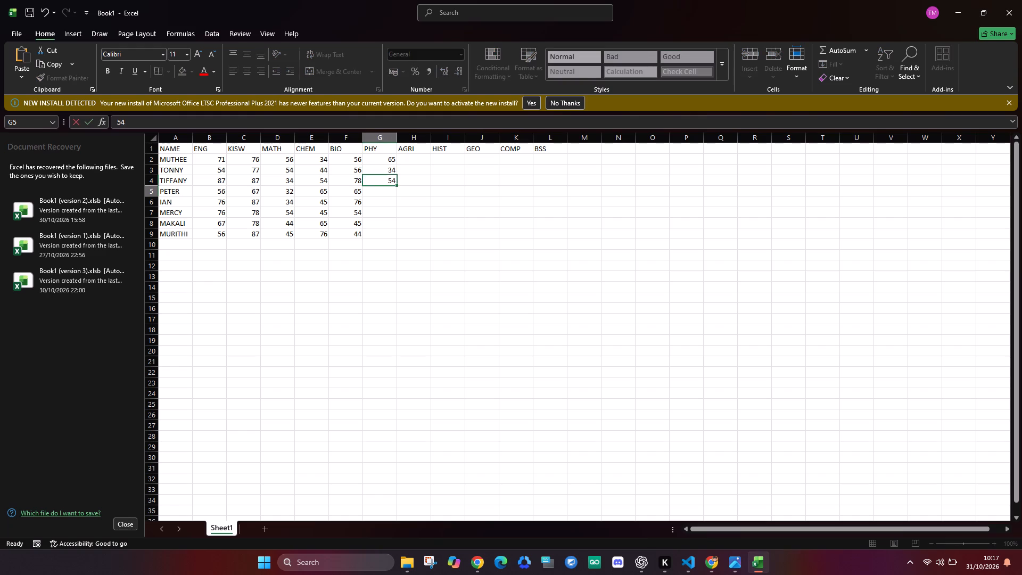
pyautogui.write('34')
pyautogui.press('Return')
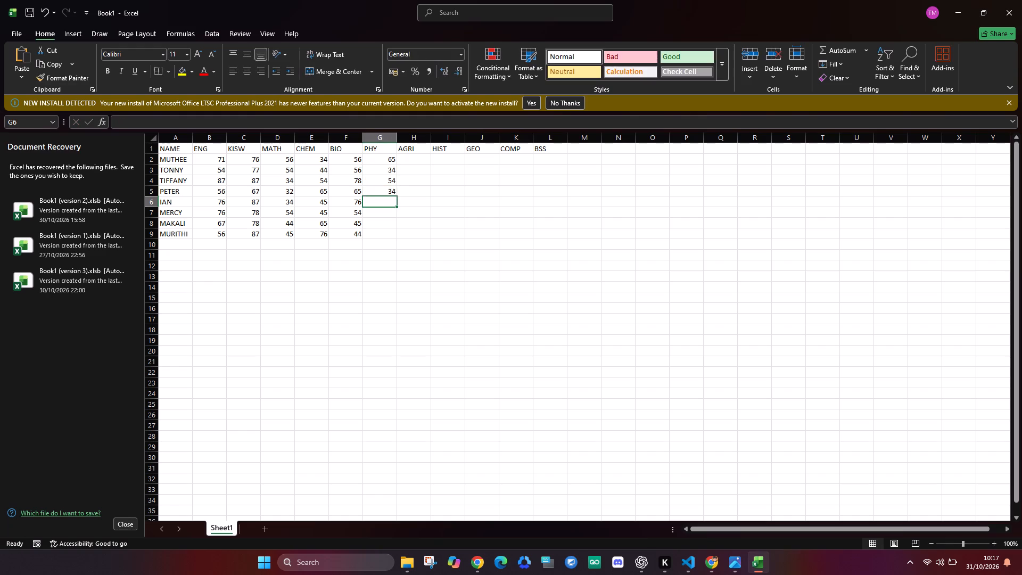
pyautogui.write('65')
pyautogui.press('Return')
pyautogui.write('65')
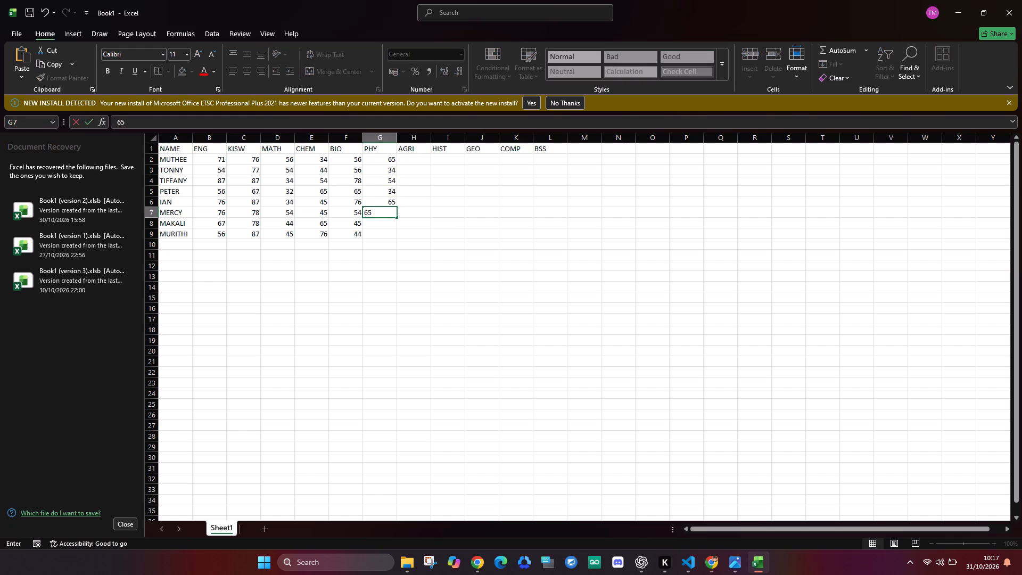
pyautogui.press('Return')
pyautogui.write('54')
pyautogui.press('Return')
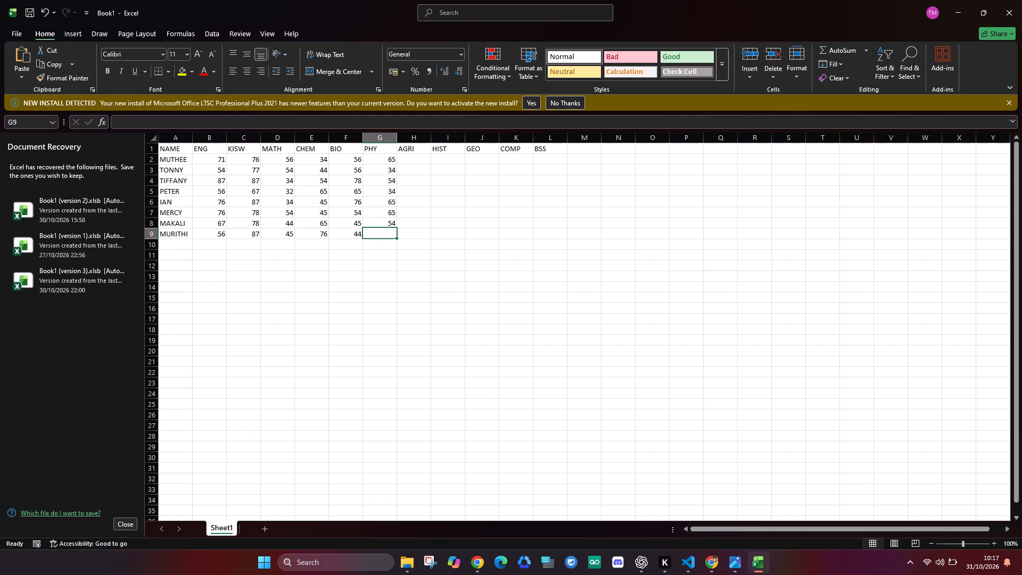
pyautogui.write('65')
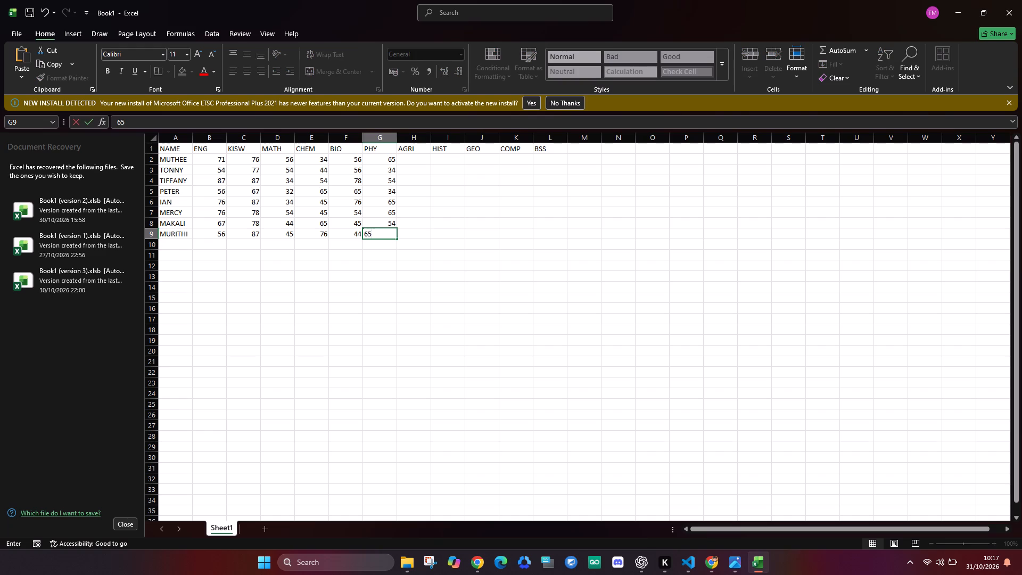
# Enter the AGRI marks 54, 65, 65, 56, 76, 43, 55 and 65 in cells H2 to H9.
pyautogui.click(417, 158)
pyautogui.write('54')
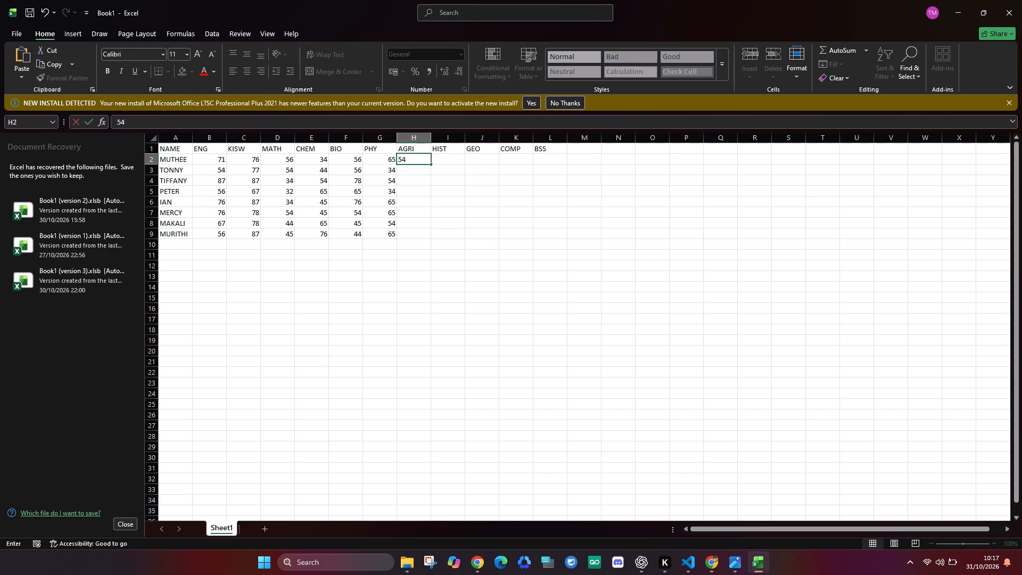
pyautogui.press('Return')
pyautogui.write('65')
pyautogui.press('Return')
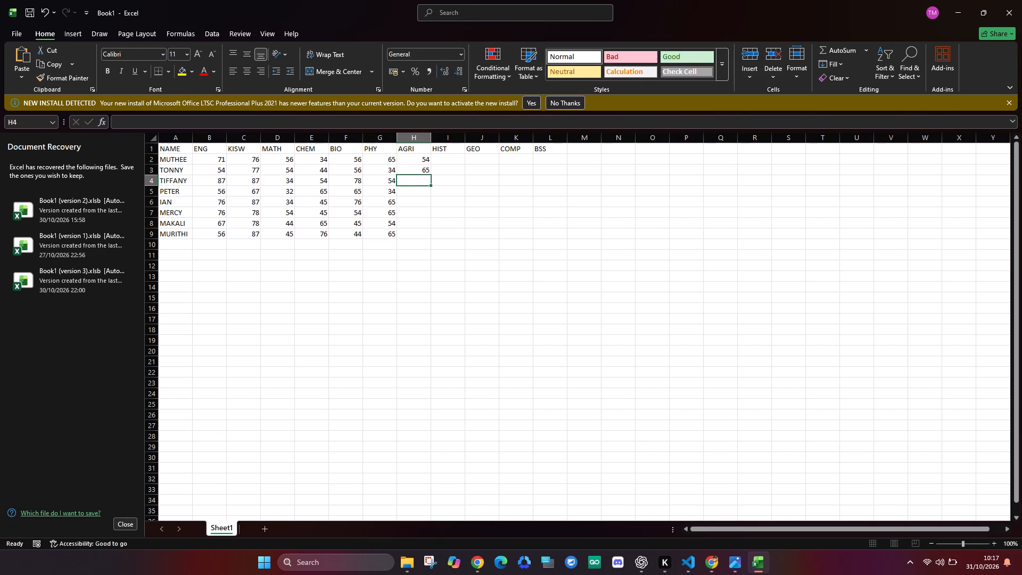
pyautogui.write('65]')
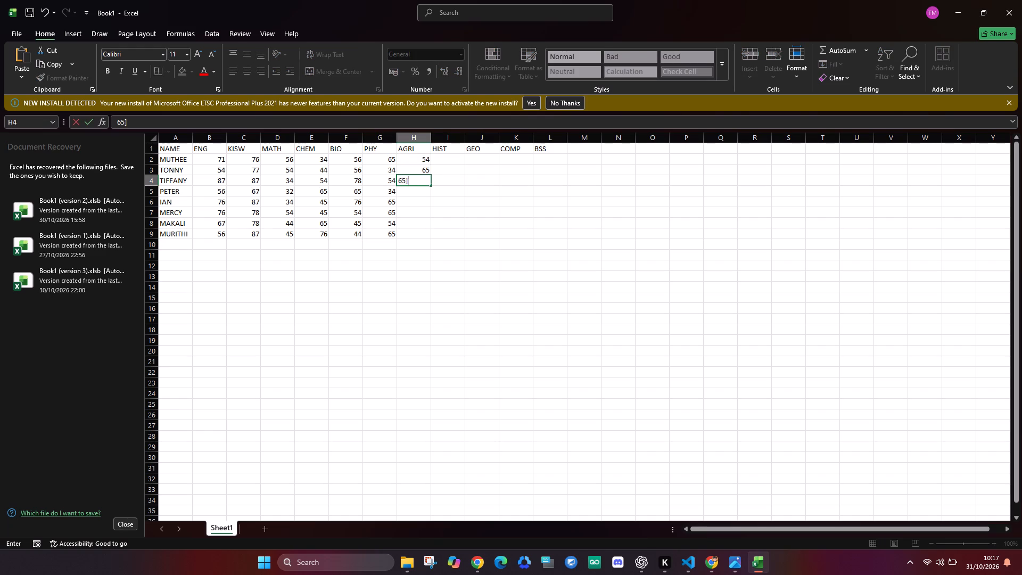
pyautogui.press('BackSpace')
pyautogui.press('Return')
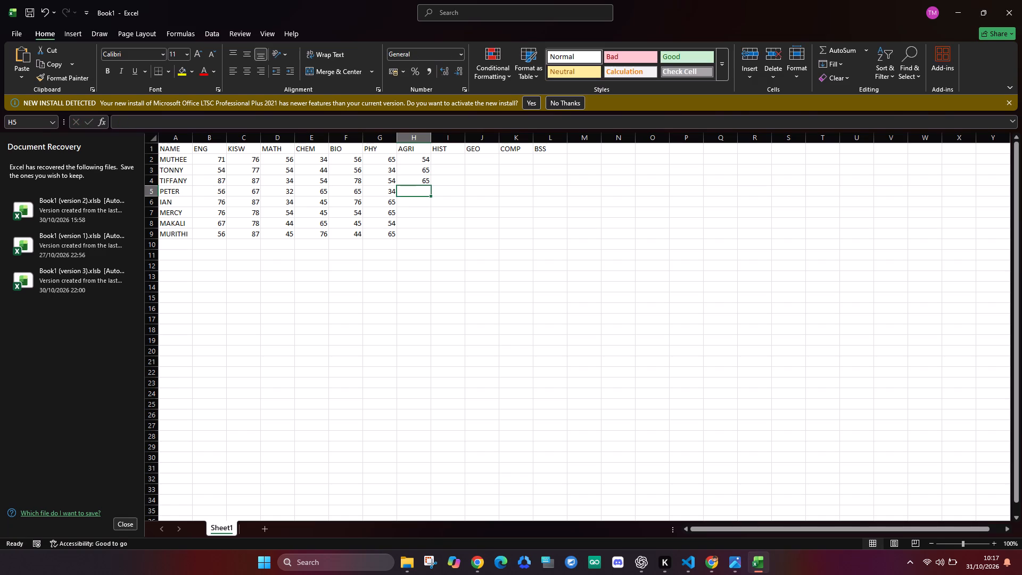
pyautogui.press('5')
pyautogui.press('6')
pyautogui.press('Return')
pyautogui.write('76]')
pyautogui.press('BackSpace')
pyautogui.press('Return')
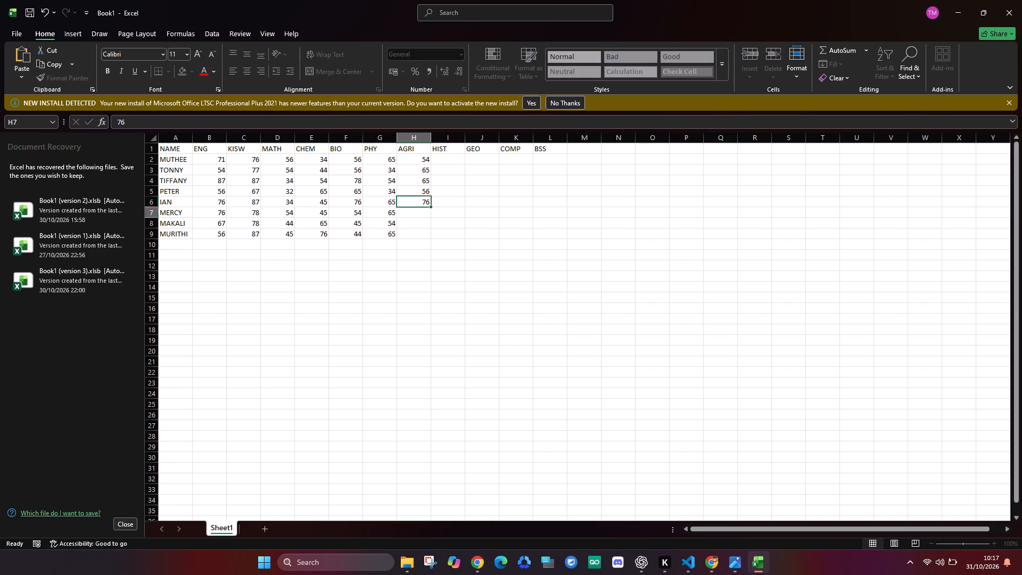
pyautogui.write('43')
pyautogui.press('Return')
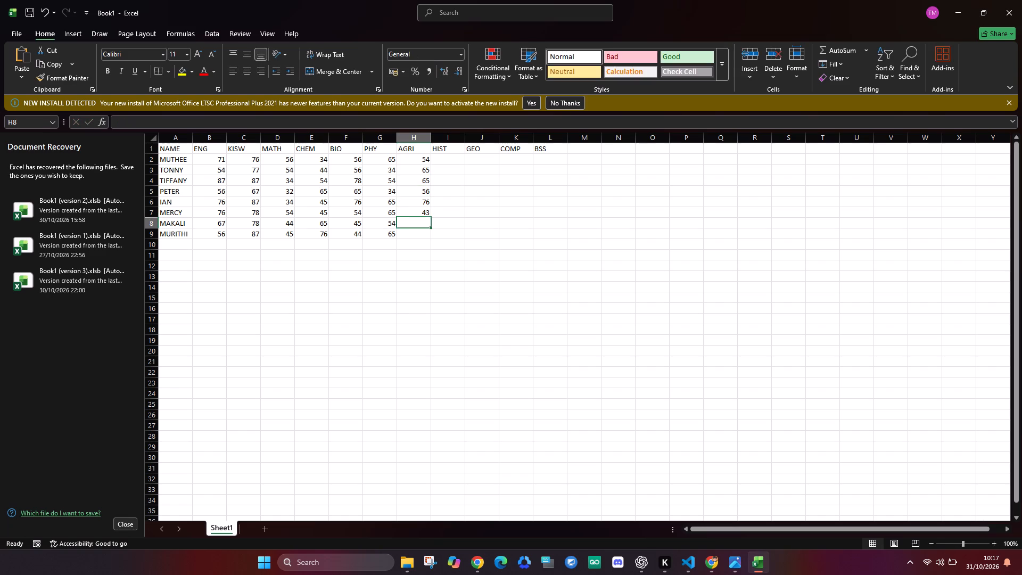
pyautogui.write('55]')
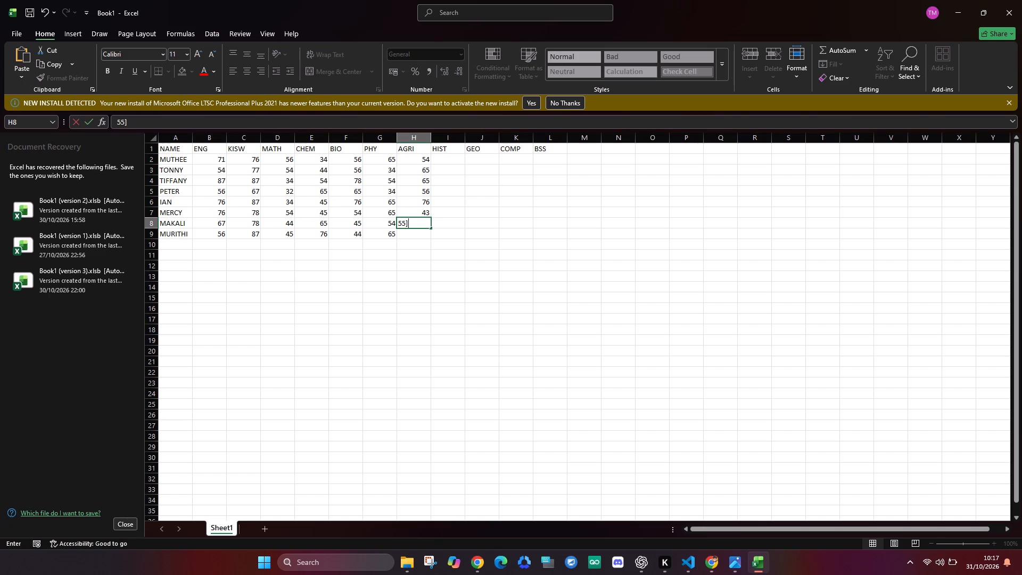
pyautogui.press('-')
pyautogui.press('BackSpace')
pyautogui.press('BackSpace')
pyautogui.press('Return')
pyautogui.write('65')
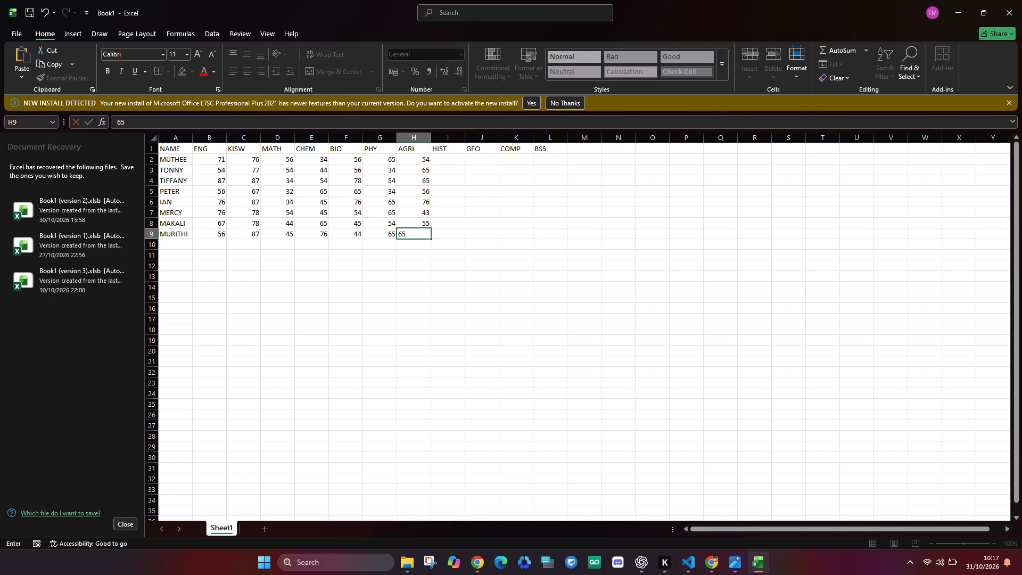
# Enter the HIST marks 34, 55, 66, 87, 56, 87, 76 and 88 in cells I2 to I9.
pyautogui.click(437, 161)
pyautogui.write('34')
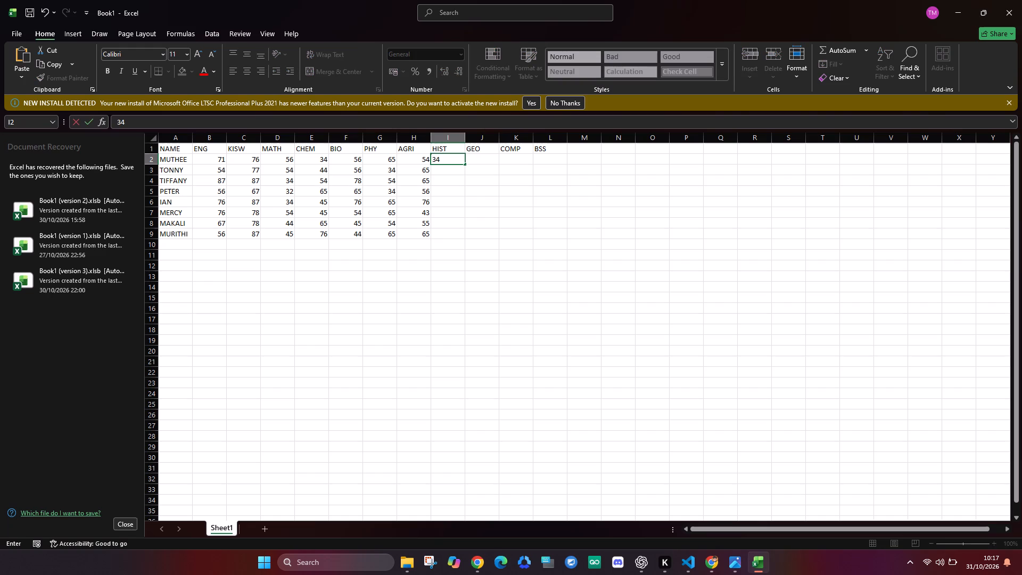
pyautogui.press('Return')
pyautogui.write('55')
pyautogui.press('Return')
pyautogui.write('66')
pyautogui.press('Return')
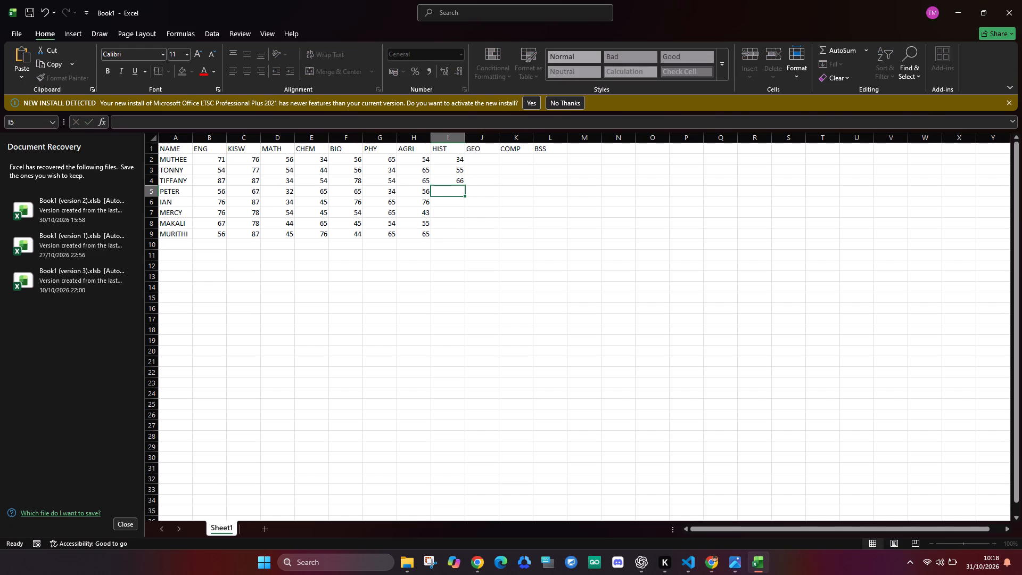
pyautogui.write('87')
pyautogui.press('Return')
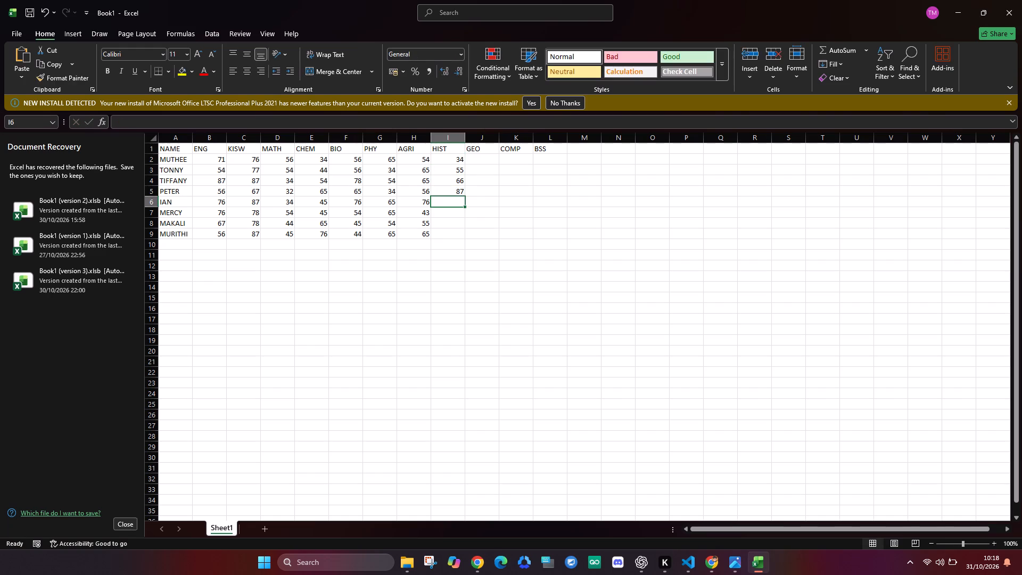
pyautogui.write('56')
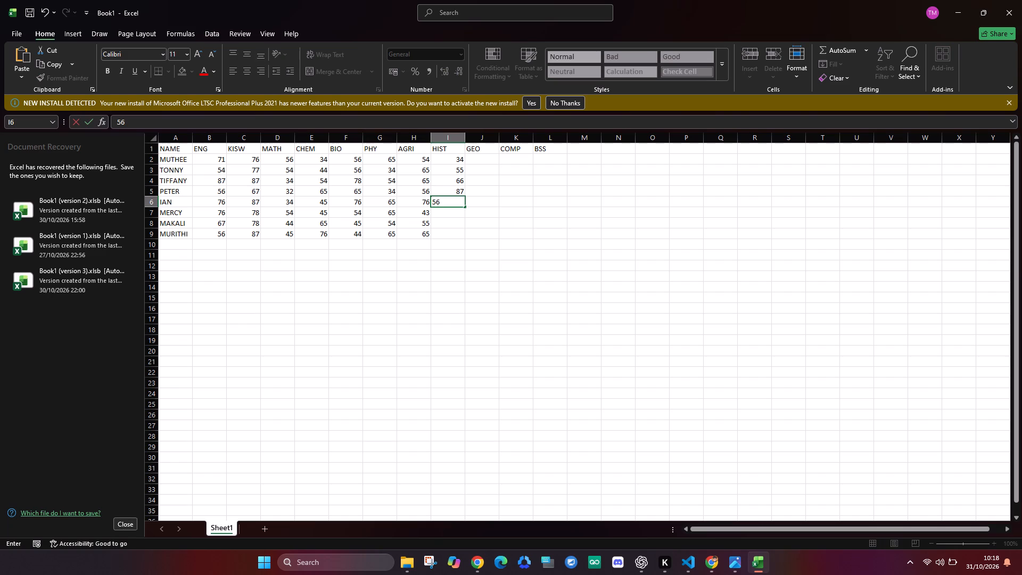
pyautogui.press('Return')
pyautogui.write('87')
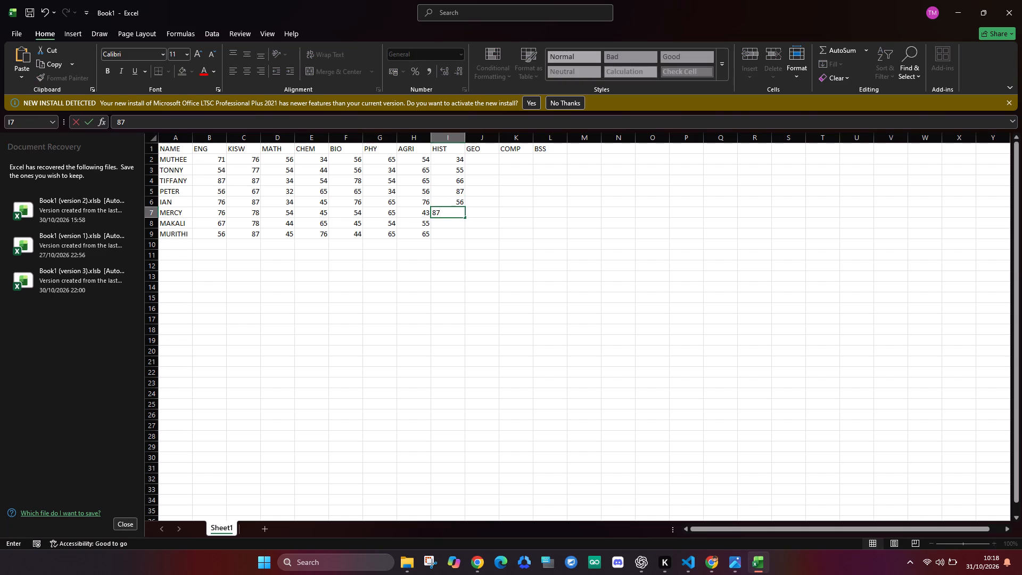
pyautogui.press('Return')
pyautogui.write('76')
pyautogui.press('Return')
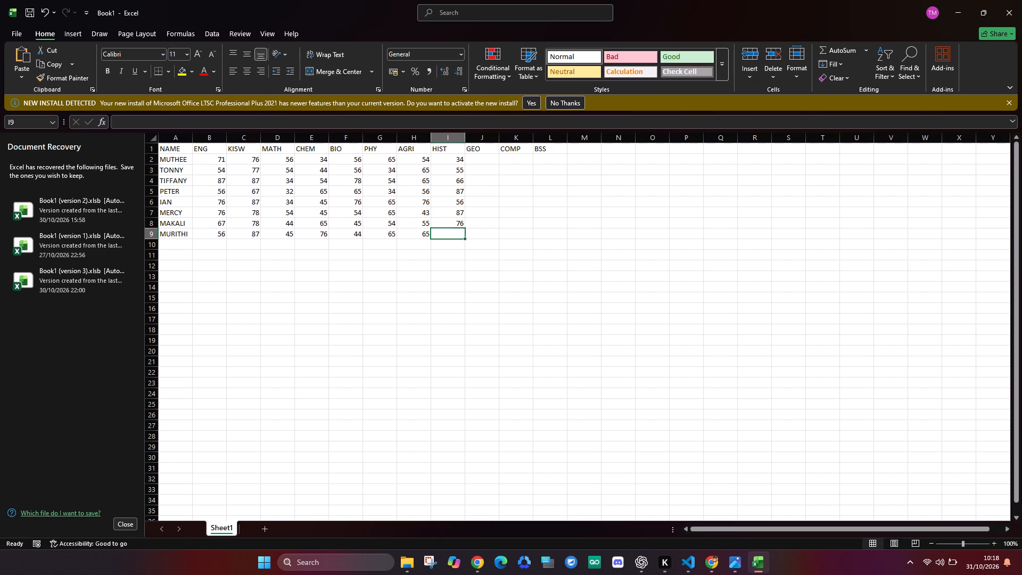
pyautogui.write('88')
pyautogui.press('Return')
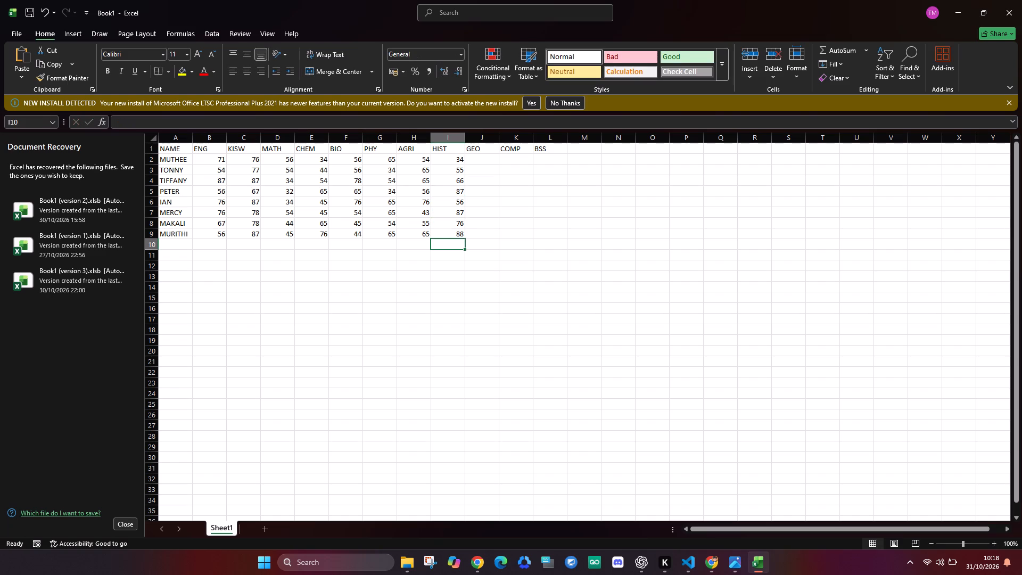
# Enter the GEO marks 87, 76, 56, 65, 65, 77, 77 and 87 in cells J2 to J9.
pyautogui.click(490, 166)
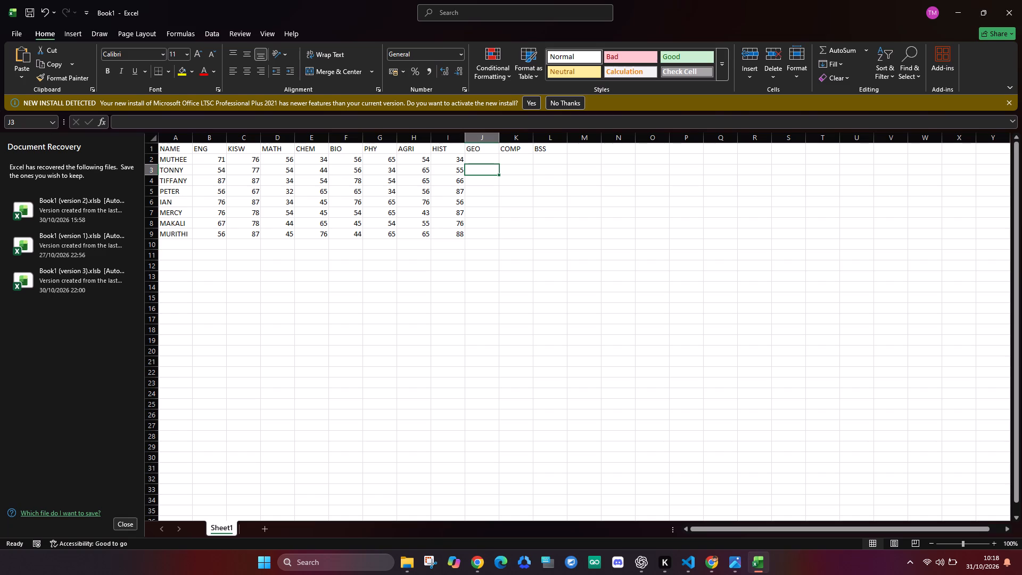
pyautogui.click(493, 157)
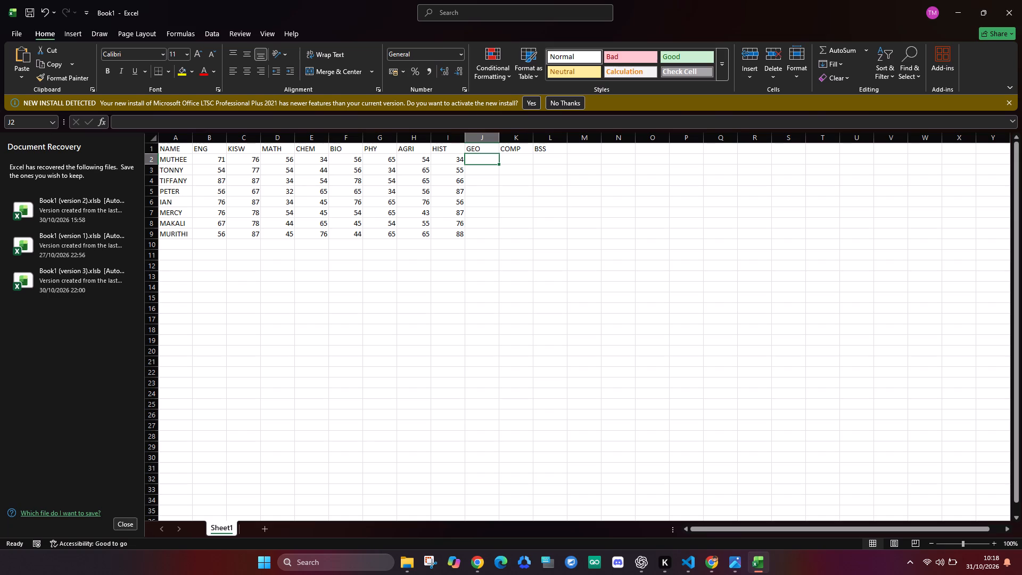
pyautogui.write('87')
pyautogui.press('Return')
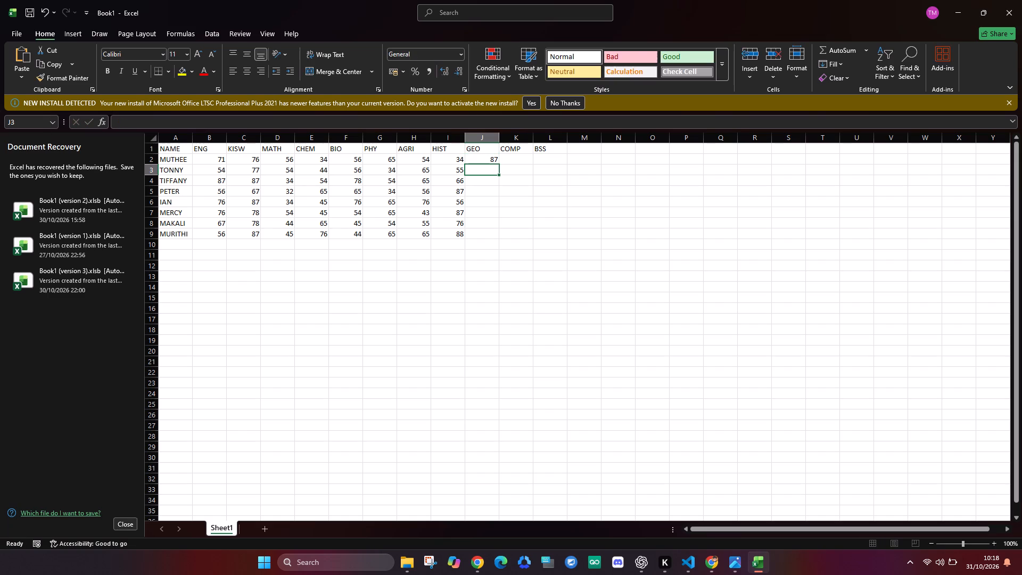
pyautogui.write('76]')
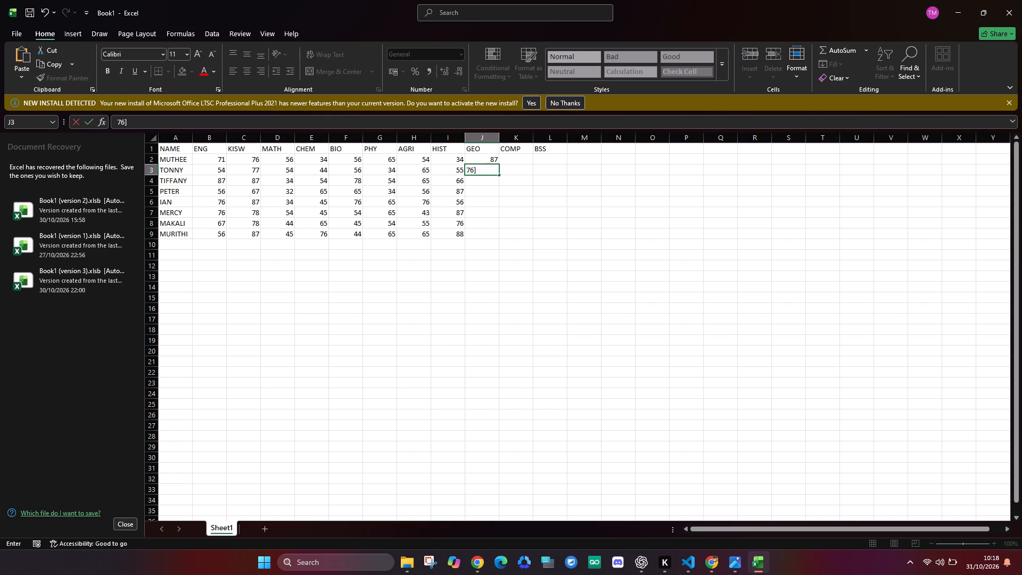
pyautogui.press('BackSpace')
pyautogui.press('Return')
pyautogui.write('56]')
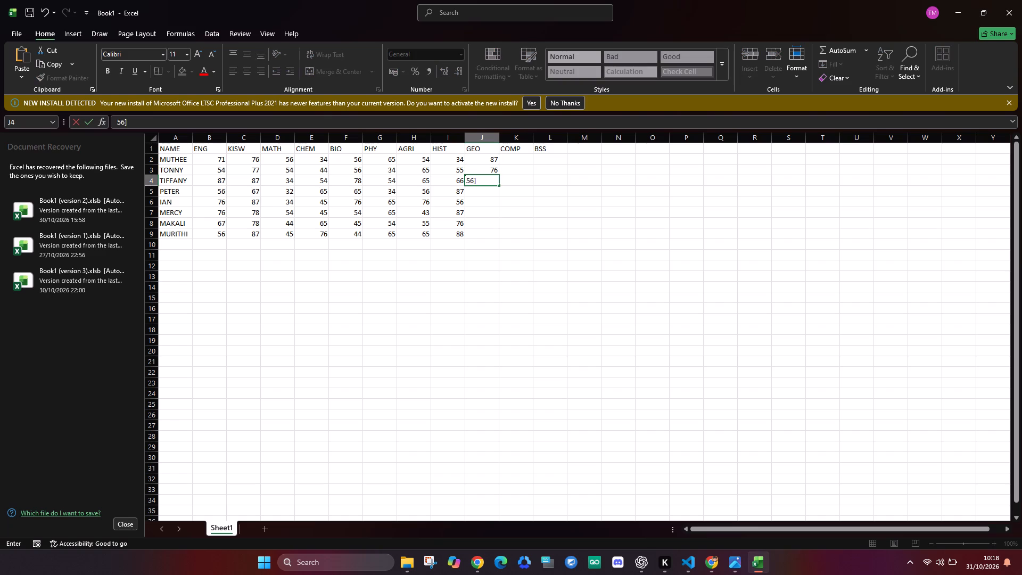
pyautogui.press('BackSpace')
pyautogui.press('Return')
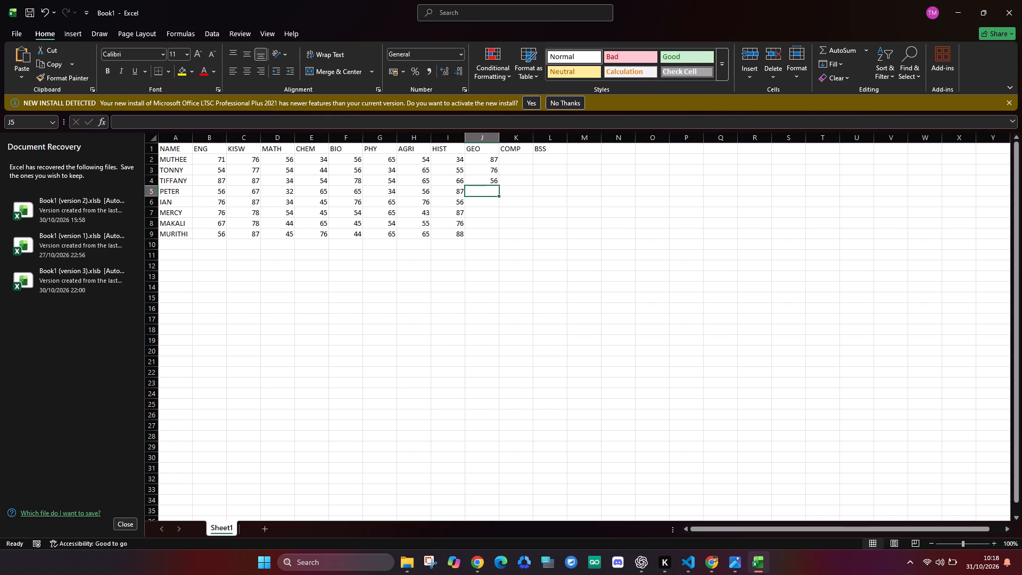
pyautogui.write('65')
pyautogui.press('Return')
pyautogui.write('65]')
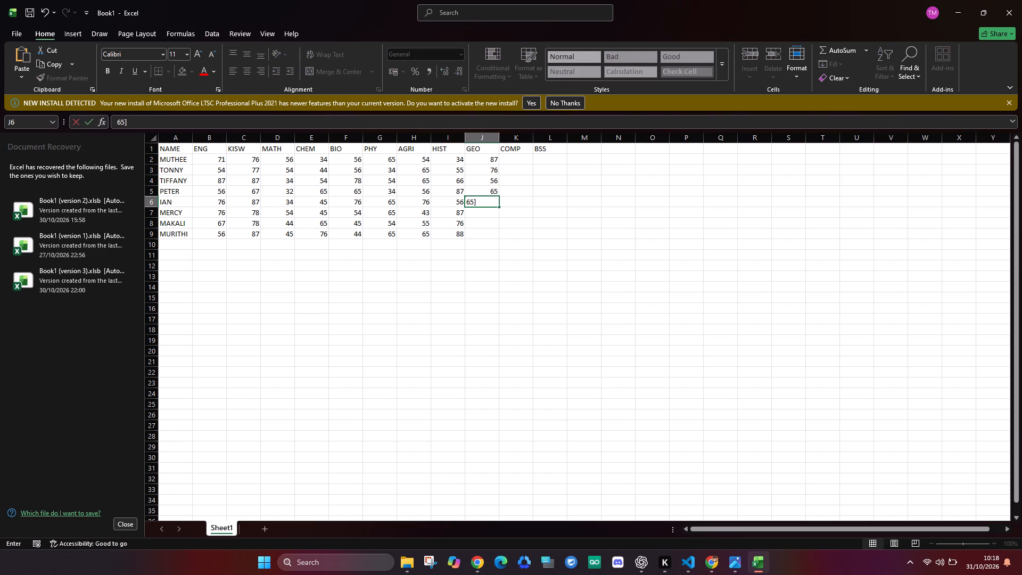
pyautogui.press('BackSpace')
pyautogui.press('Return')
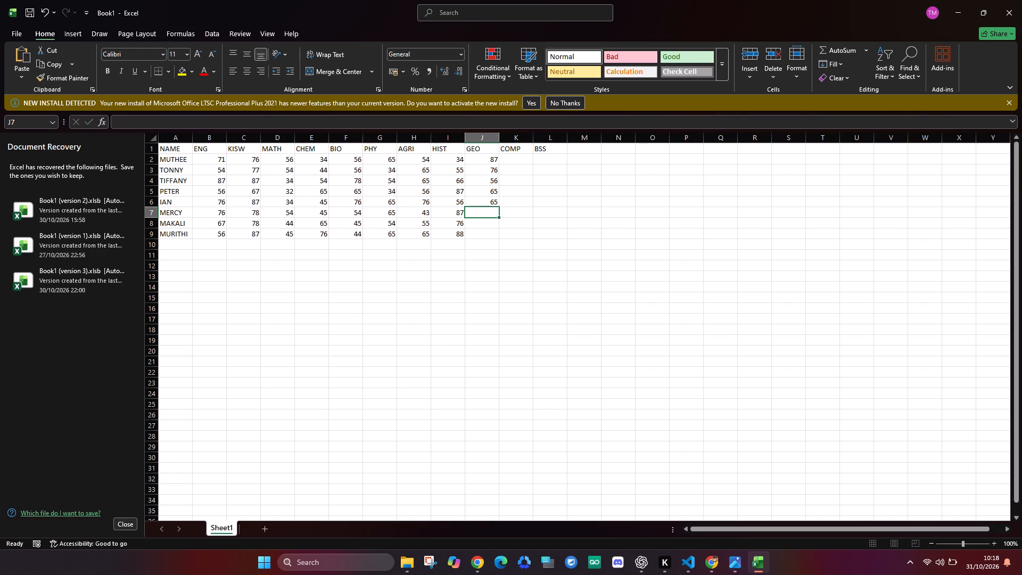
pyautogui.write('77')
pyautogui.press('Return')
pyautogui.write('77]')
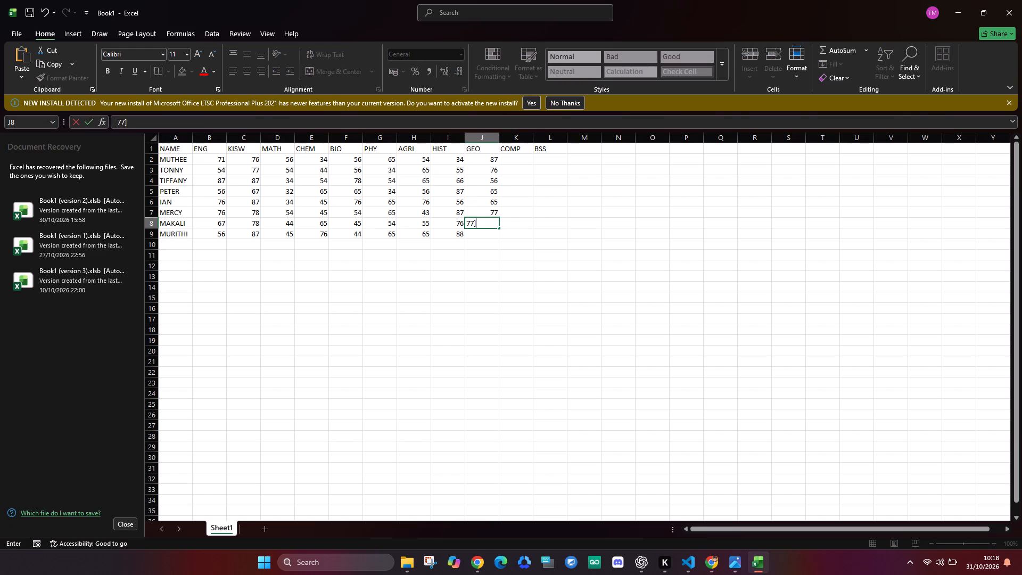
pyautogui.press('BackSpace')
pyautogui.press('Return')
pyautogui.write('87')
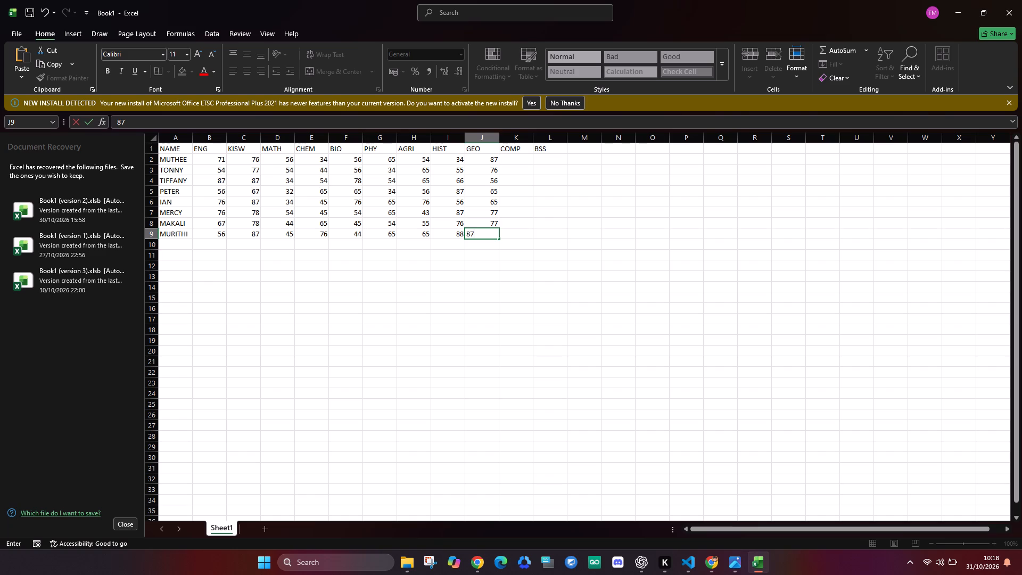
# Enter the COMP marks 76, 87, 67, 87, 88, 55, 97 and 78 in cells K2 to K9.
pyautogui.click(508, 158)
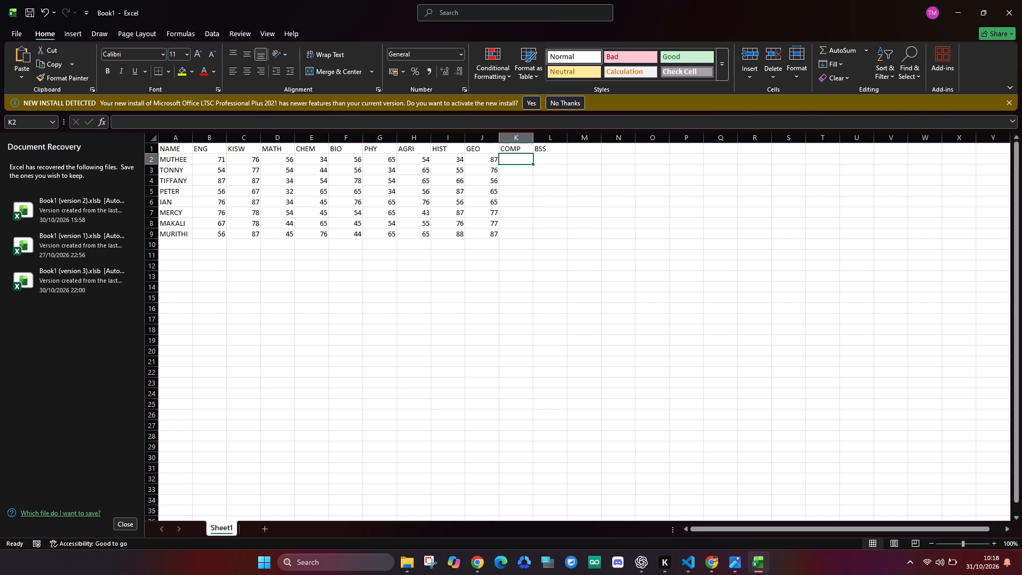
pyautogui.write('76')
pyautogui.press('Return')
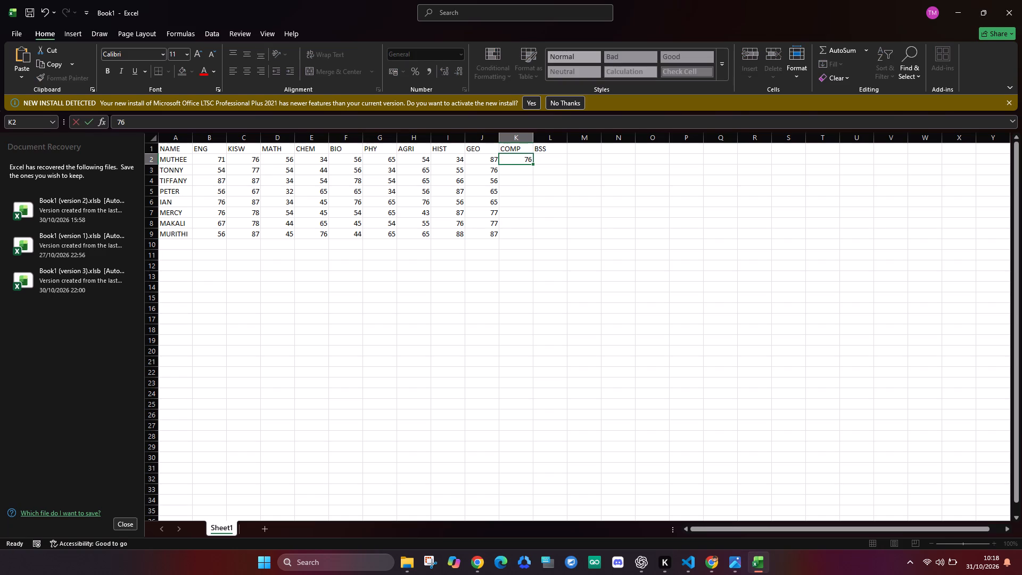
pyautogui.write('87]')
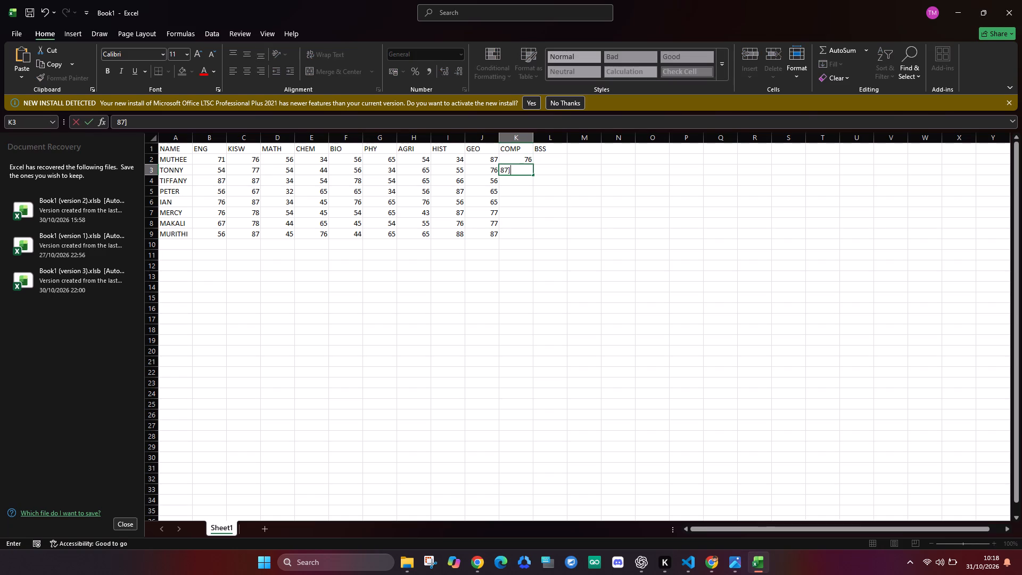
pyautogui.press('BackSpace')
pyautogui.press('Return')
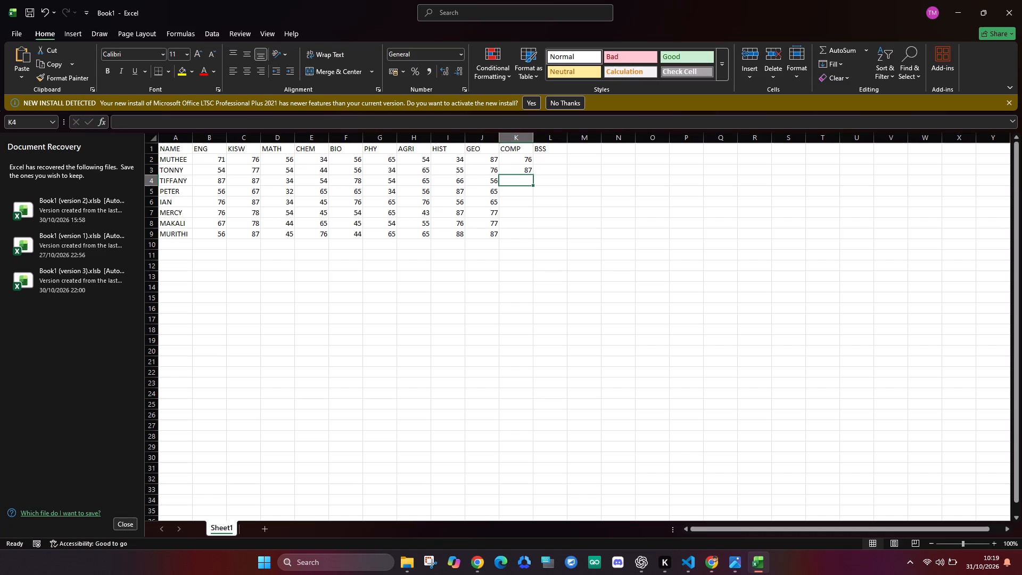
pyautogui.write('67')
pyautogui.press('Return')
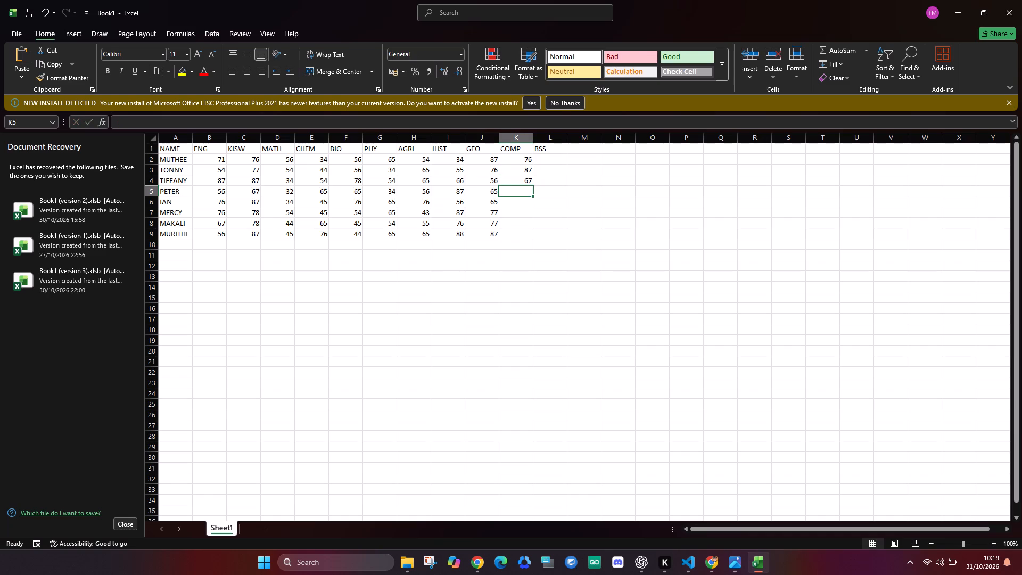
pyautogui.write('87')
pyautogui.press('Return')
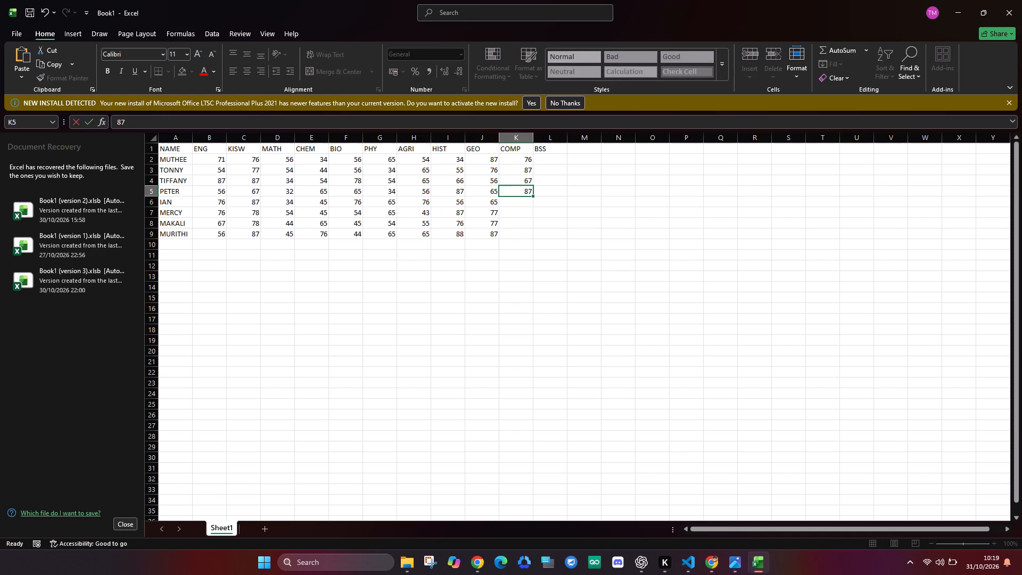
pyautogui.write('88')
pyautogui.press('Return')
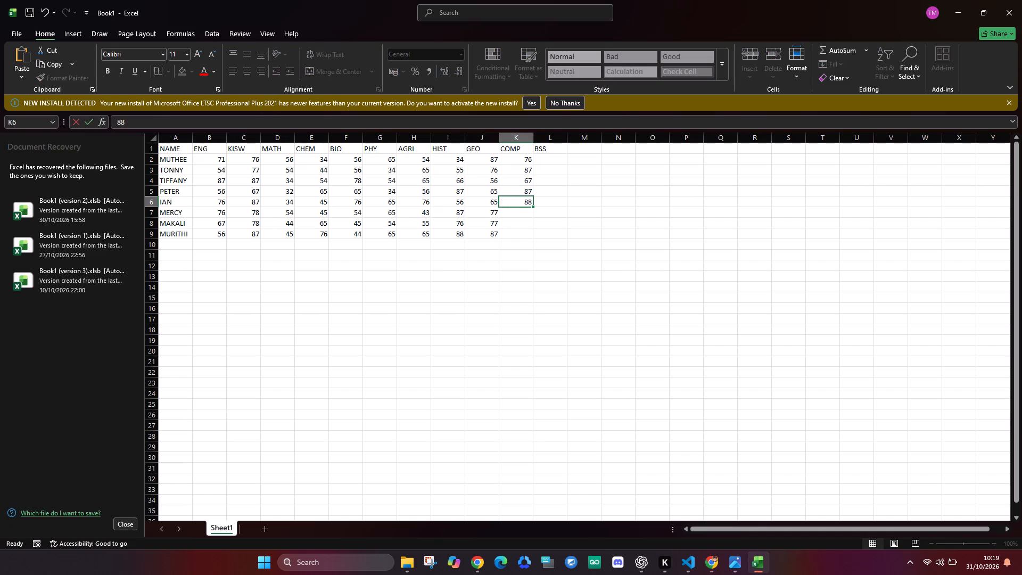
pyautogui.write('55')
pyautogui.press('Return')
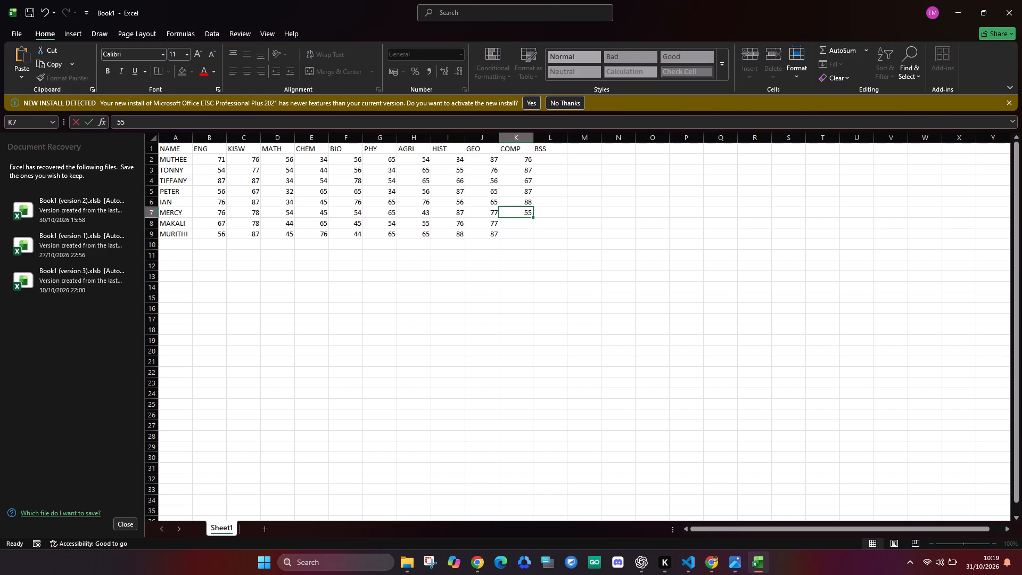
pyautogui.write('97')
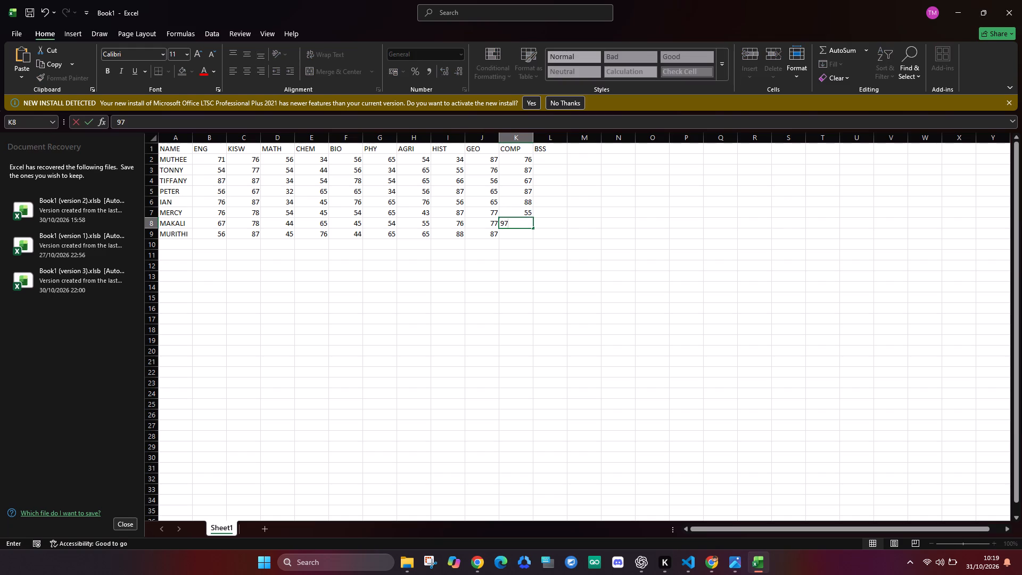
pyautogui.press('Return')
pyautogui.write('78')
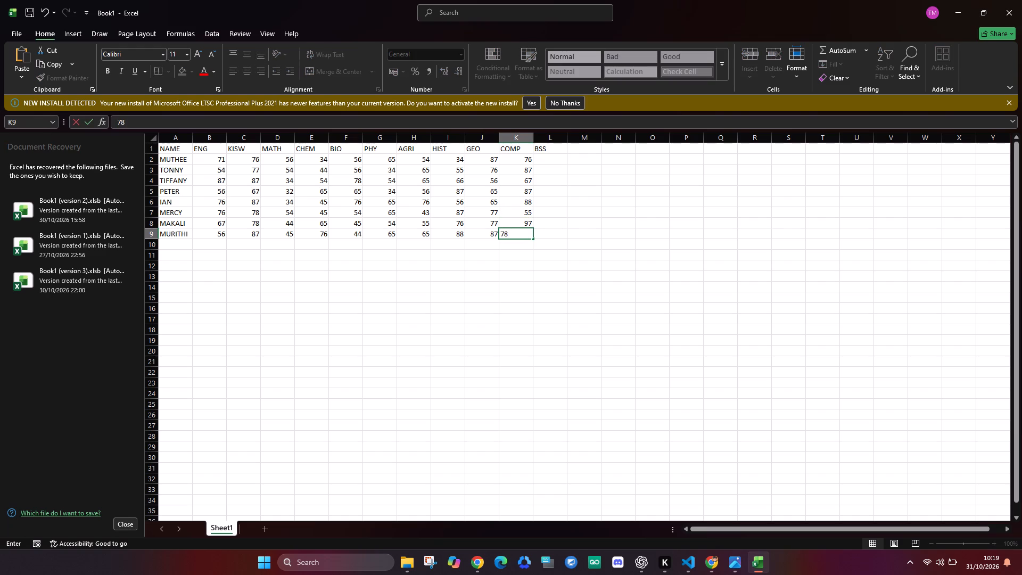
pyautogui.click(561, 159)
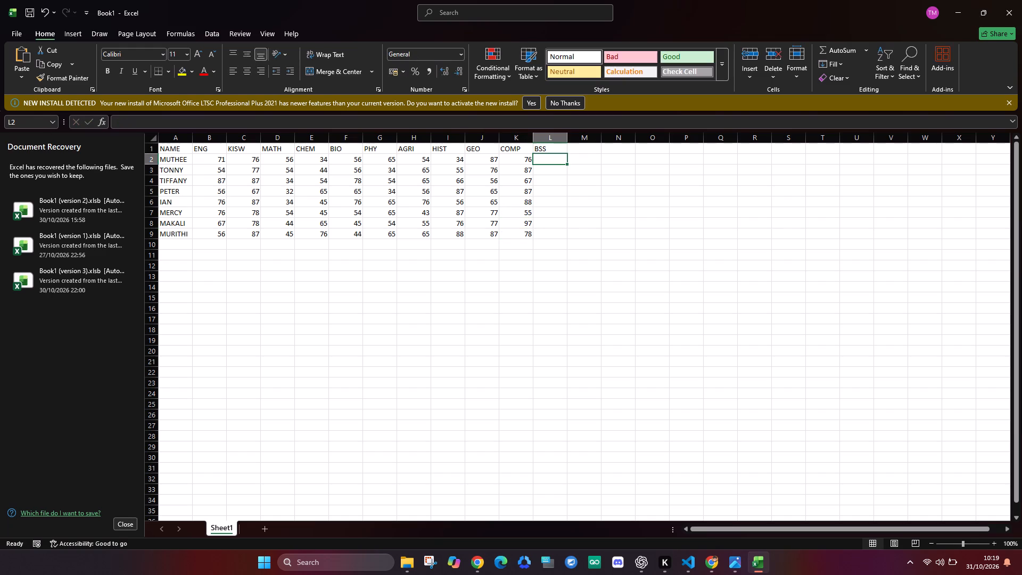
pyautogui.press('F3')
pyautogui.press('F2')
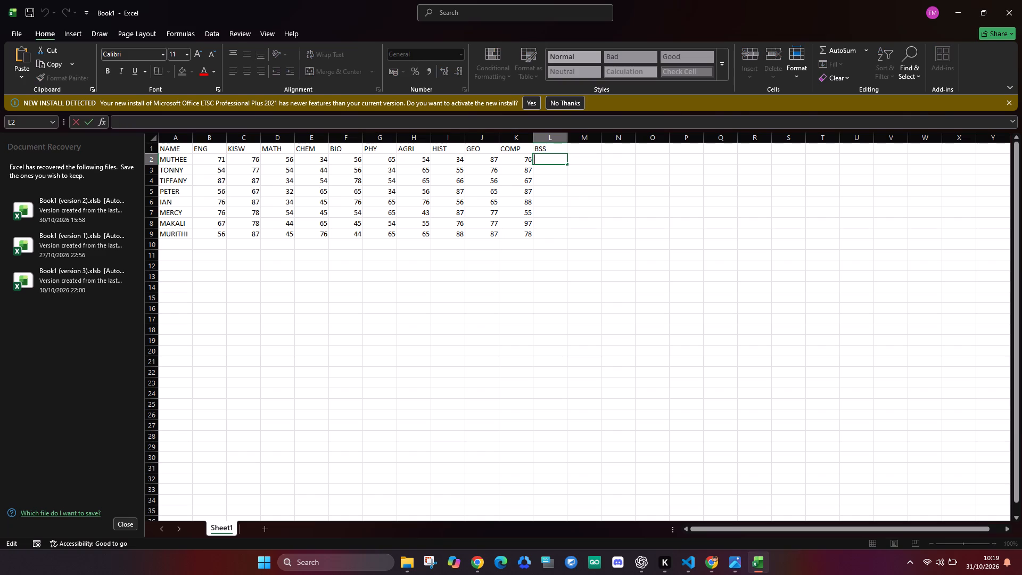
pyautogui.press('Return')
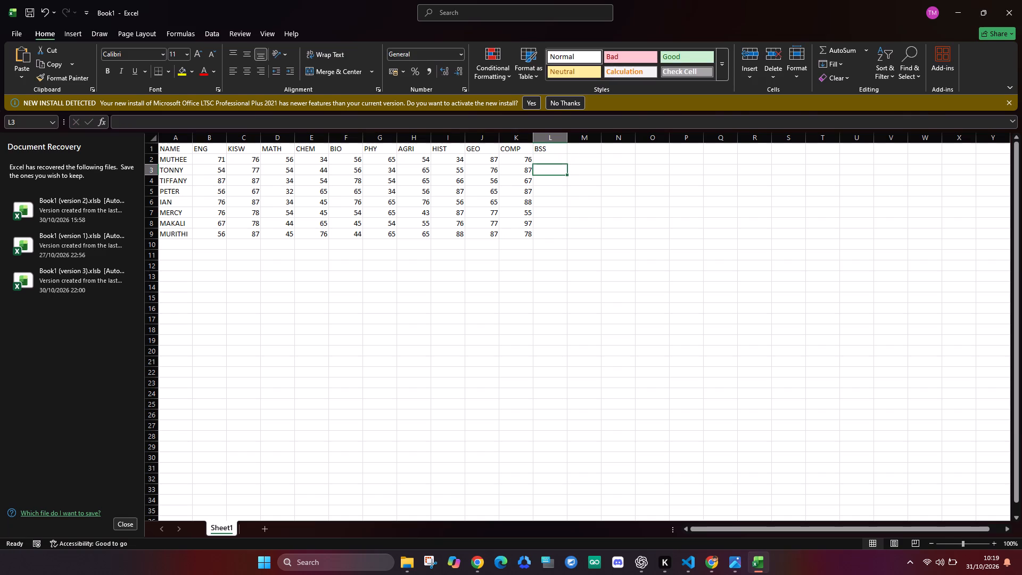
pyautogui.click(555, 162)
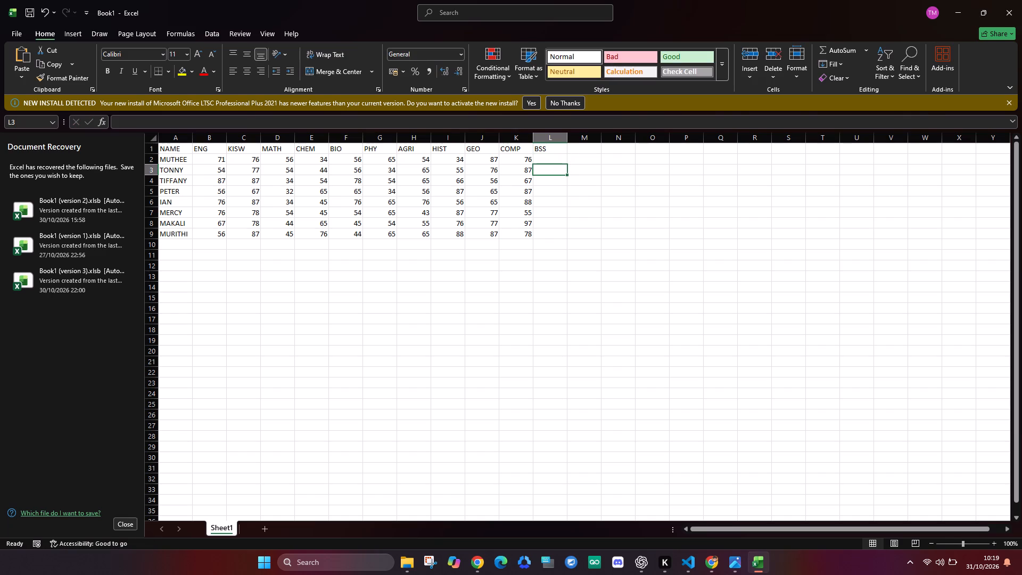
# Enter the BSS marks 54, 54, 65, 56, 65, 45, 54 and 87 in cells L2 to L9.
pyautogui.click(555, 155)
pyautogui.write('54')
pyautogui.press('Return')
pyautogui.write('54')
pyautogui.press('Return')
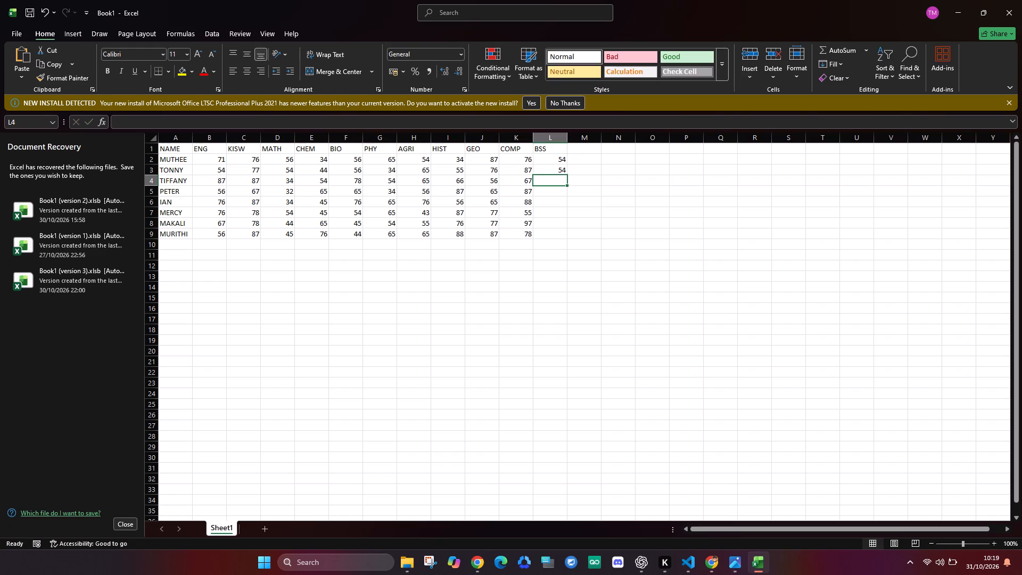
pyautogui.write('65')
pyautogui.press('Return')
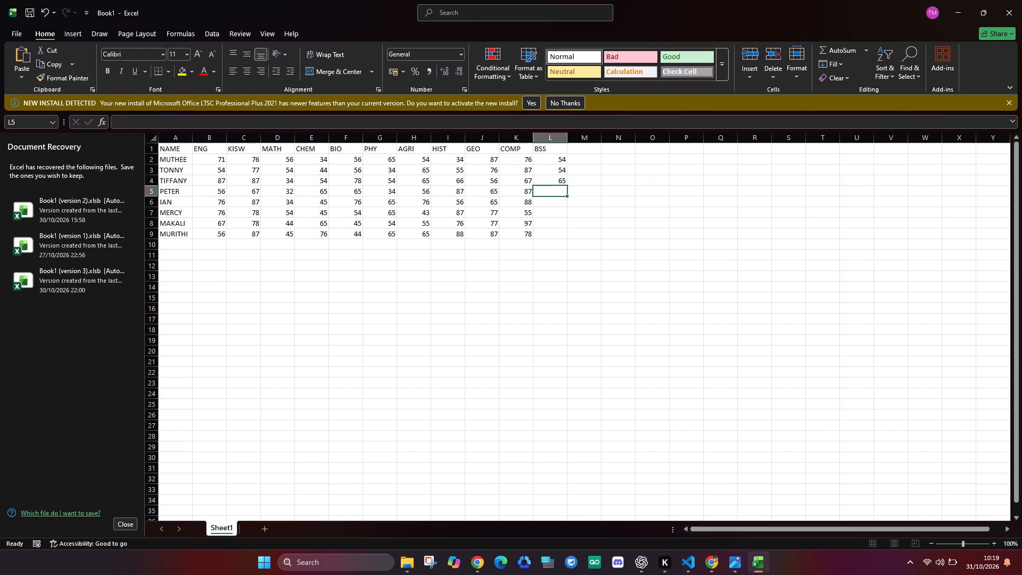
pyautogui.write('56')
pyautogui.press('Return')
pyautogui.write('65]')
pyautogui.press('BackSpace')
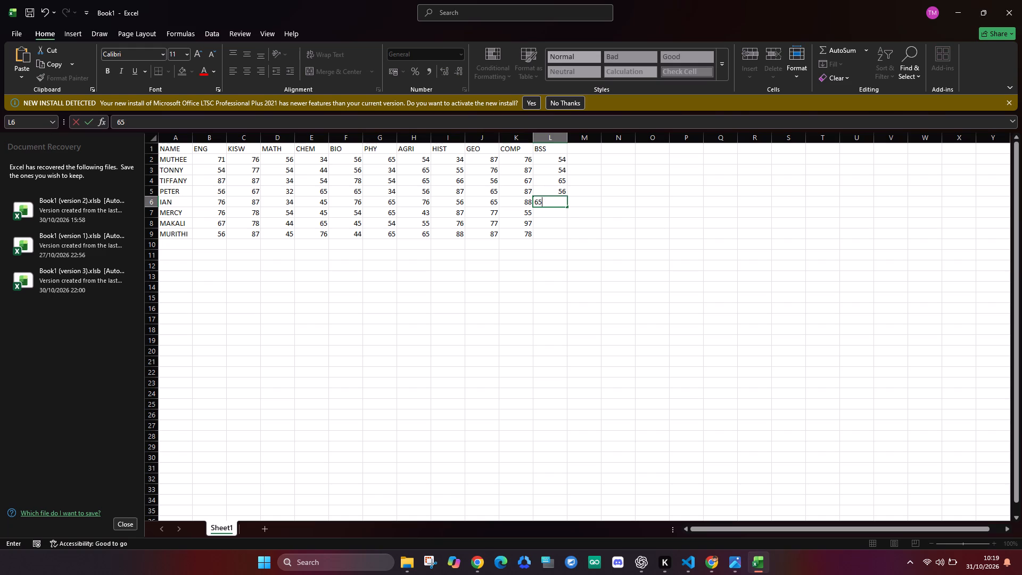
pyautogui.press('Return')
pyautogui.write('45')
pyautogui.press('Return')
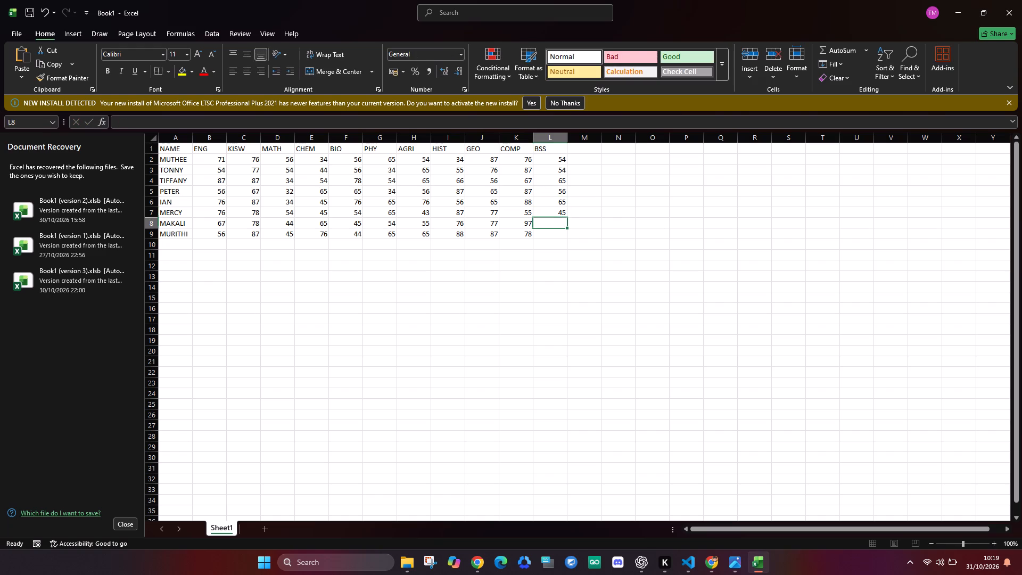
pyautogui.write('54')
pyautogui.press('Return')
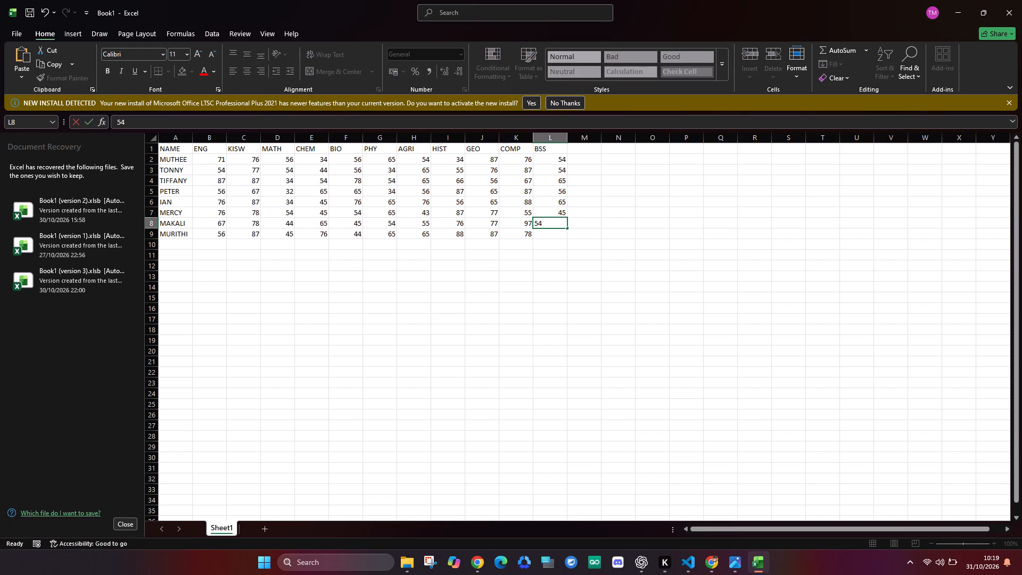
pyautogui.write('87')
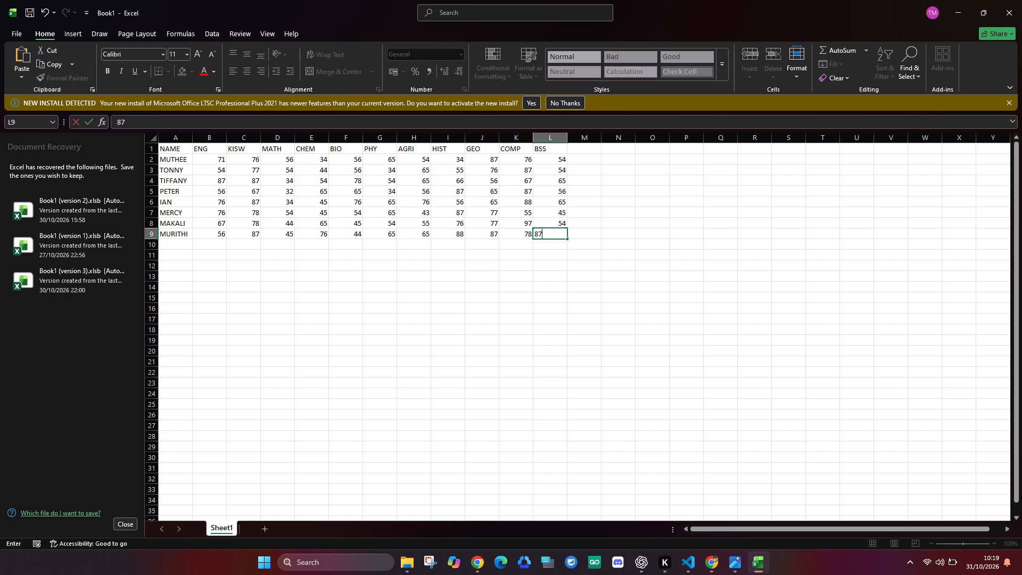
pyautogui.click(200, 252)
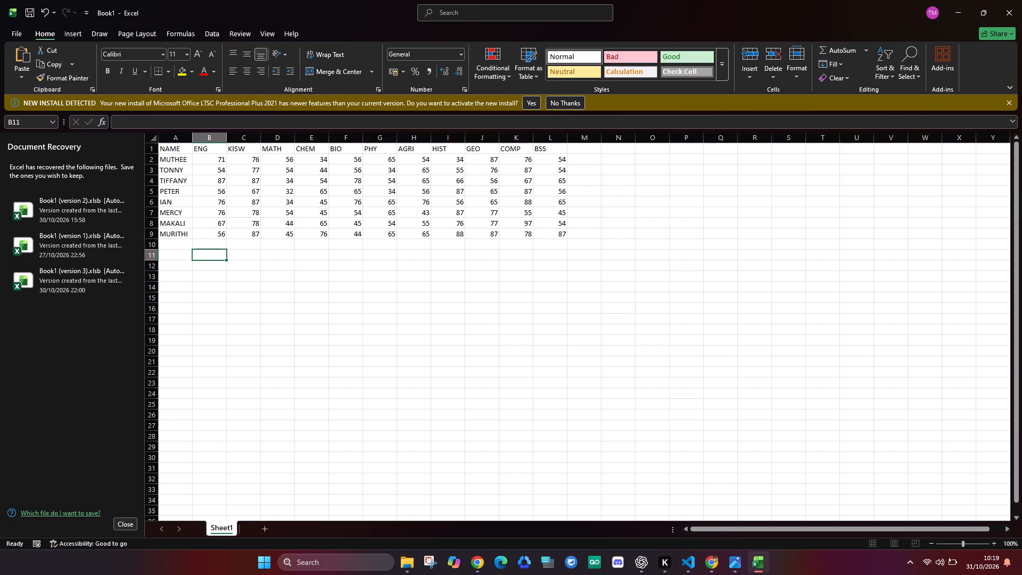
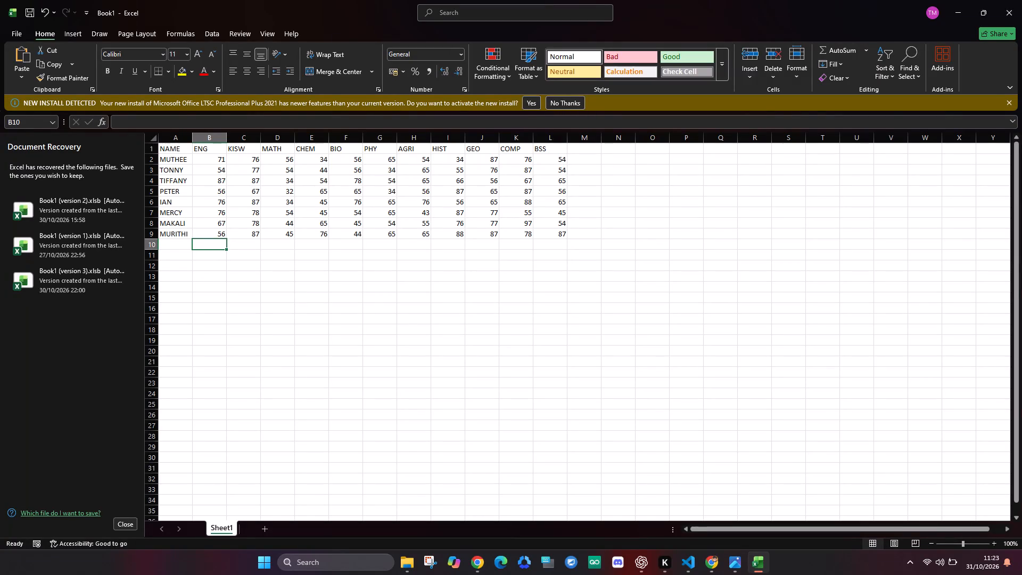
# Enter the marks 65, 76, 75, 76, 65 and 87 for ENG through PHY in cells B10 to G10.
pyautogui.press('6')
pyautogui.press('5')
pyautogui.click(243, 248)
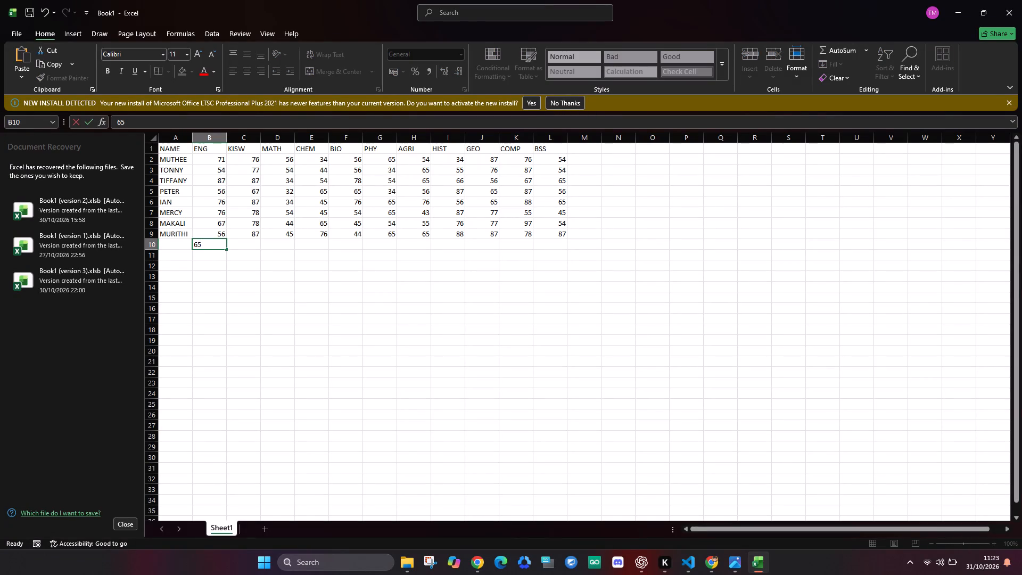
pyautogui.write('76')
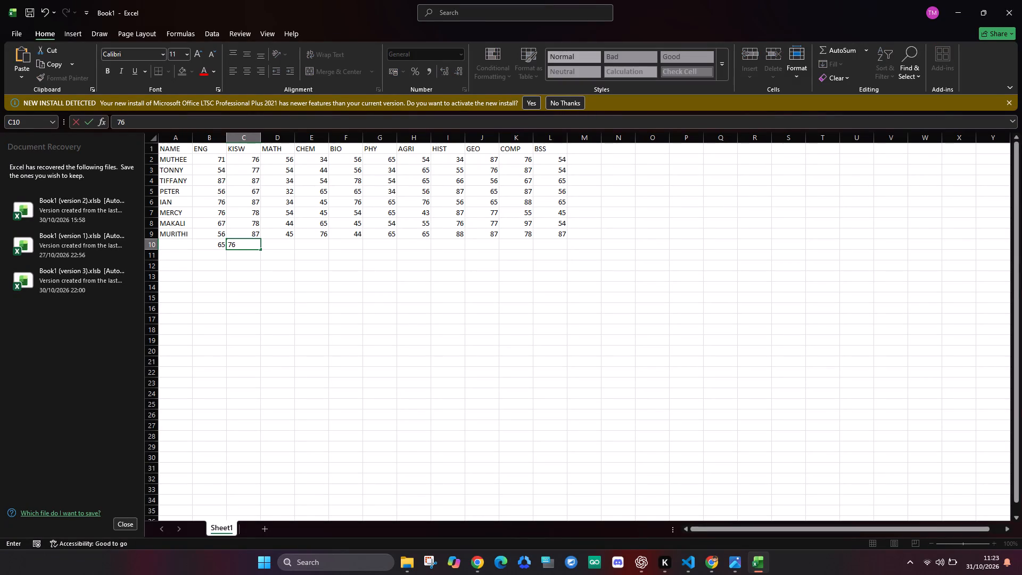
pyautogui.click(276, 243)
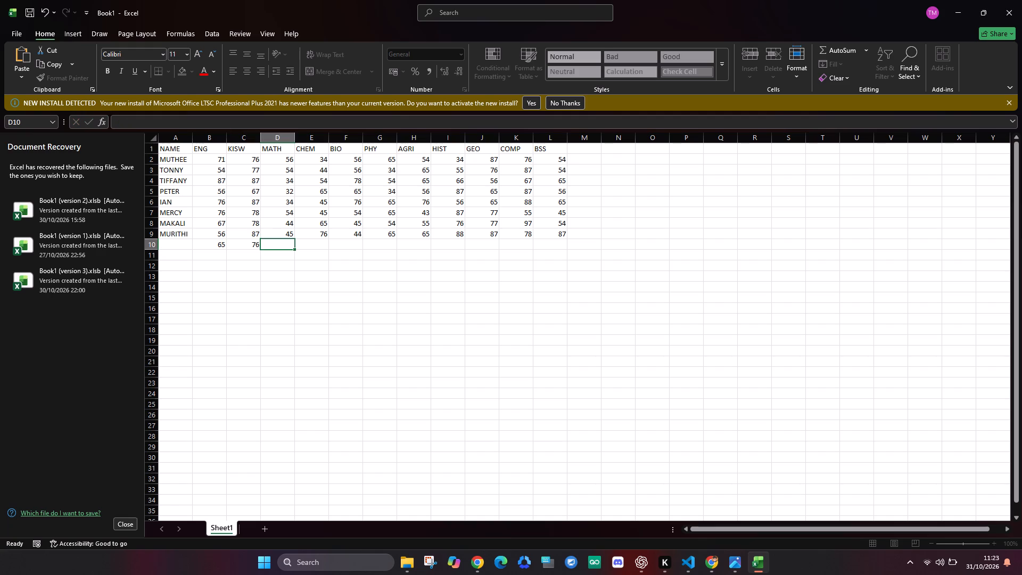
pyautogui.press('7')
pyautogui.press('5')
pyautogui.click(318, 243)
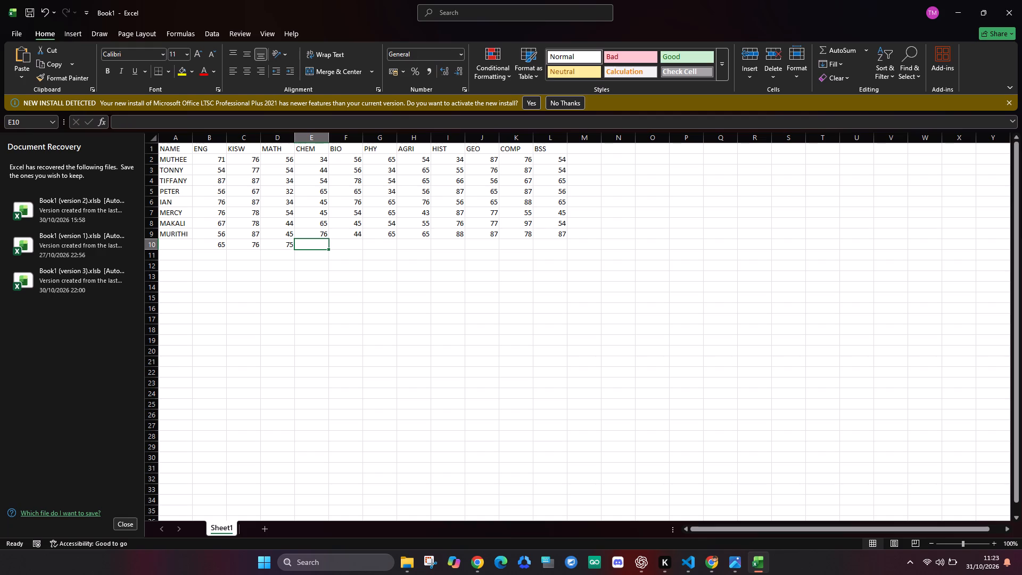
pyautogui.press('7')
pyautogui.press('6')
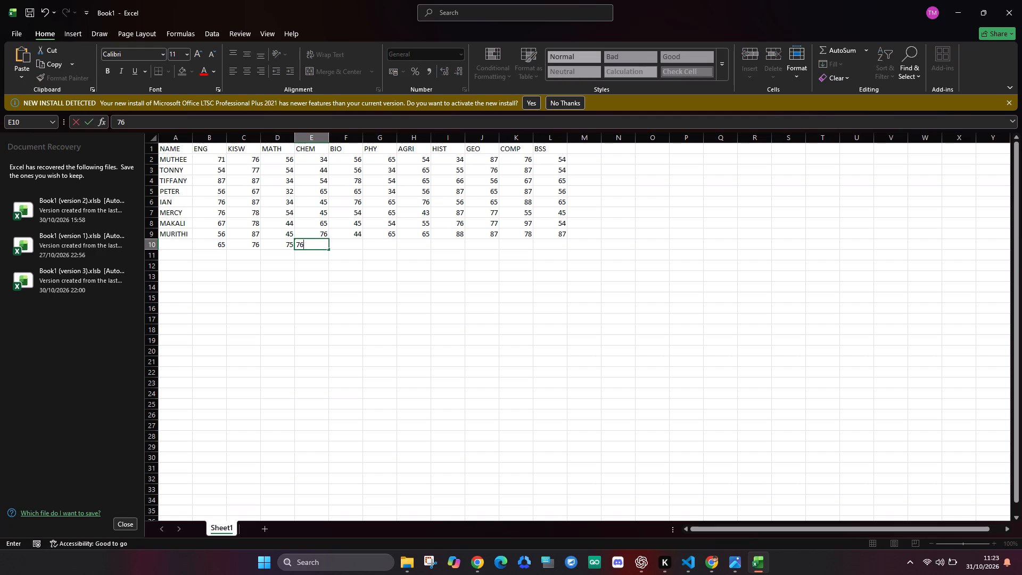
pyautogui.click(359, 242)
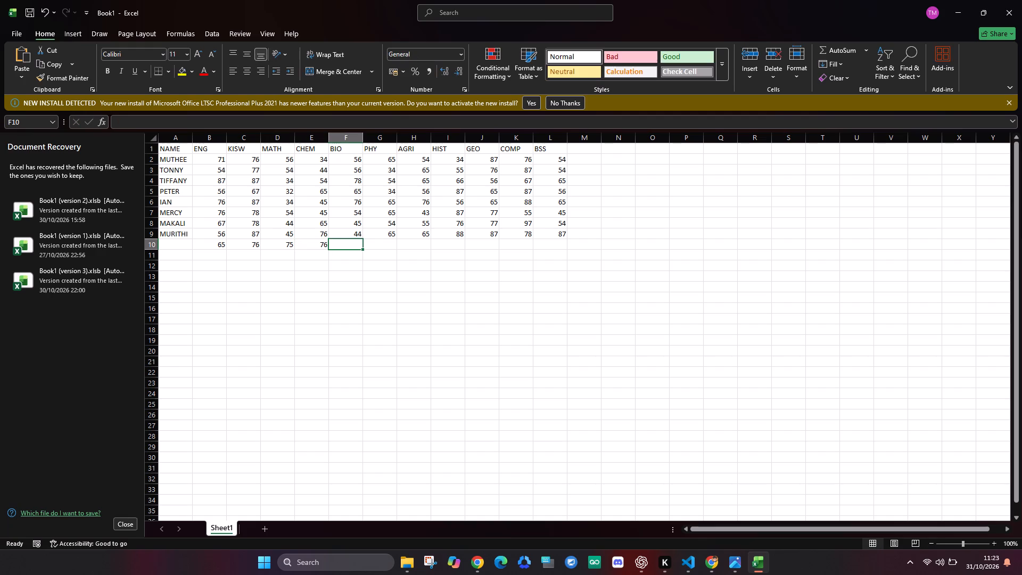
pyautogui.write('65')
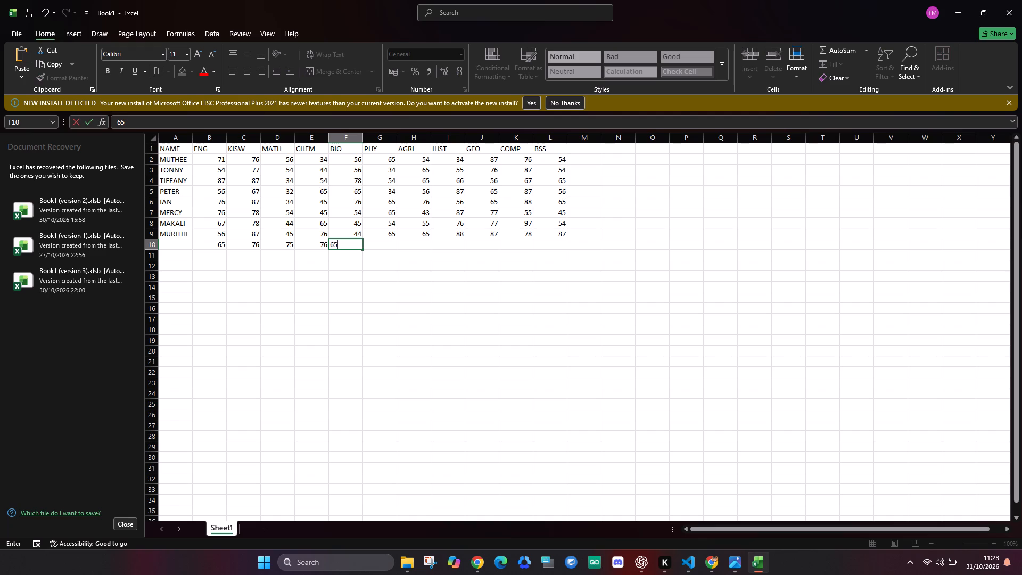
pyautogui.click(385, 247)
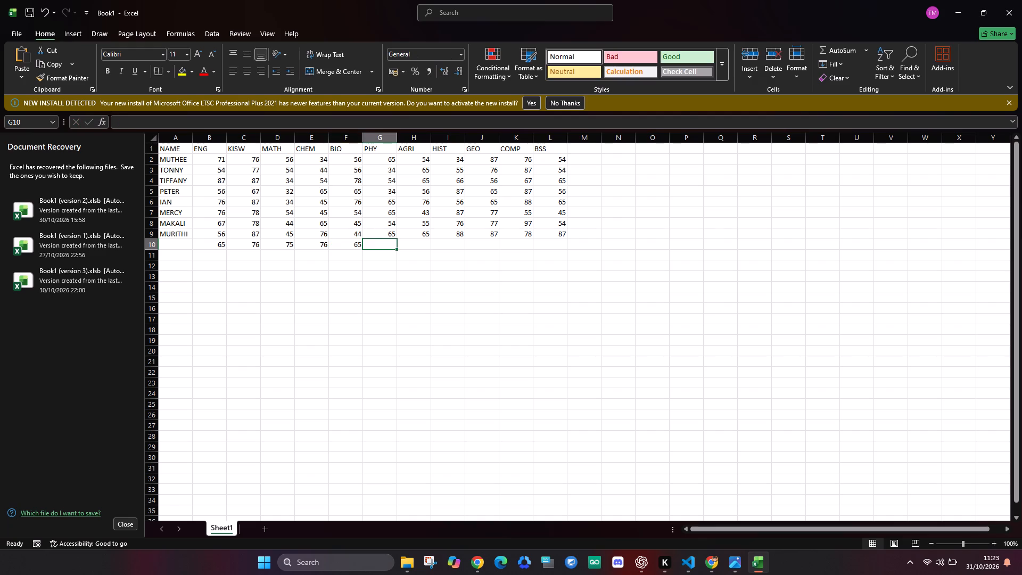
pyautogui.write('87')
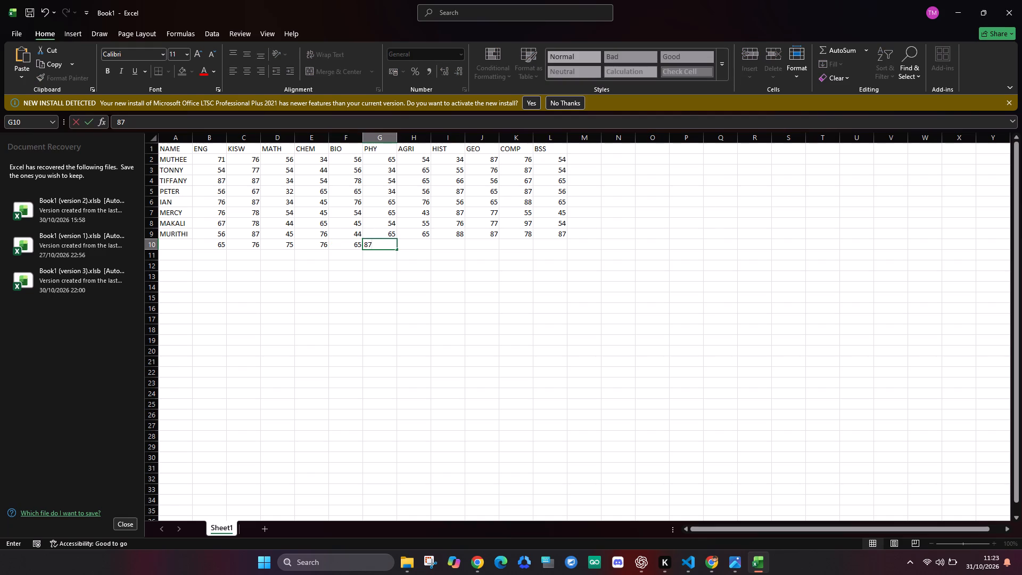
# Enter the marks 76, 54, 78, 56 and 65 for AGRI through BSS in cells H10 to L10.
pyautogui.click(413, 247)
pyautogui.write('766')
pyautogui.press('BackSpace')
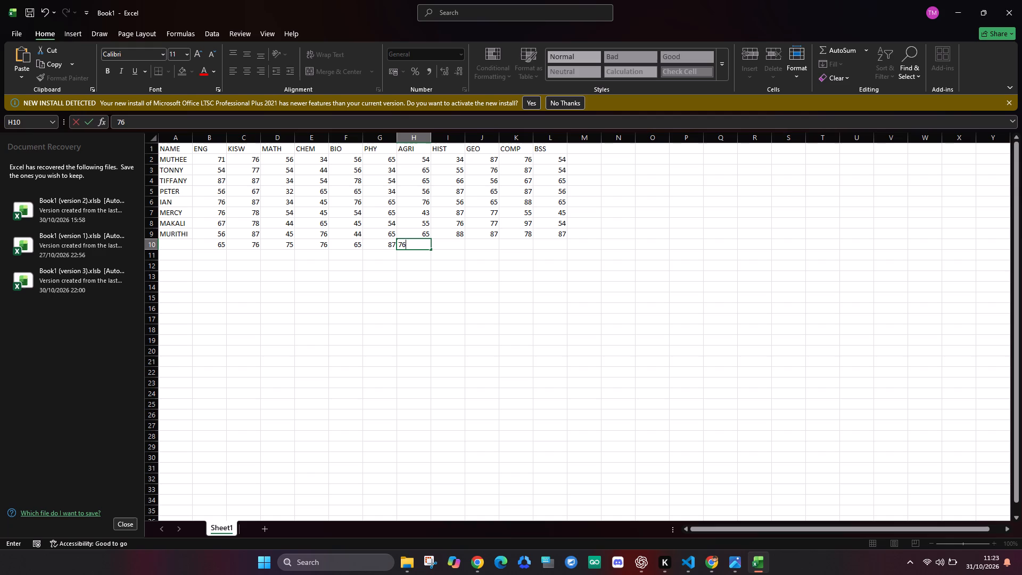
pyautogui.click(441, 247)
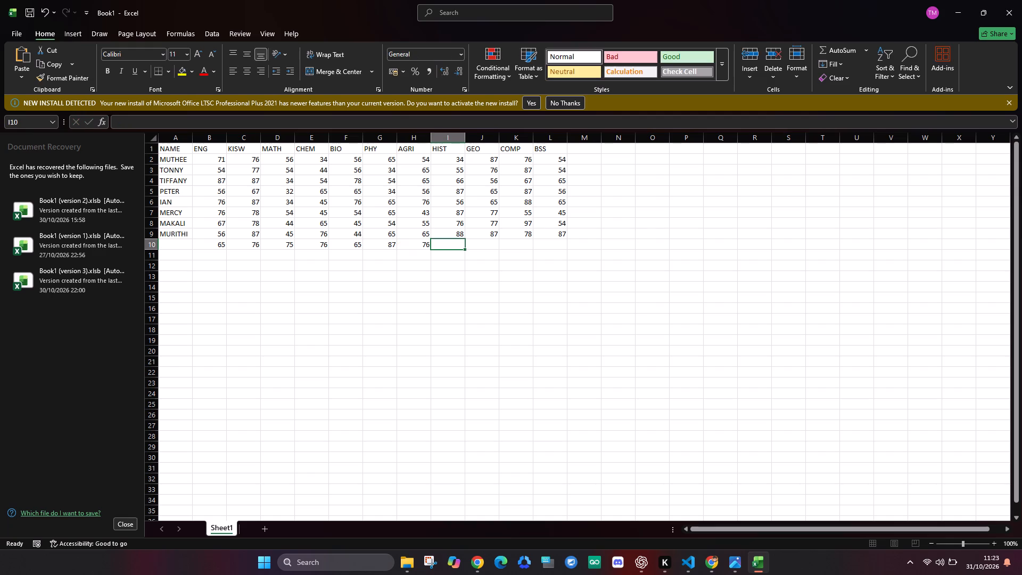
pyautogui.write('54')
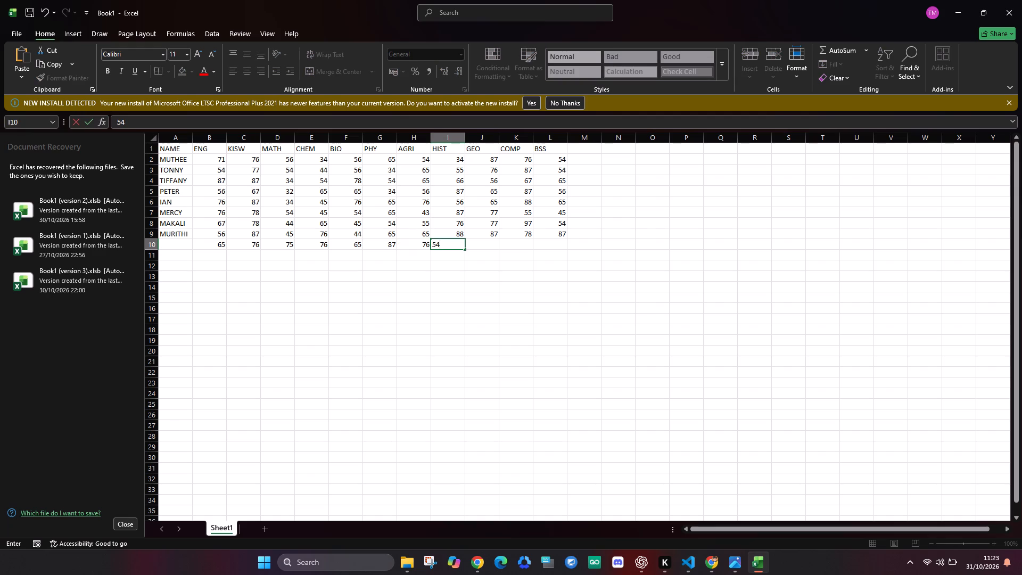
pyautogui.click(477, 247)
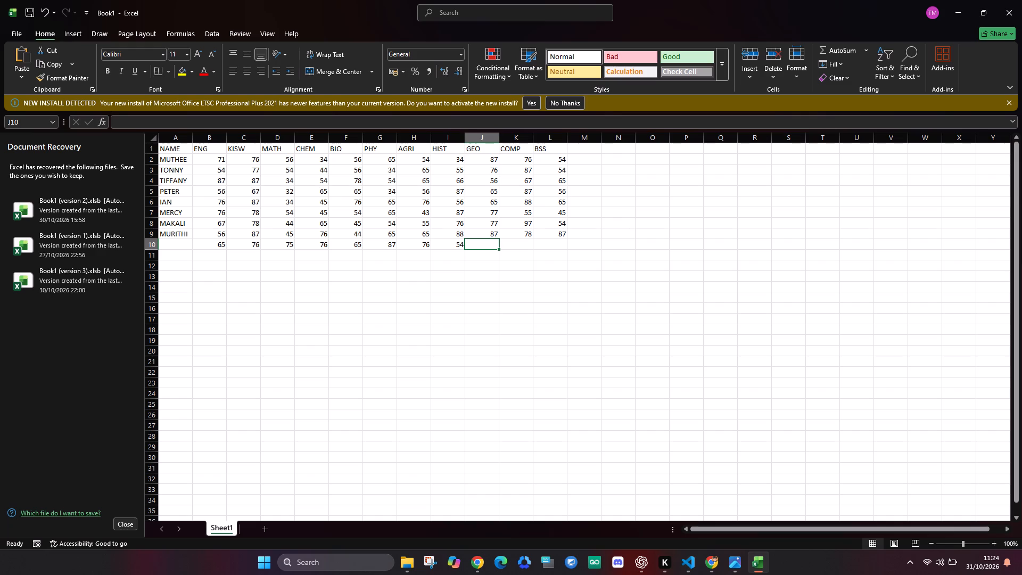
pyautogui.write('78')
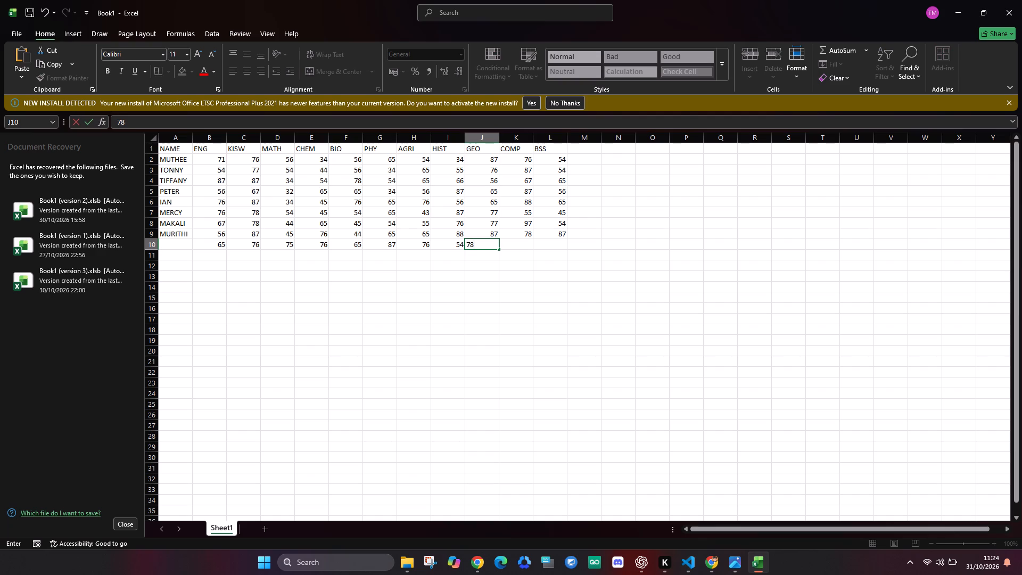
pyautogui.click(523, 242)
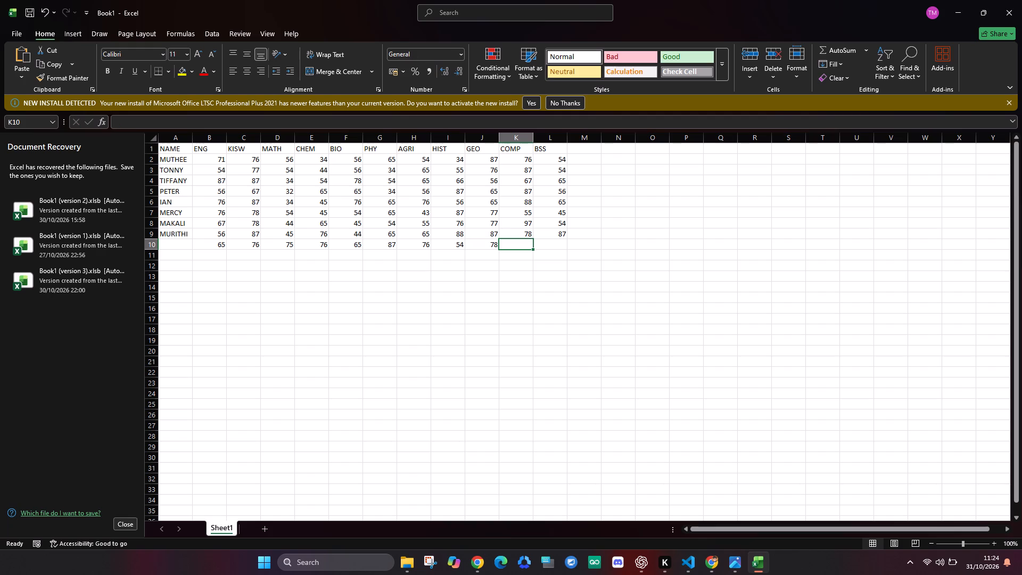
pyautogui.write('56')
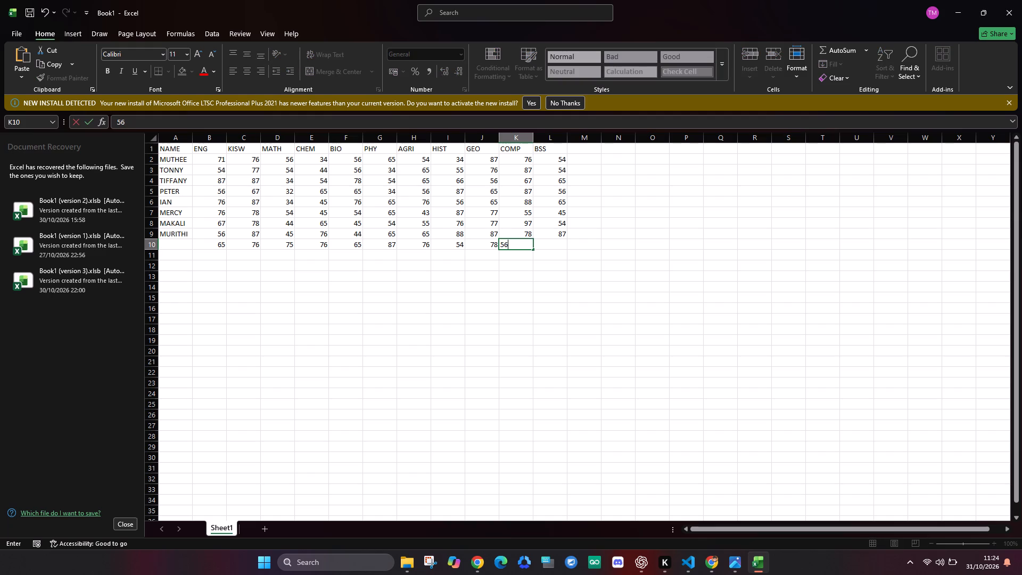
pyautogui.click(546, 244)
pyautogui.write('65')
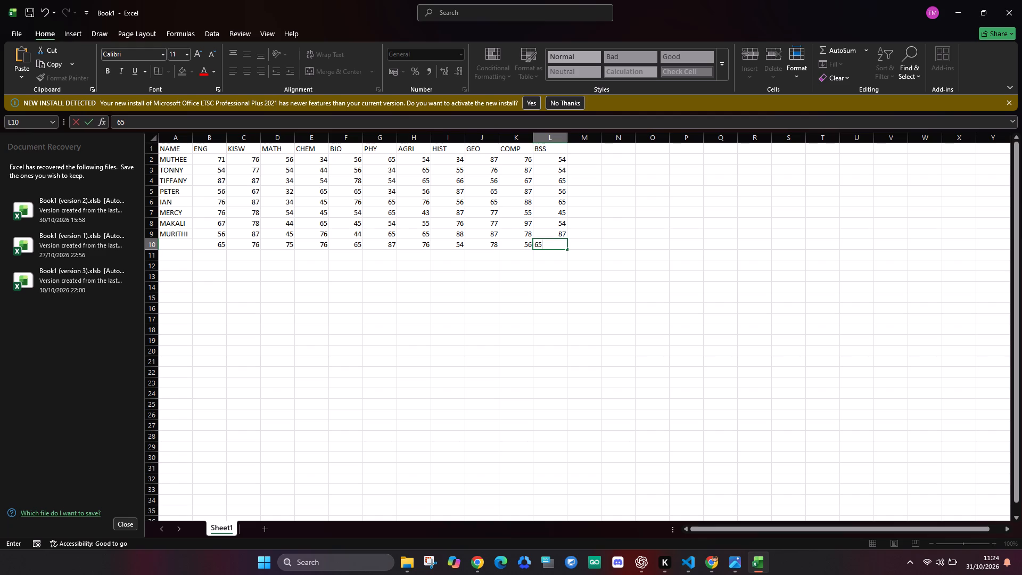
# Enter the student name TIFFANY in cell A10.
pyautogui.click(186, 245)
pyautogui.press('t')
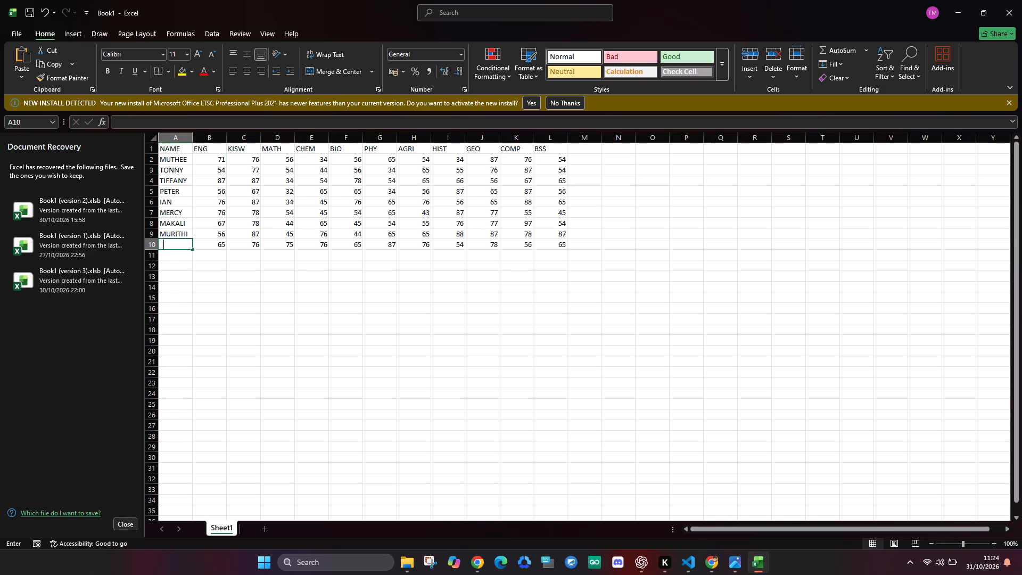
pyautogui.press('i')
pyautogui.press('f')
pyautogui.press('f')
pyautogui.press('a')
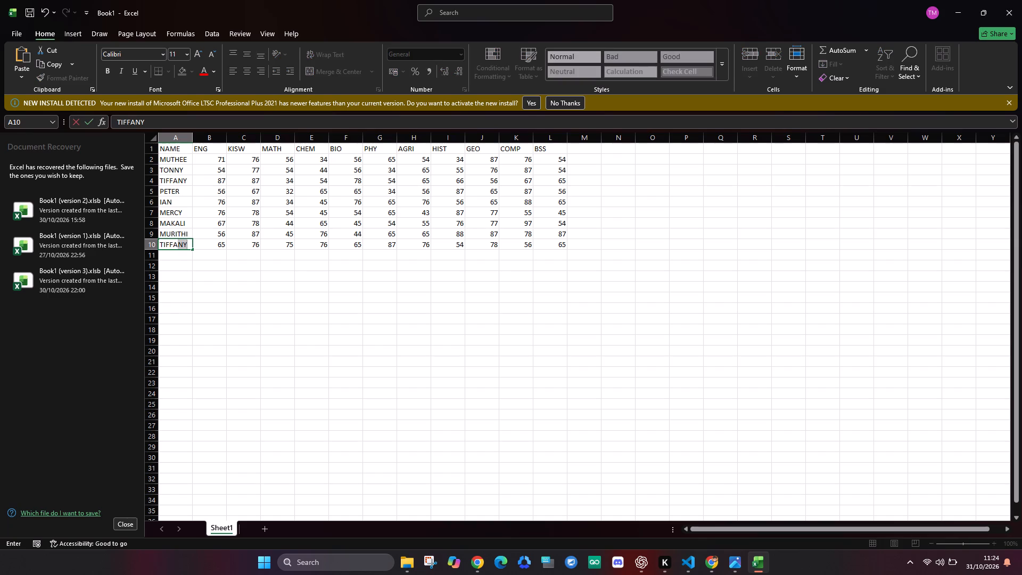
pyautogui.press('n')
pyautogui.press('y')
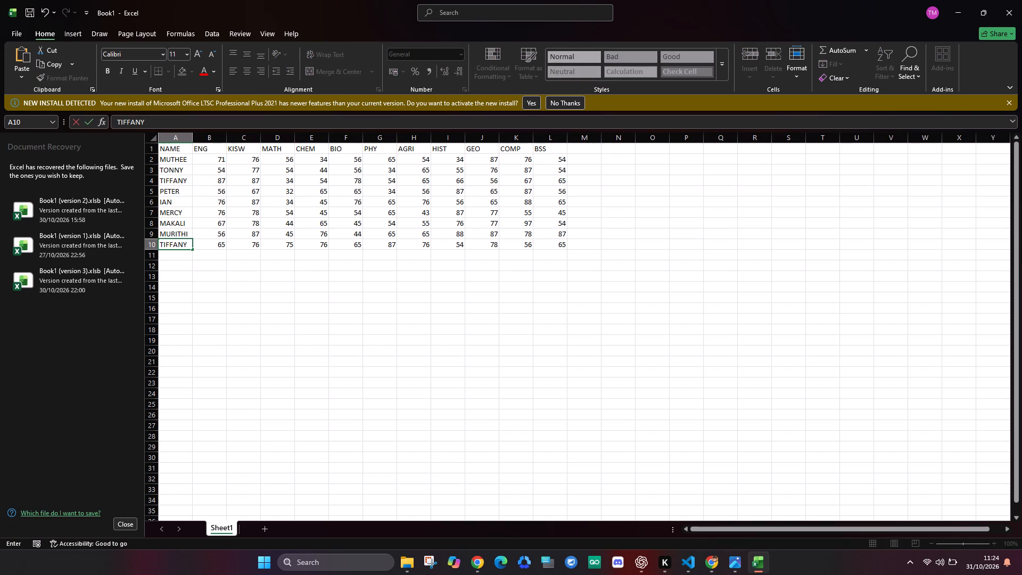
pyautogui.click(183, 254)
pyautogui.click(183, 254)
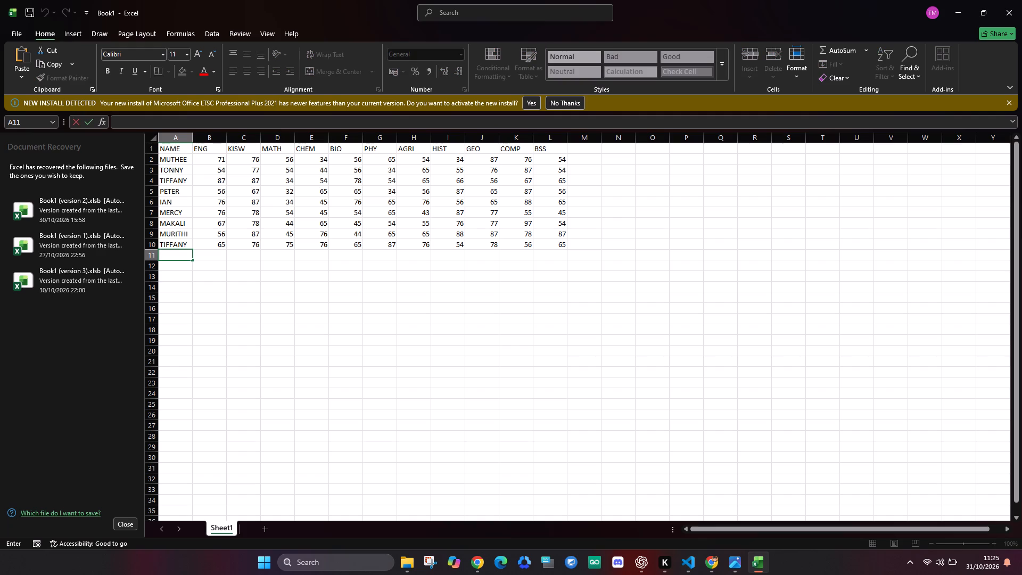
# Enter the student name TEVIN in cell A11.
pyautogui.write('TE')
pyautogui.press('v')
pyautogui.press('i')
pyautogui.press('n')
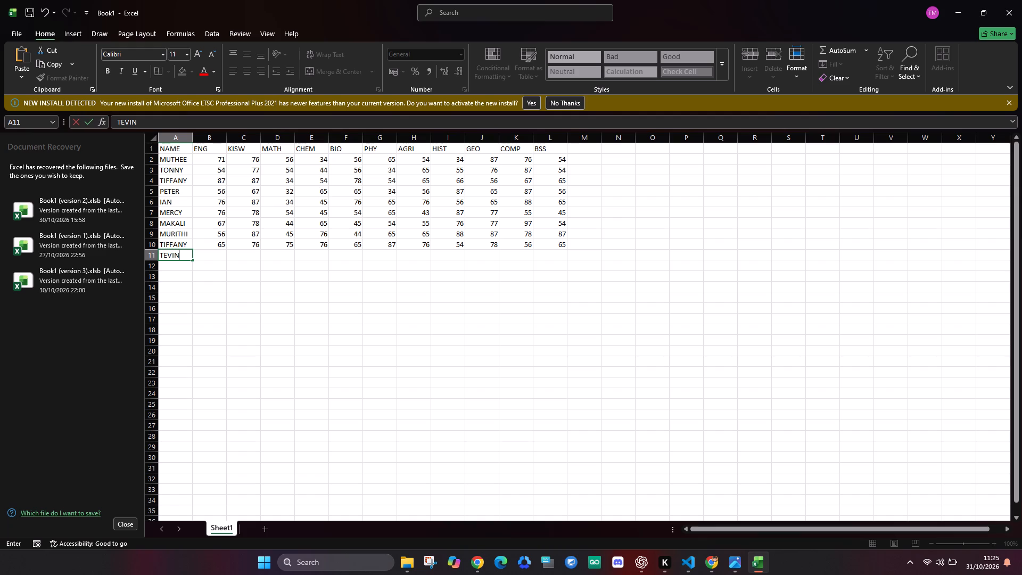
# Enter the marks 56, 34 and 34 for ENG, KISW and MATH in cells B11 to D11.
pyautogui.click(217, 252)
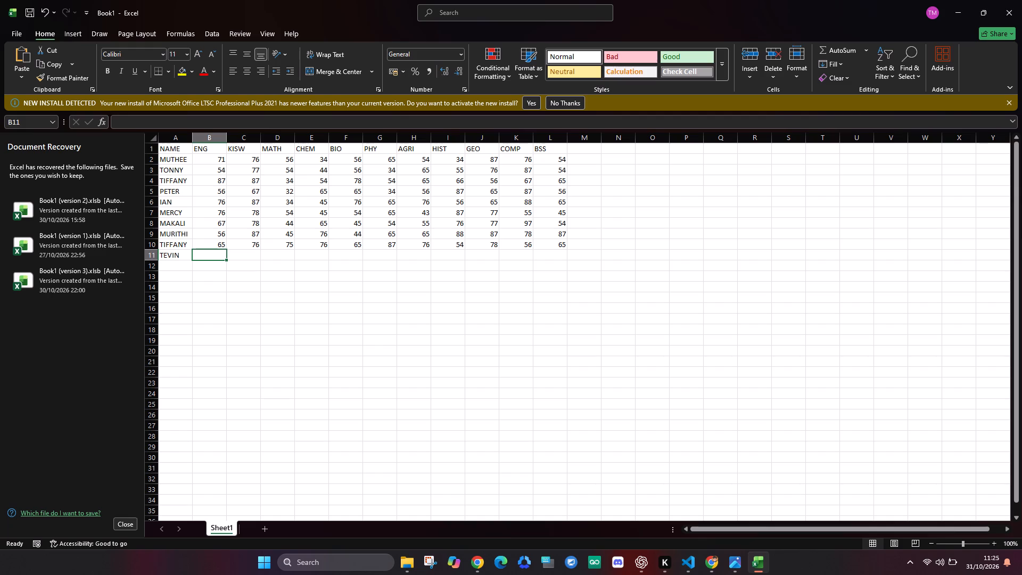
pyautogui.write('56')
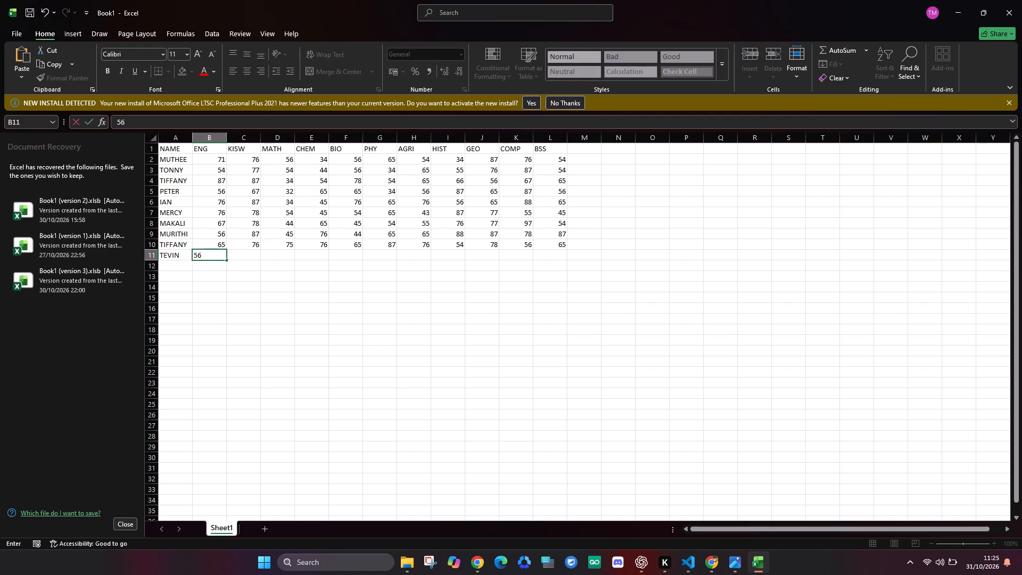
pyautogui.click(252, 256)
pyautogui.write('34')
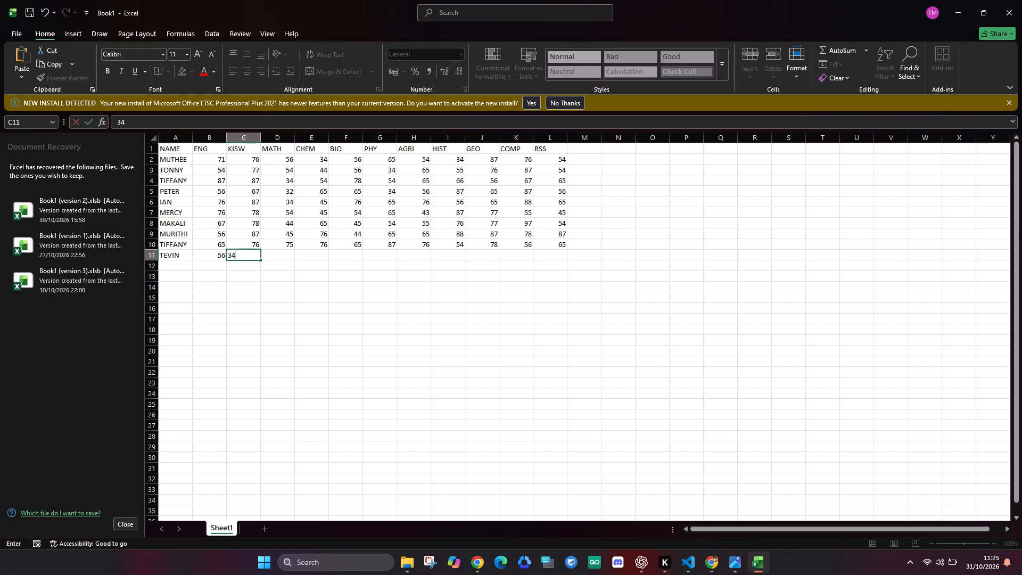
pyautogui.click(274, 253)
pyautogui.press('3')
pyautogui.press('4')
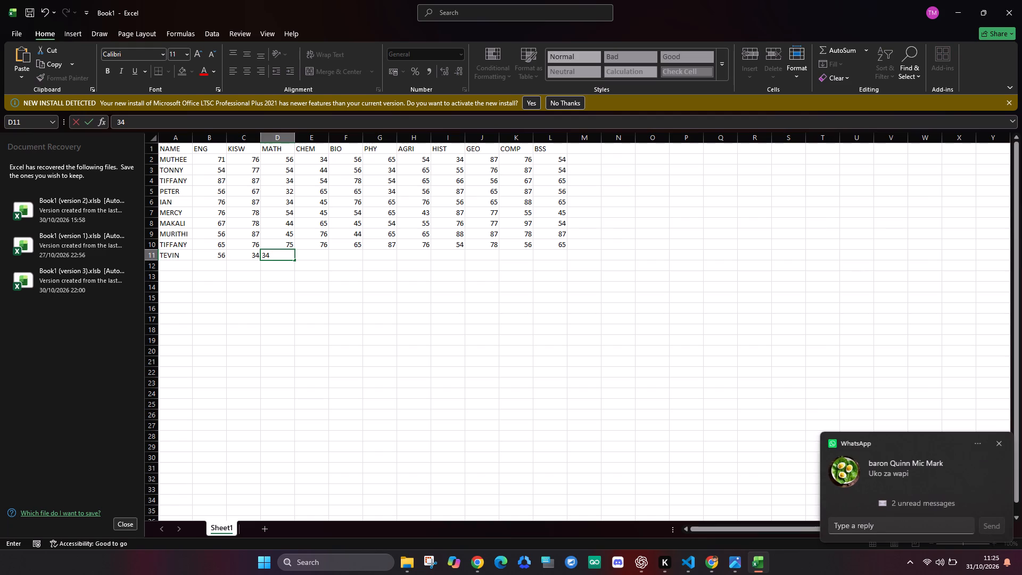
pyautogui.click(322, 255)
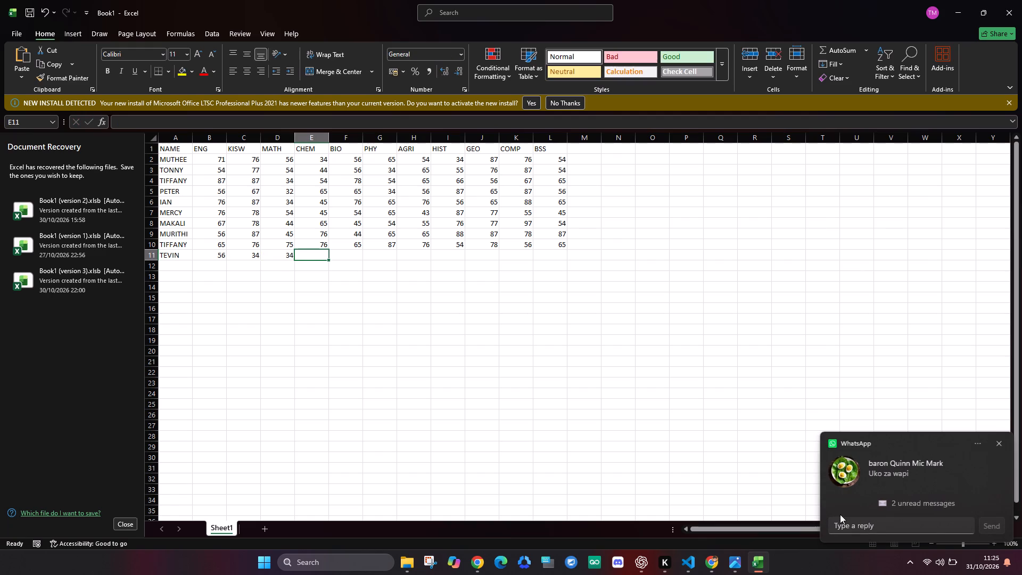
pyautogui.click(856, 525)
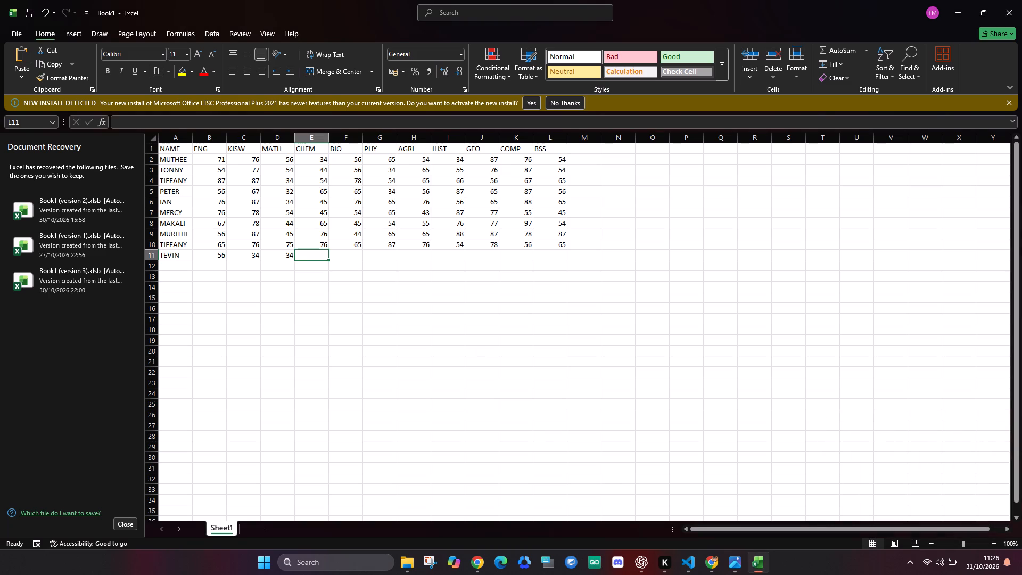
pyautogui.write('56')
pyautogui.click(351, 255)
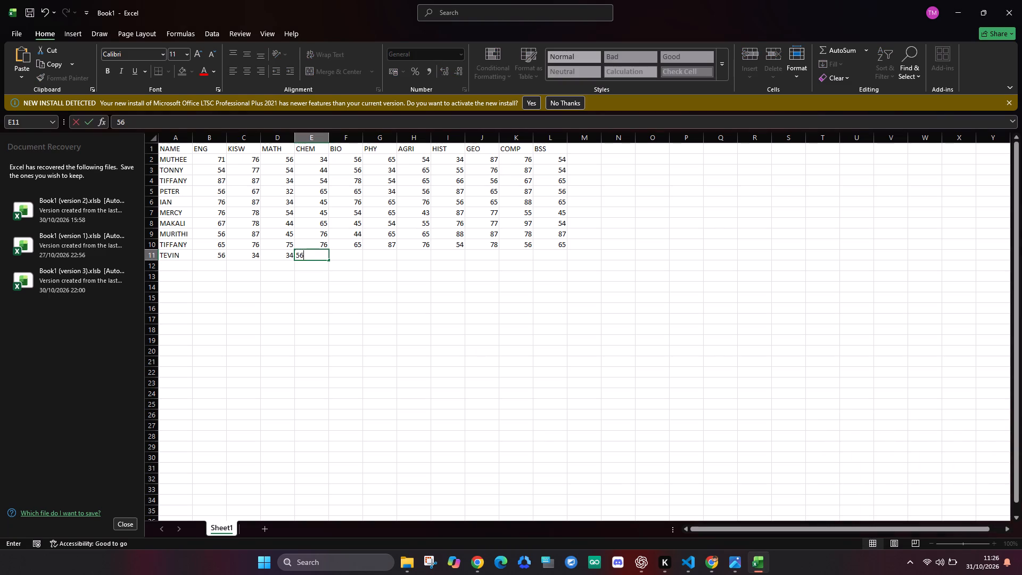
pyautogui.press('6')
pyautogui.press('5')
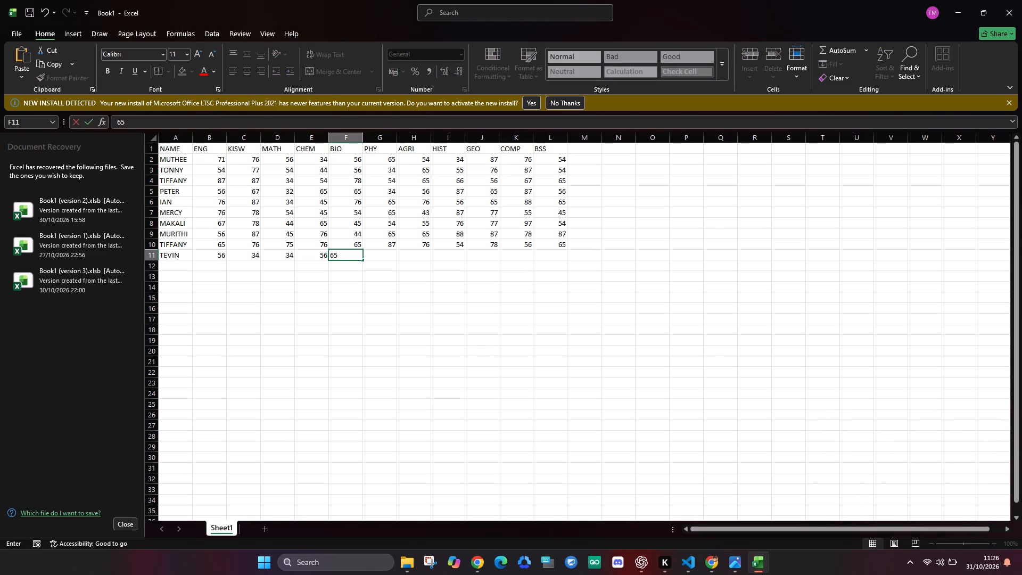
pyautogui.click(376, 257)
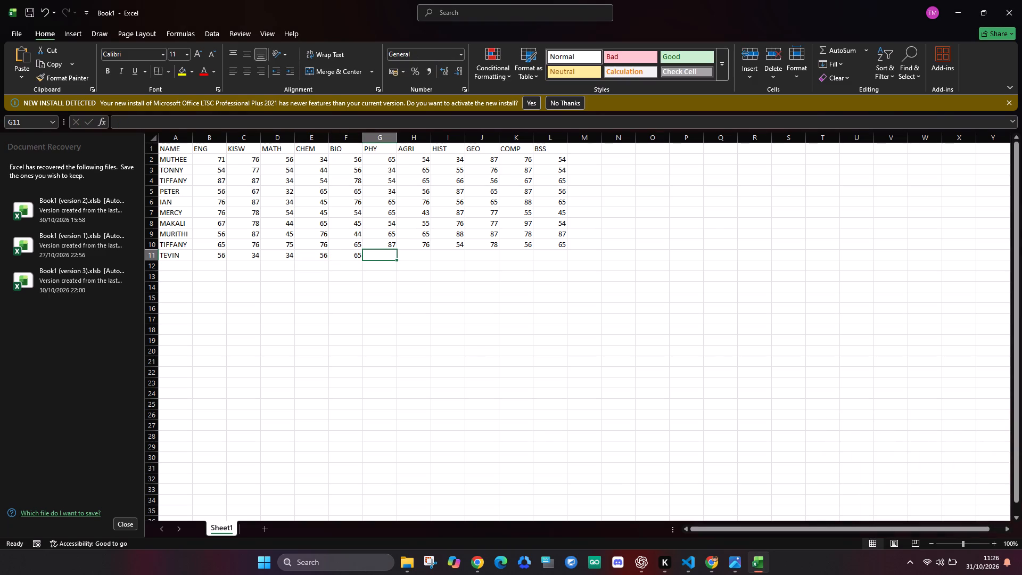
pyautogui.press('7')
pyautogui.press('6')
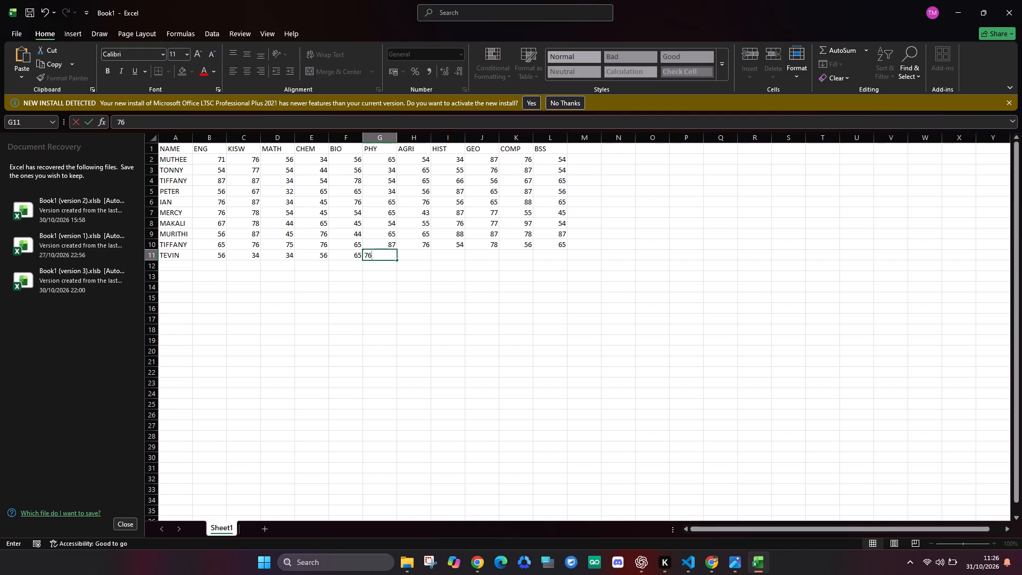
pyautogui.click(409, 253)
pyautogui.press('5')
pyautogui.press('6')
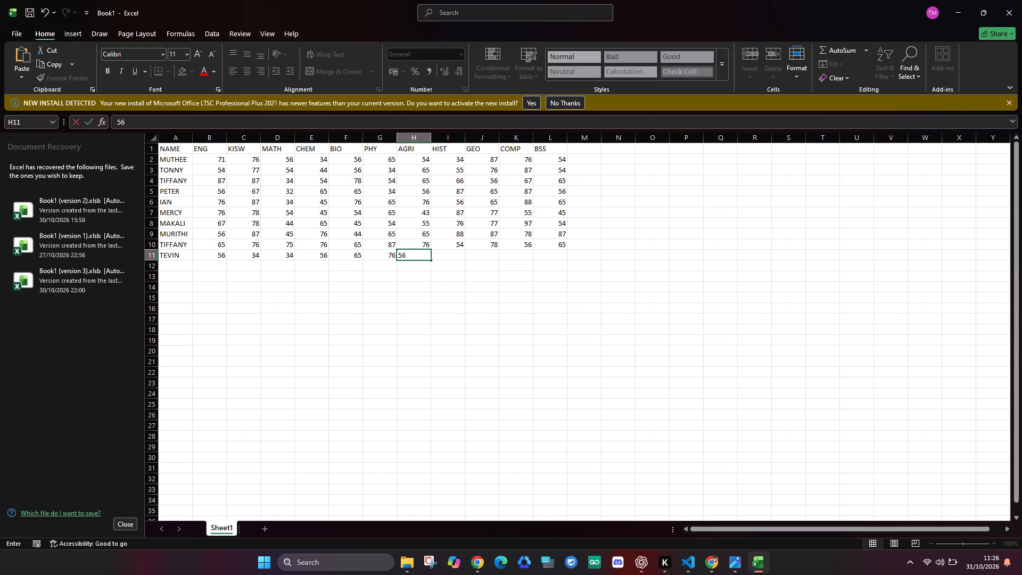
# Enter TEVIN's HIST, GEO, COMP and BSS marks 76, 76, 43 and 45 in cells I11 to L11.
pyautogui.click(442, 253)
pyautogui.write('76')
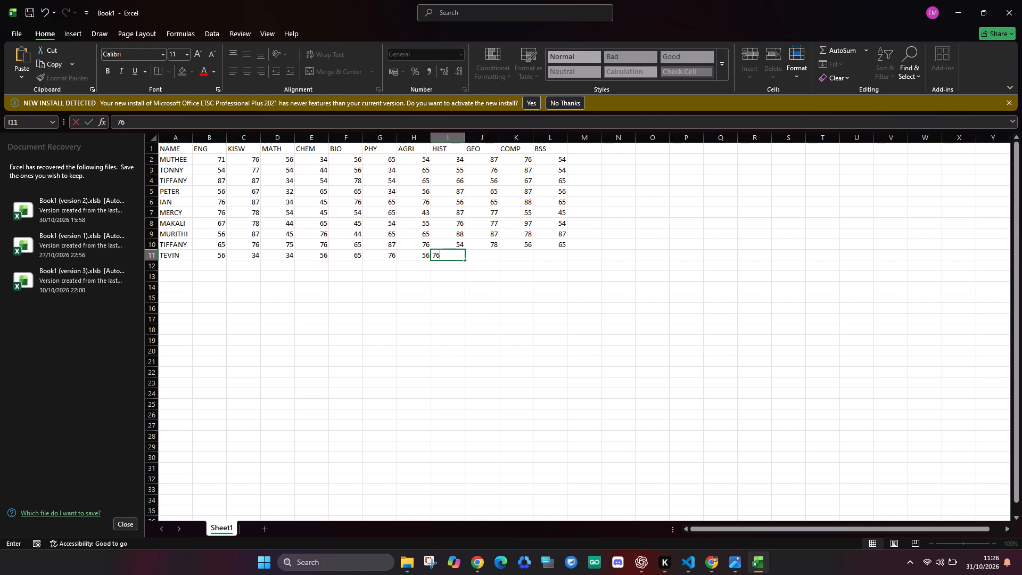
pyautogui.click(475, 254)
pyautogui.write('76')
pyautogui.click(516, 251)
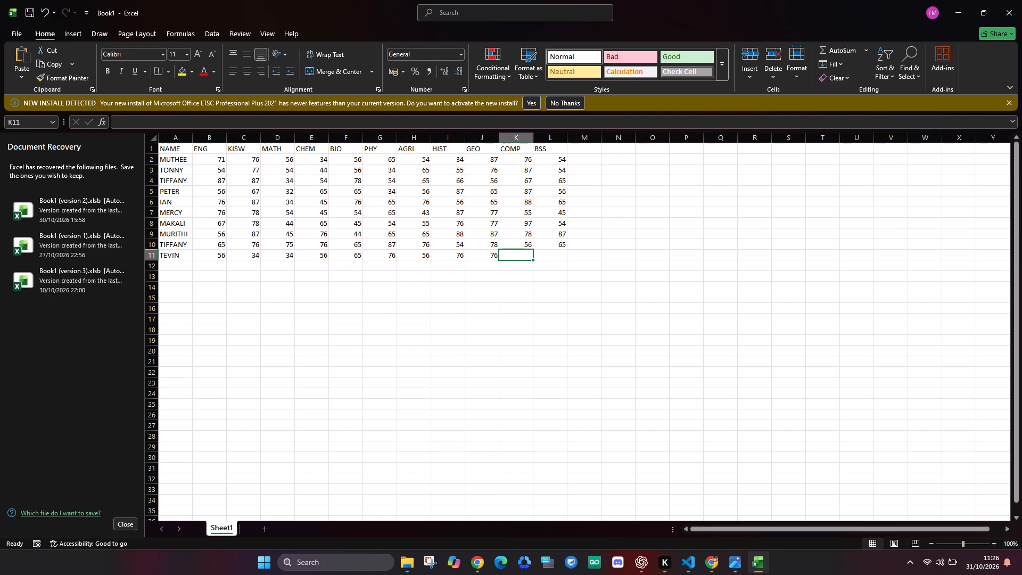
pyautogui.press('4')
pyautogui.press('3')
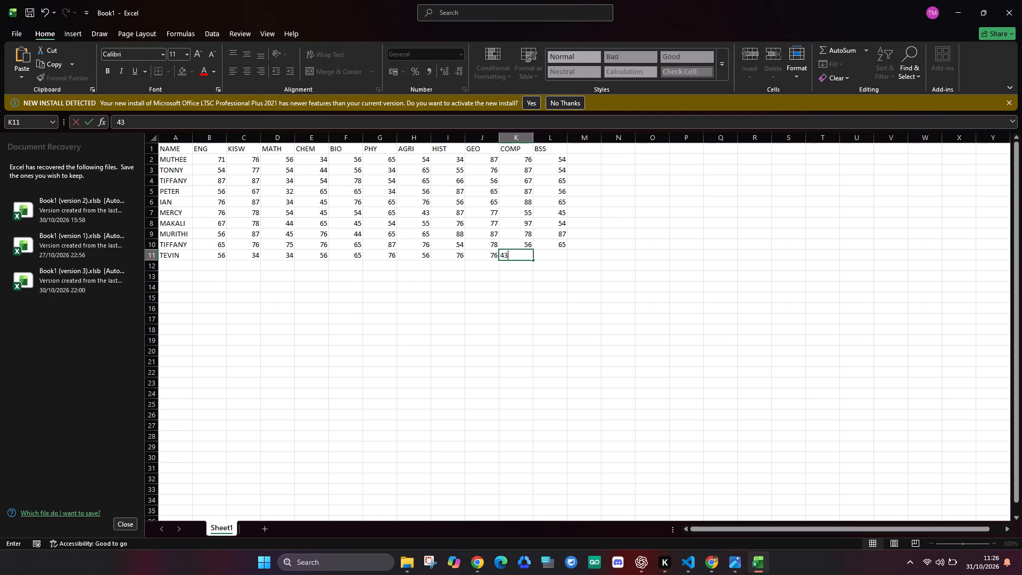
pyautogui.click(531, 254)
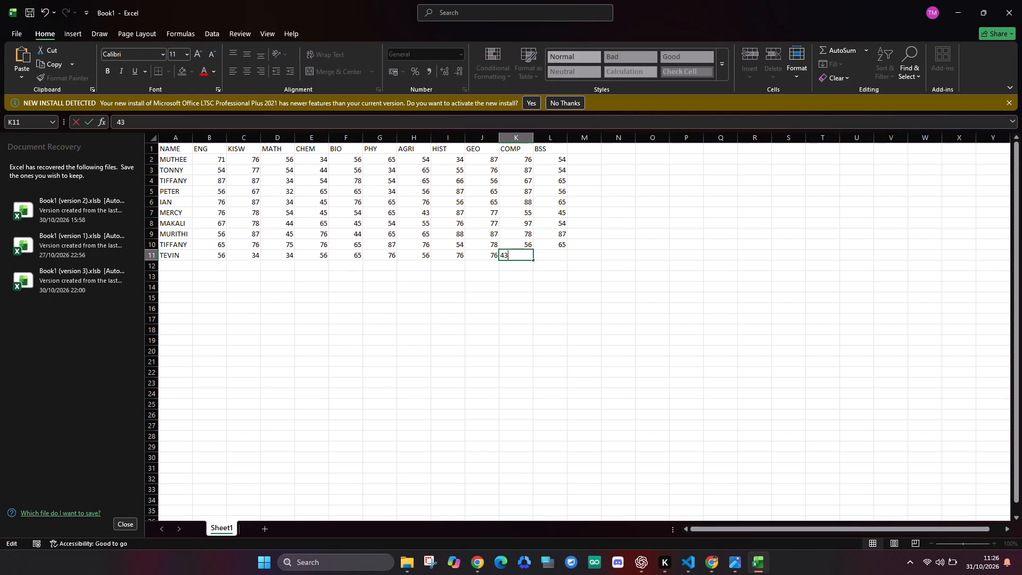
pyautogui.click(545, 256)
pyautogui.write('45')
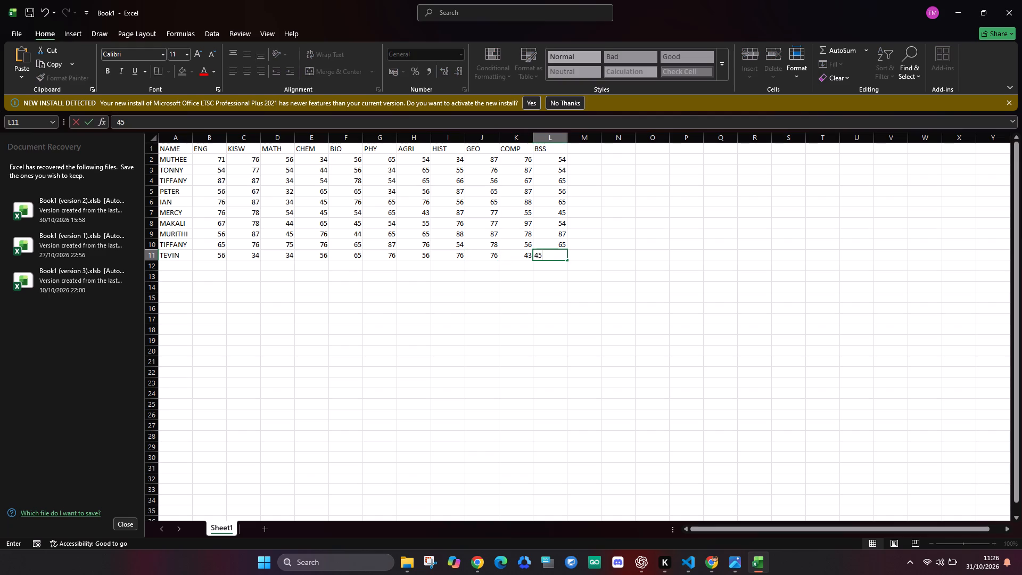
# Enter the student names RYAN and NIMROD in cells A12 and A13.
pyautogui.click(174, 263)
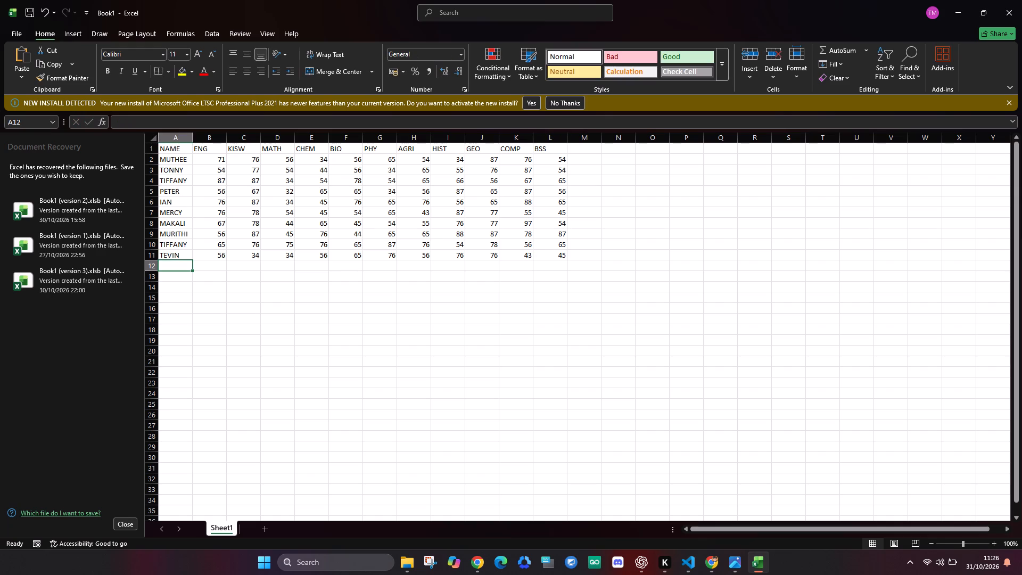
pyautogui.press('r')
pyautogui.press('y')
pyautogui.press('a')
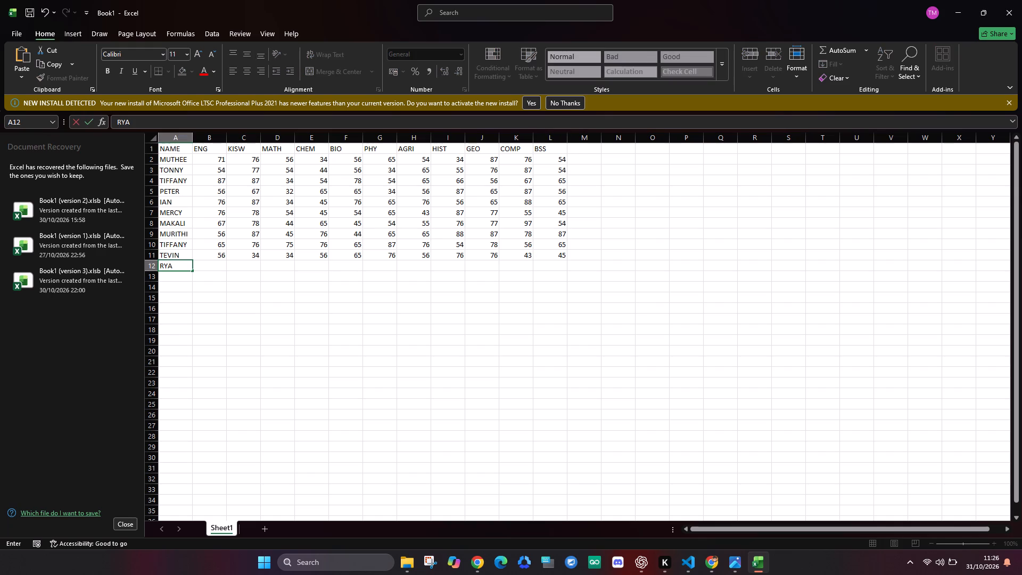
pyautogui.press('n')
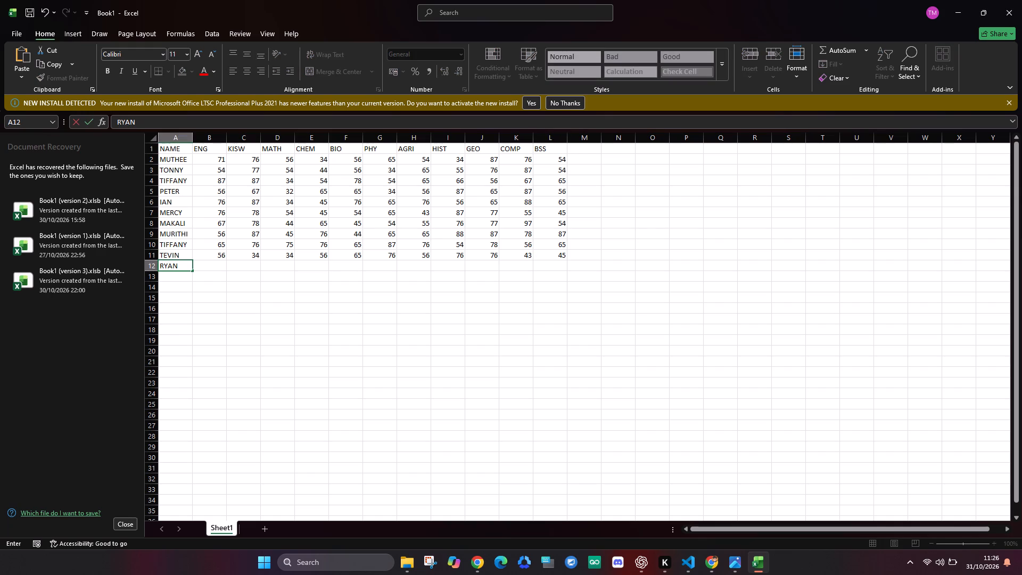
pyautogui.click(167, 275)
pyautogui.write('NI')
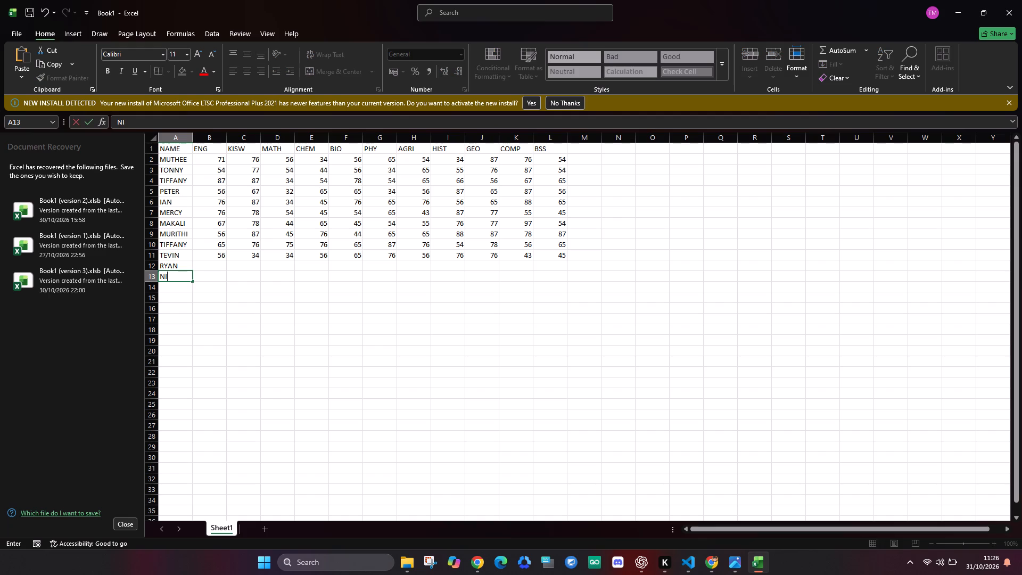
pyautogui.press('m')
pyautogui.write('ROD')
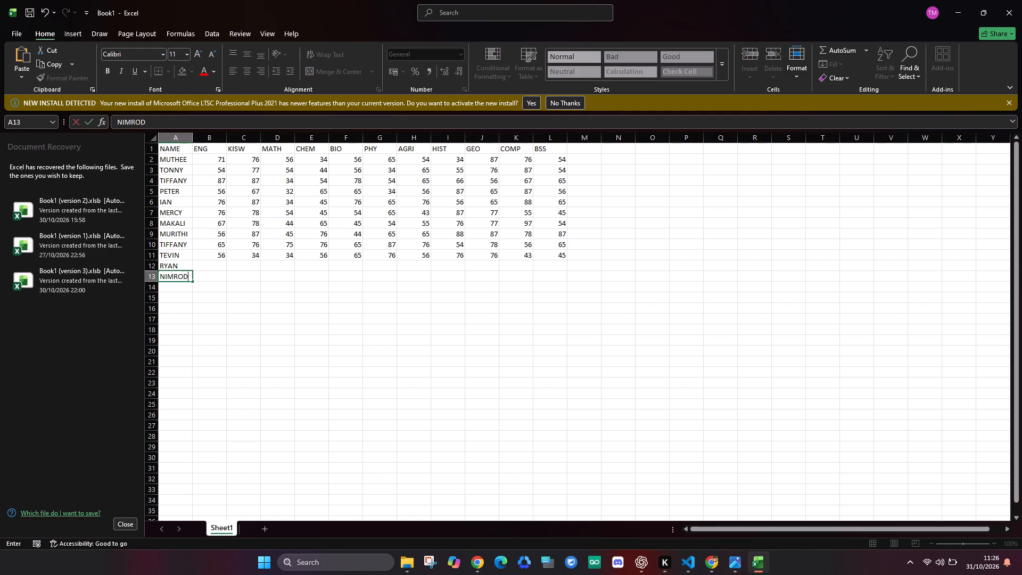
# Enter the student names WEMBE and NEEMA in cells A14 and A15.
pyautogui.click(172, 285)
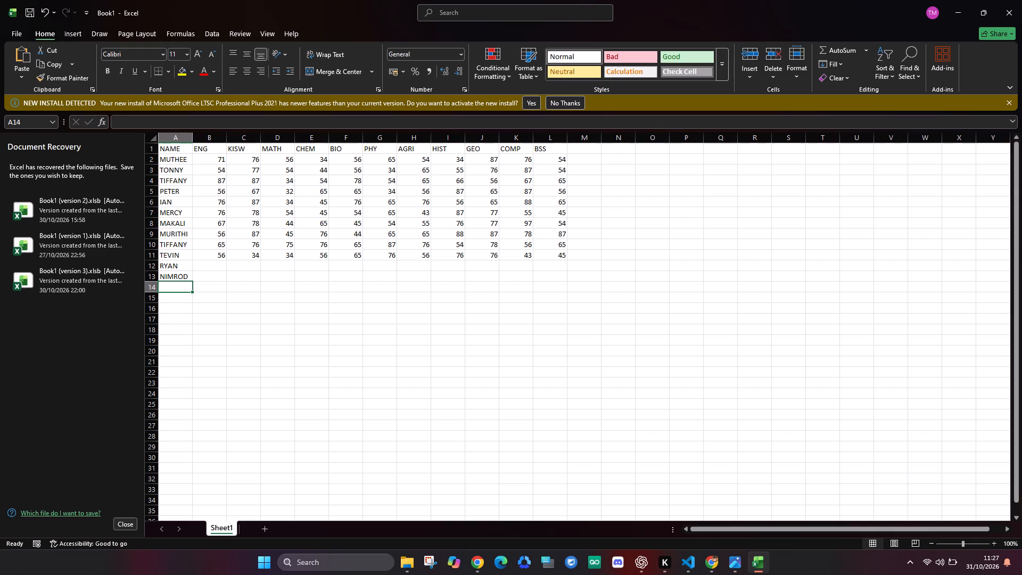
pyautogui.write('WE')
pyautogui.press('m')
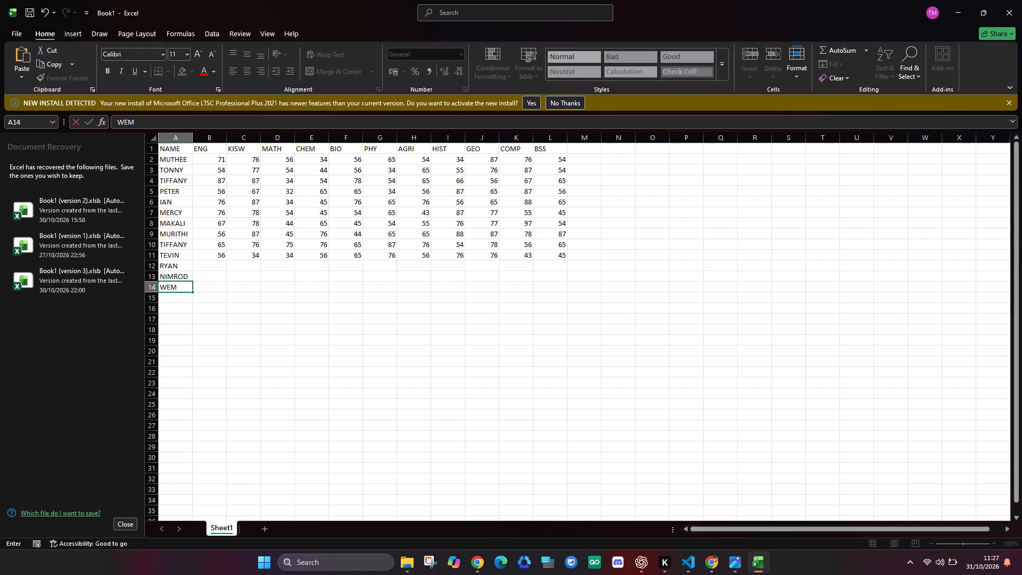
pyautogui.press('b')
pyautogui.press('e')
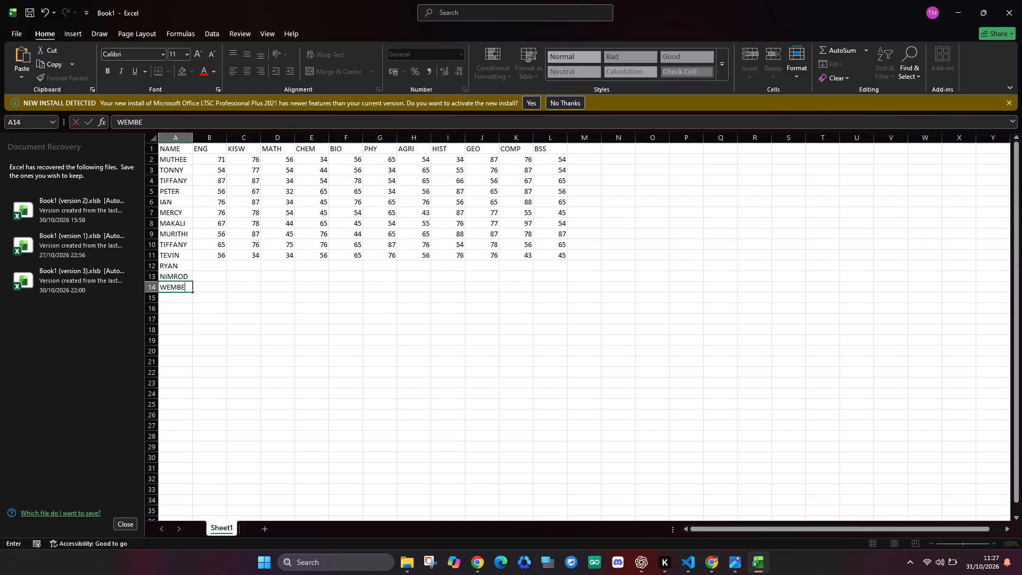
pyautogui.click(170, 296)
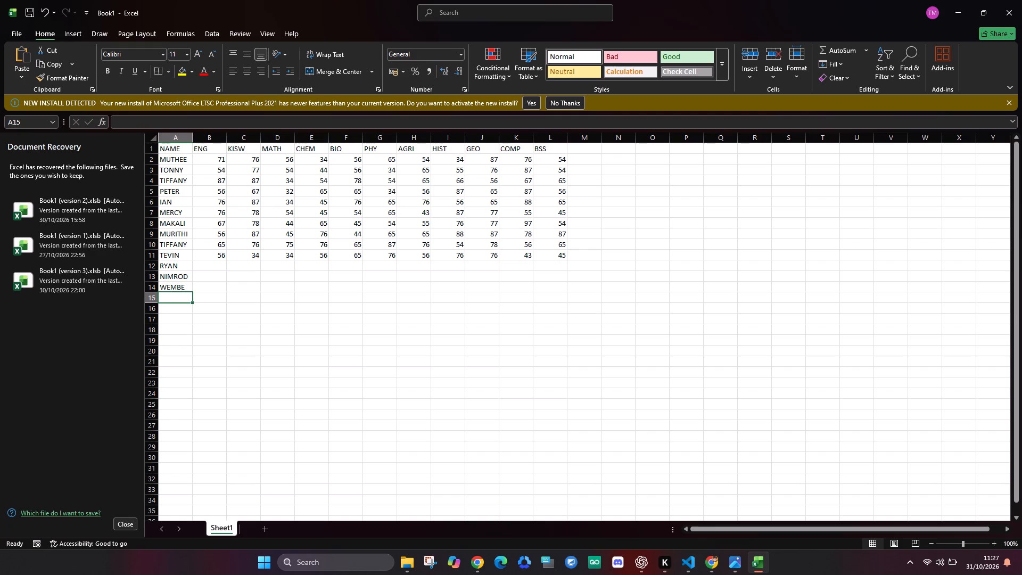
pyautogui.press('n')
pyautogui.press('e')
pyautogui.press('e')
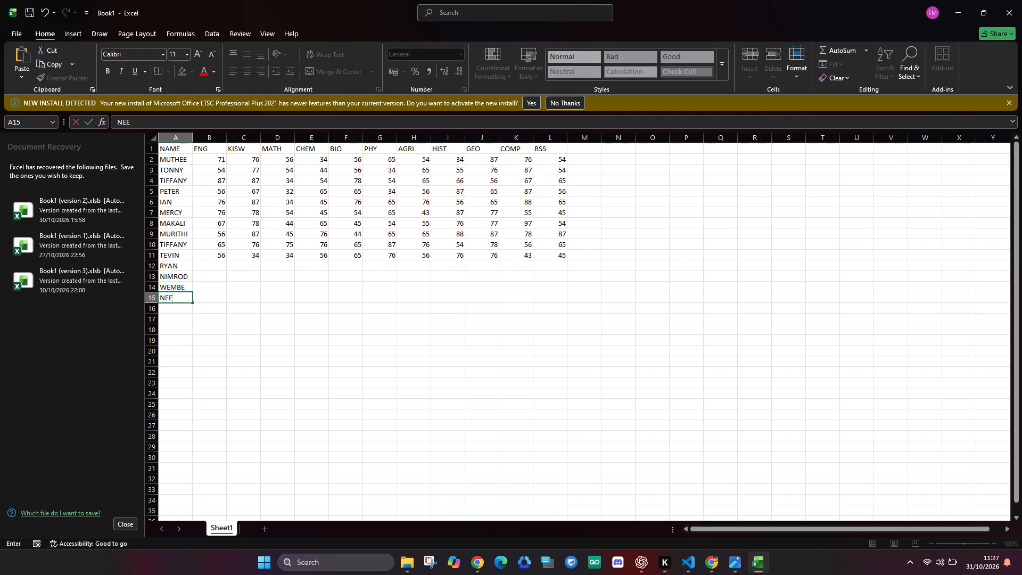
pyautogui.write('MA')
# Enter the ENG marks 65, 65, 78 and 54 for RYAN through NEEMA in cells B12 to B15.
pyautogui.click(227, 262)
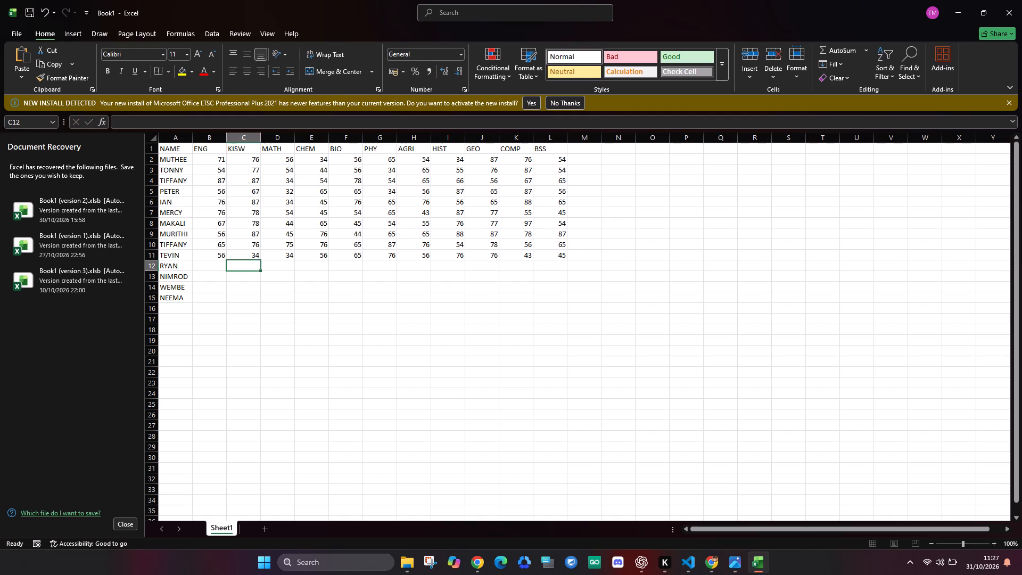
pyautogui.click(219, 263)
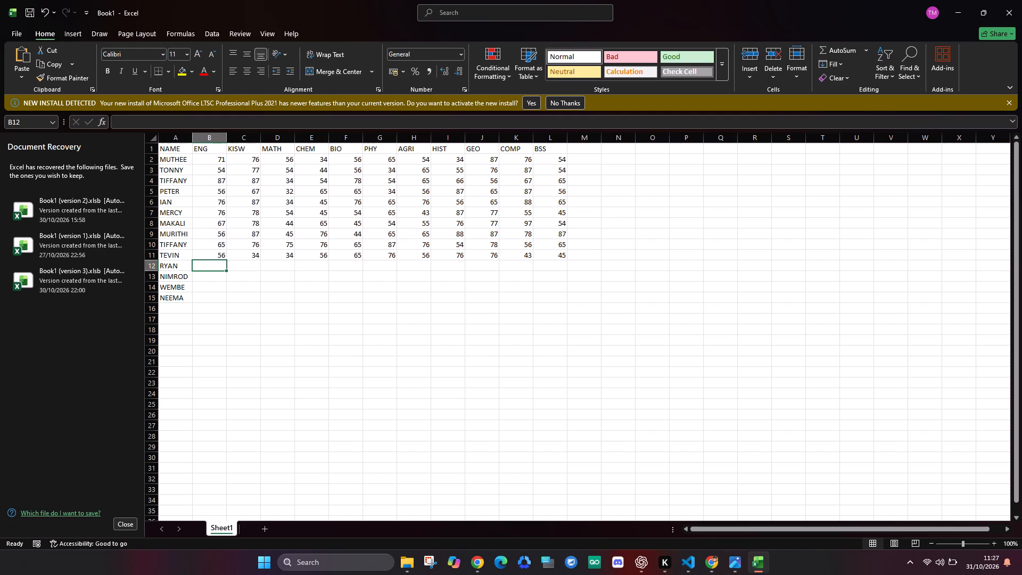
pyautogui.write('65')
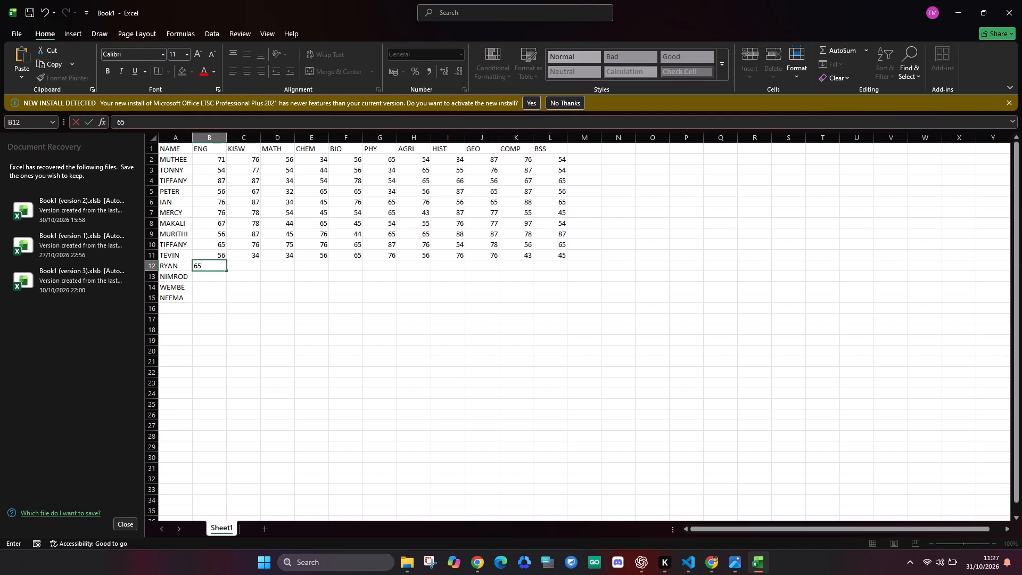
pyautogui.press('Return')
pyautogui.press('6')
pyautogui.press('5')
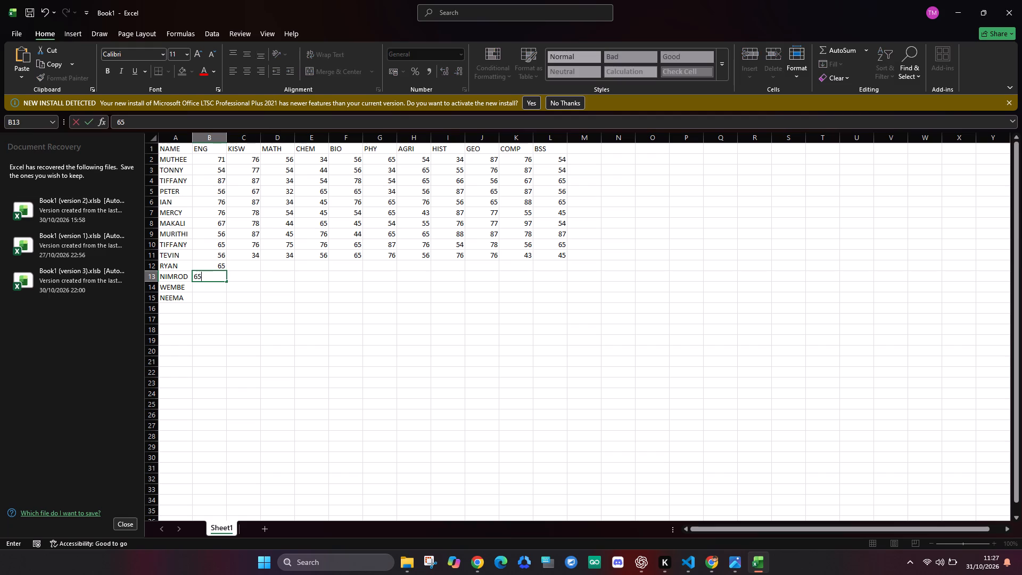
pyautogui.press('Return')
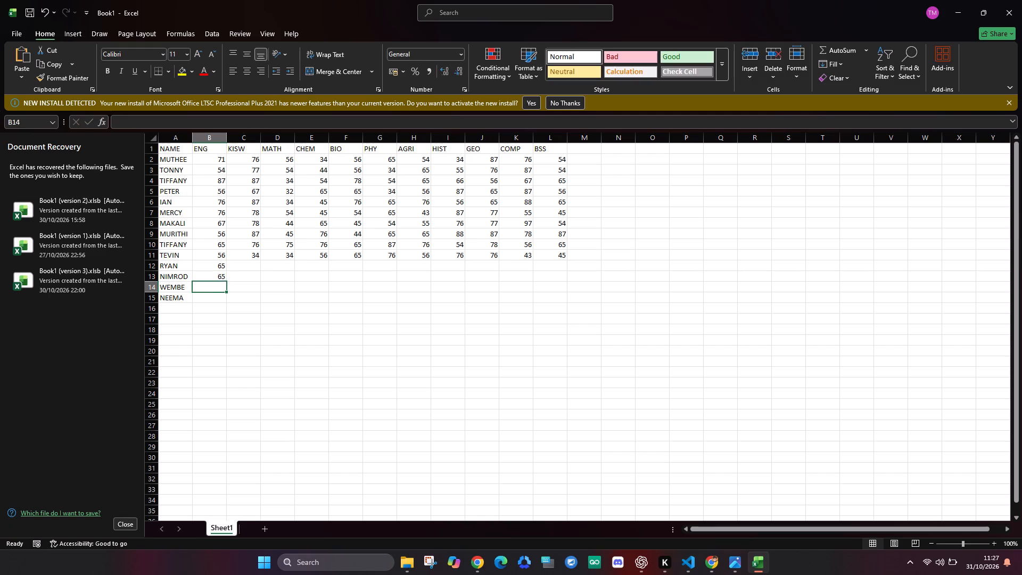
pyautogui.press('7')
pyautogui.press('8')
pyautogui.press('Return')
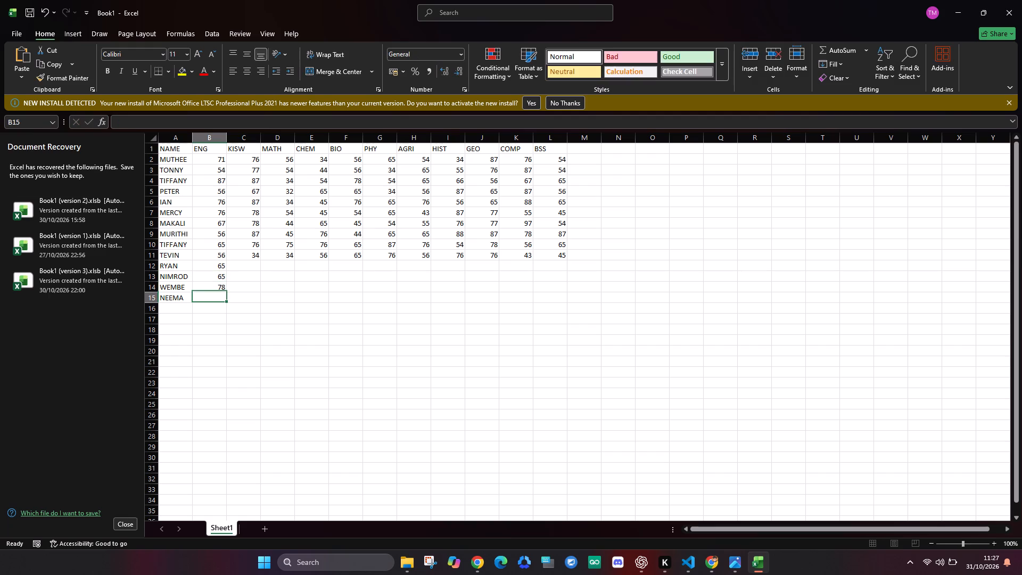
pyautogui.write('54')
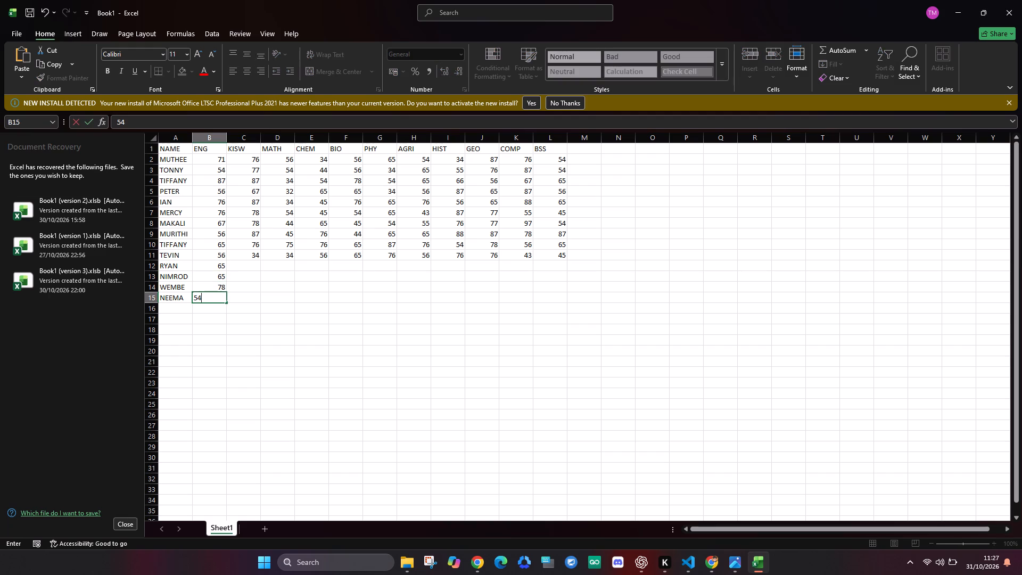
# Enter the KISW marks 54, 54, 76 and 66 for RYAN through NEEMA in cells C12 to C15.
pyautogui.click(246, 264)
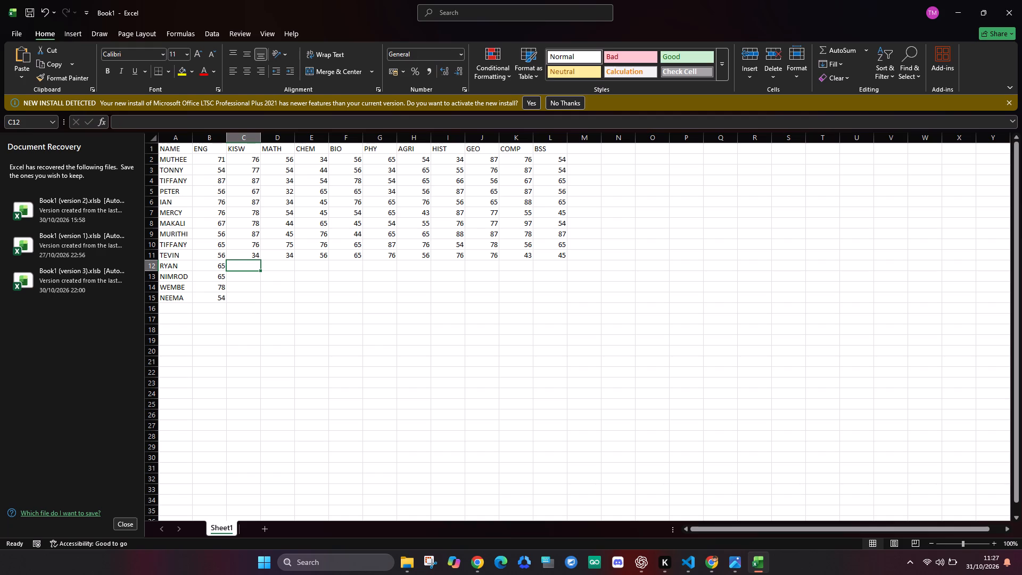
pyautogui.press('5')
pyautogui.press('4')
pyautogui.press('Return')
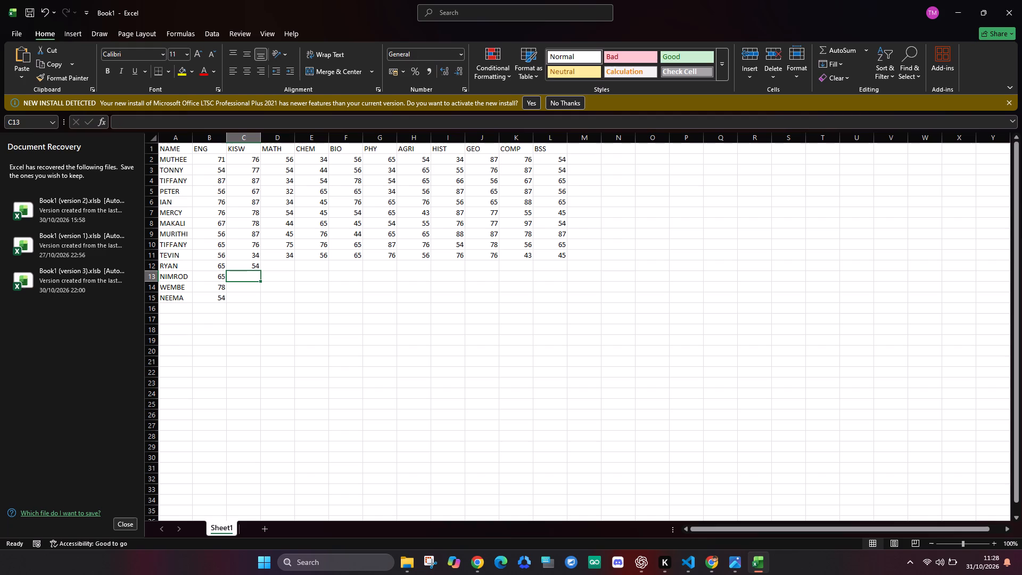
pyautogui.write('54')
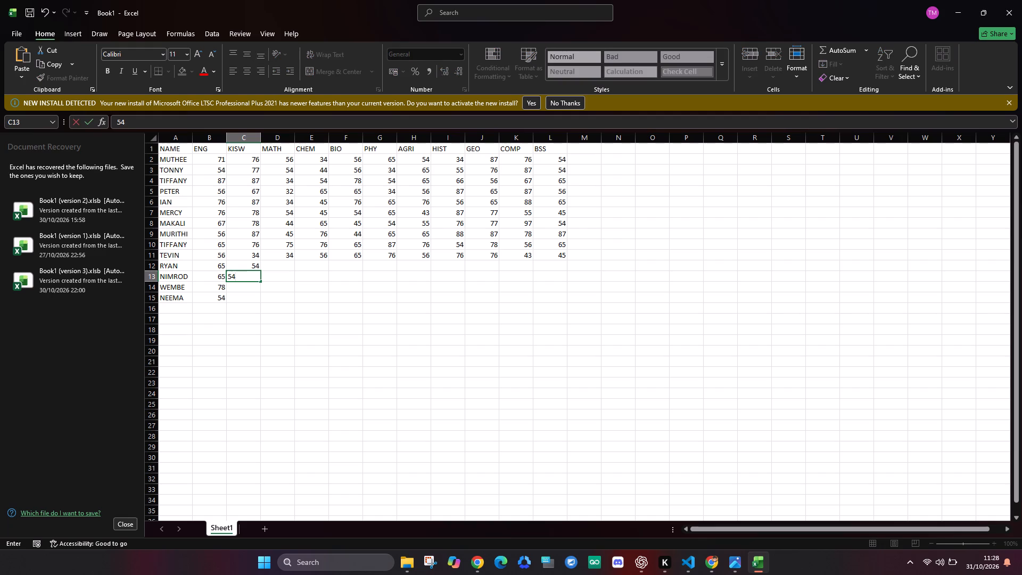
pyautogui.press('Return')
pyautogui.write('76')
pyautogui.press('Return')
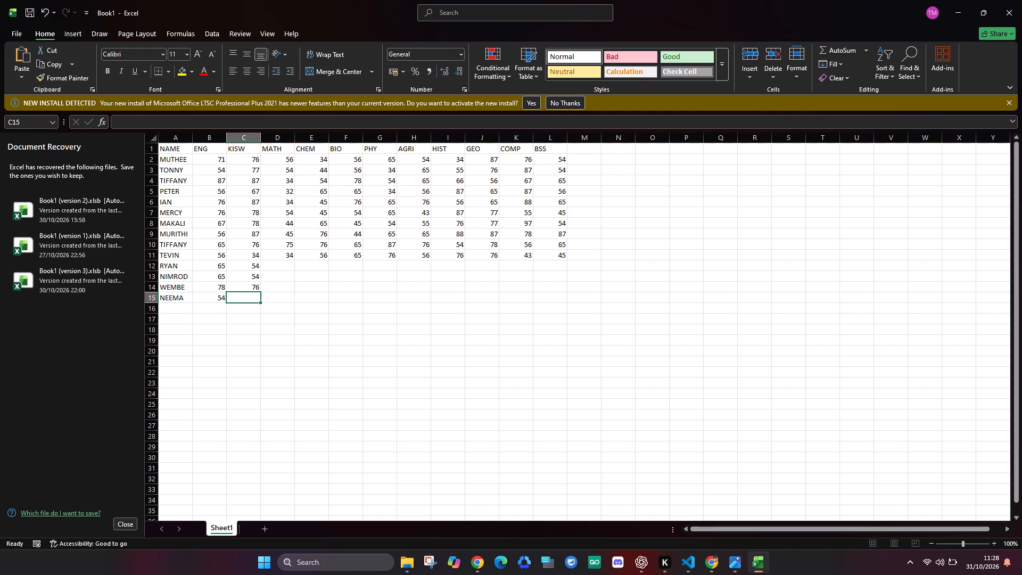
pyautogui.press('6')
pyautogui.press('6')
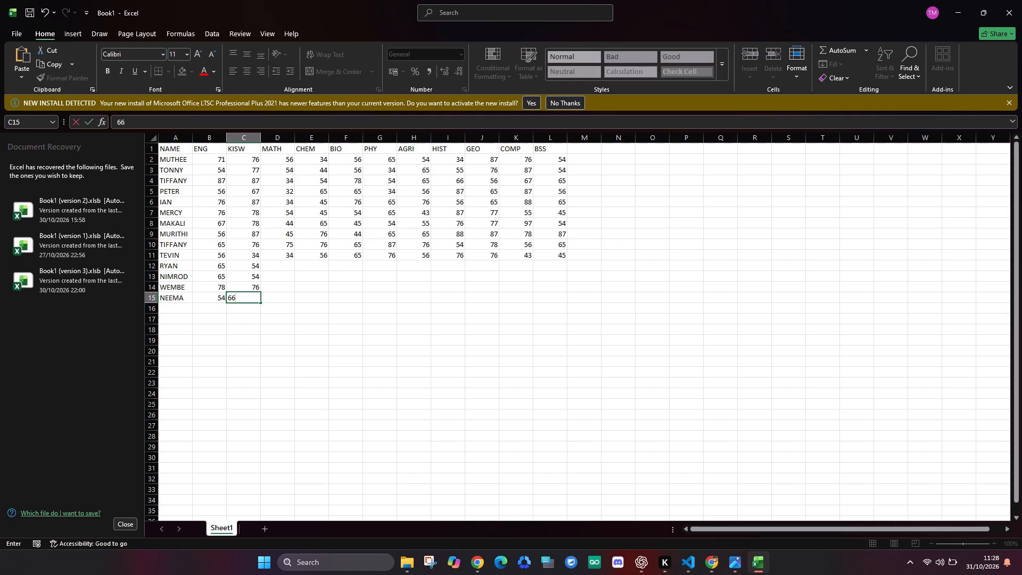
# Enter the MATH marks 56, 65, 45 and 65 for RYAN through NEEMA in cells D12 to D15.
pyautogui.click(289, 269)
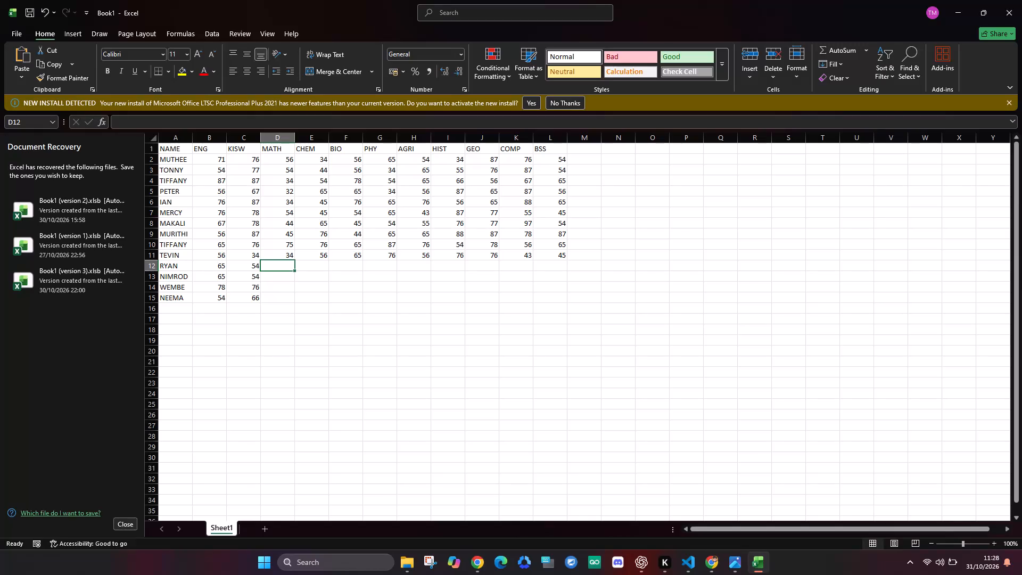
pyautogui.press('5')
pyautogui.press('6')
pyautogui.press('Return')
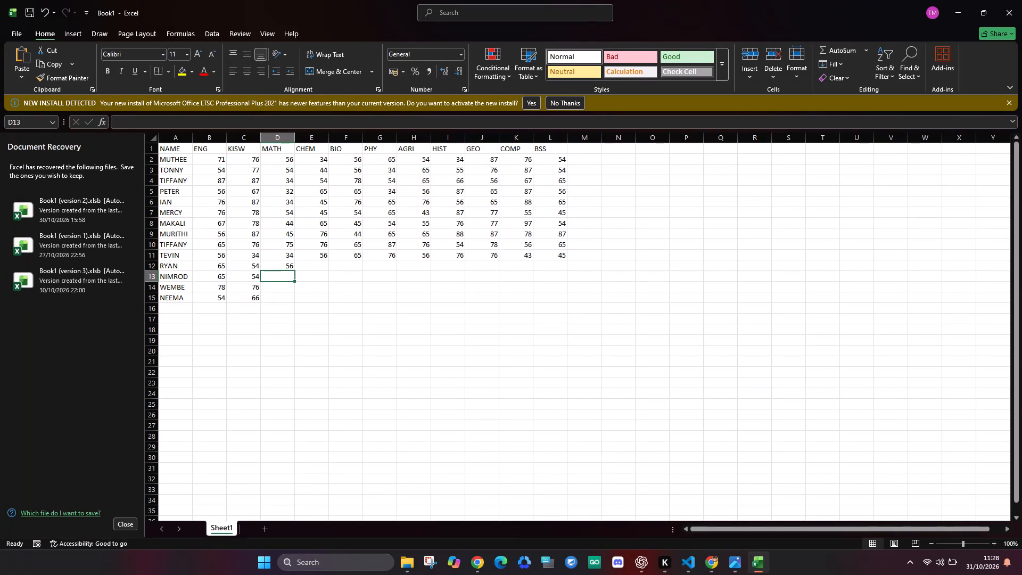
pyautogui.write('65')
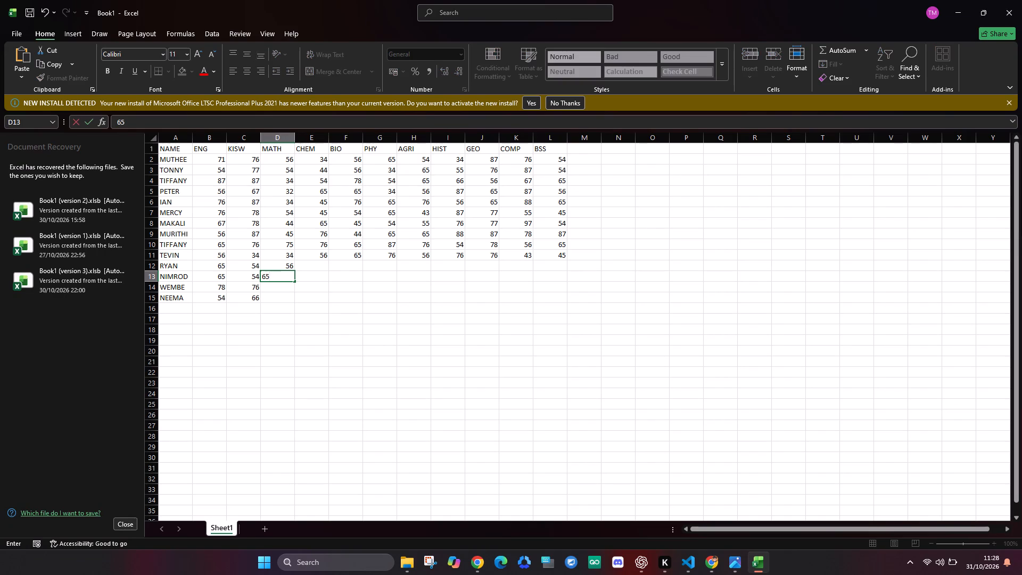
pyautogui.press('Return')
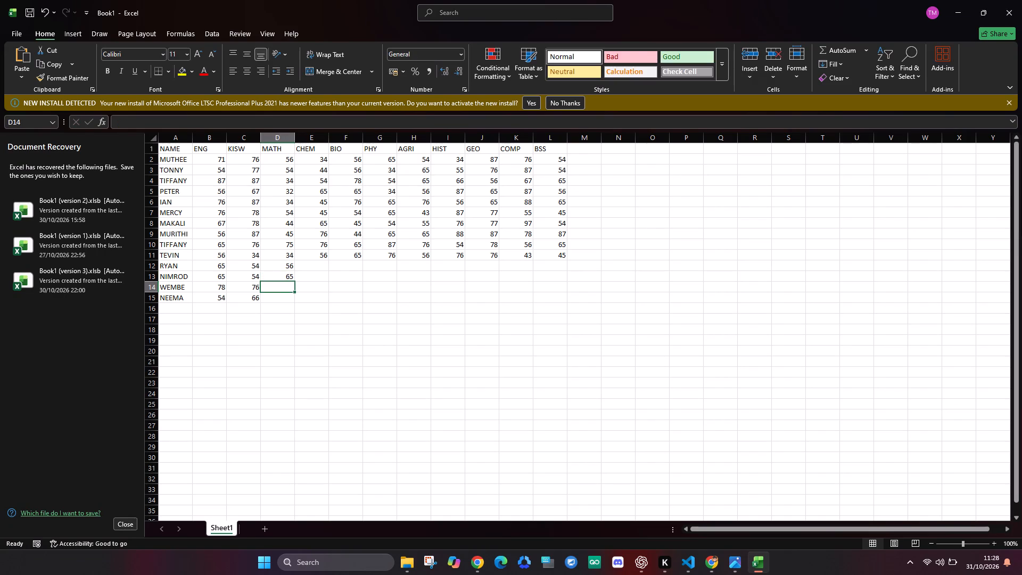
pyautogui.press('8')
pyautogui.press('7')
pyautogui.press('BackSpace')
pyautogui.press('BackSpace')
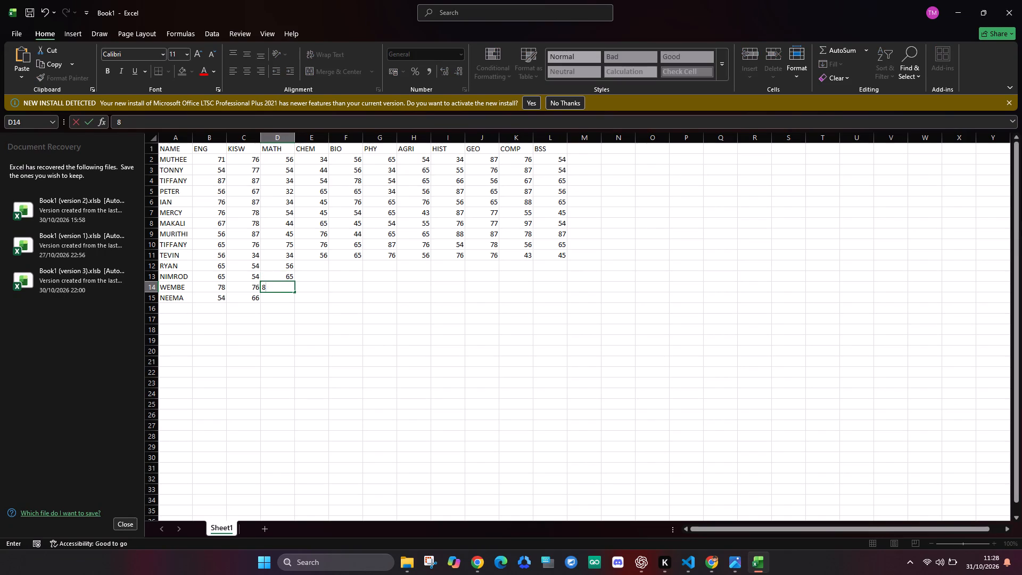
pyautogui.write('45')
pyautogui.press('Return')
pyautogui.press('6')
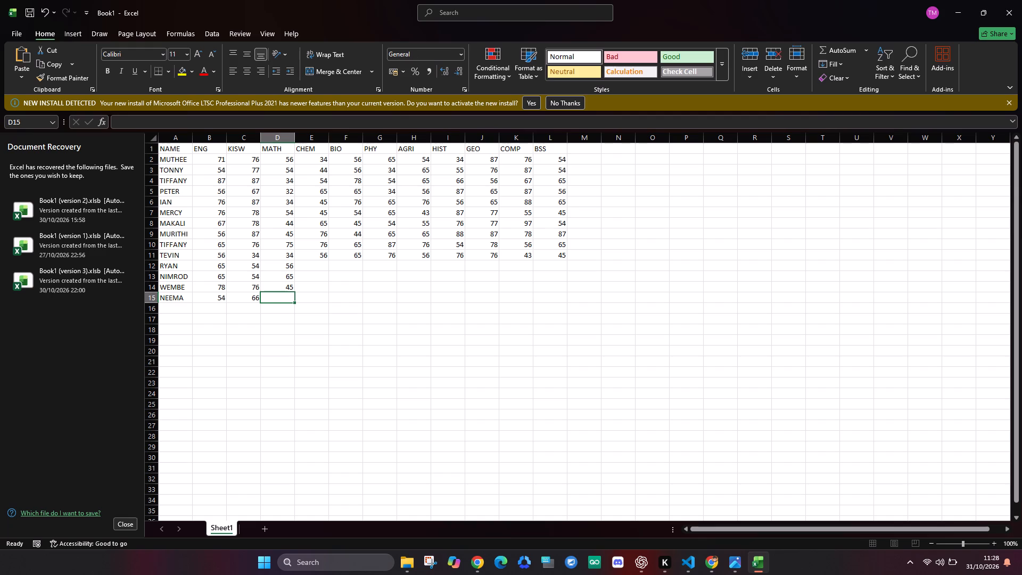
pyautogui.press('5')
# Enter the CHEM marks 66, 56, 54 and 65 for RYAN through NEEMA in cells E12 to E15.
pyautogui.click(326, 265)
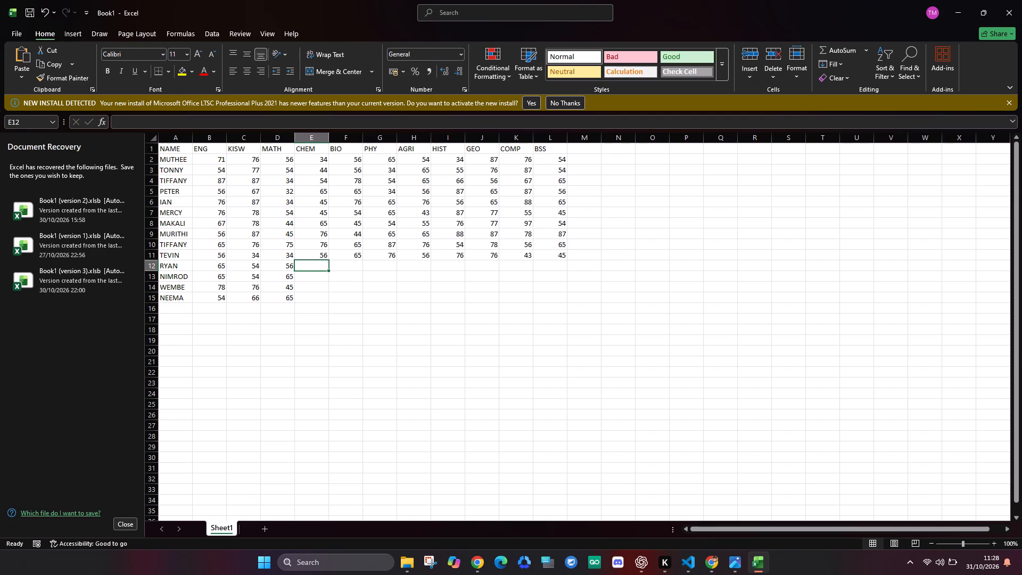
pyautogui.press('6')
pyautogui.press('6')
pyautogui.press('Return')
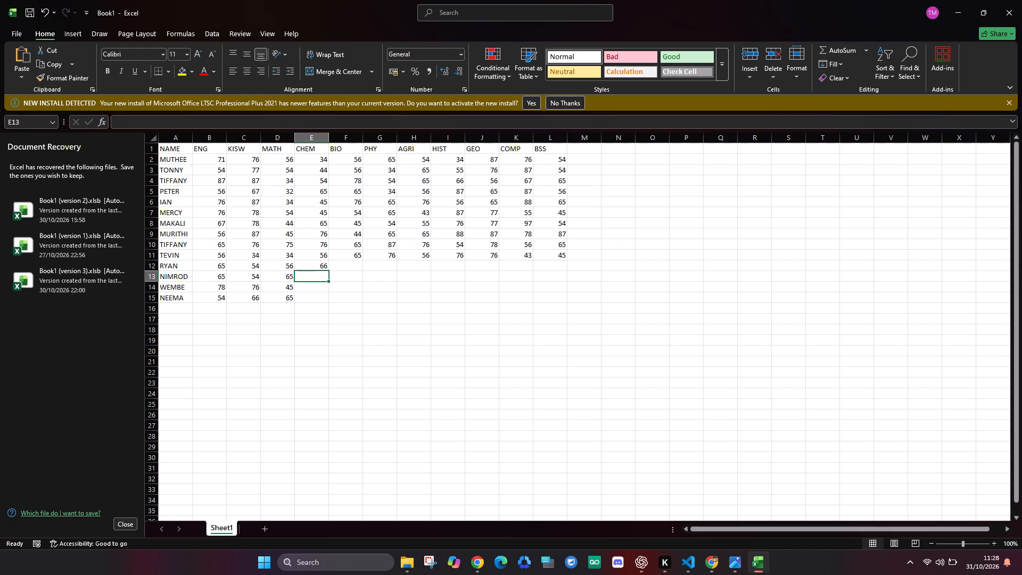
pyautogui.press('5')
pyautogui.press('6')
pyautogui.press('Return')
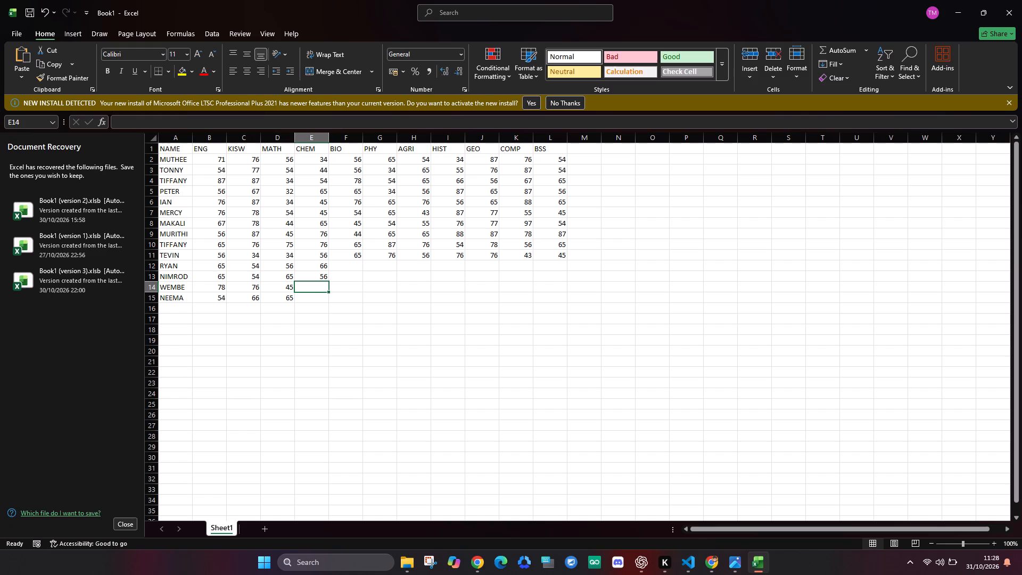
pyautogui.write('54')
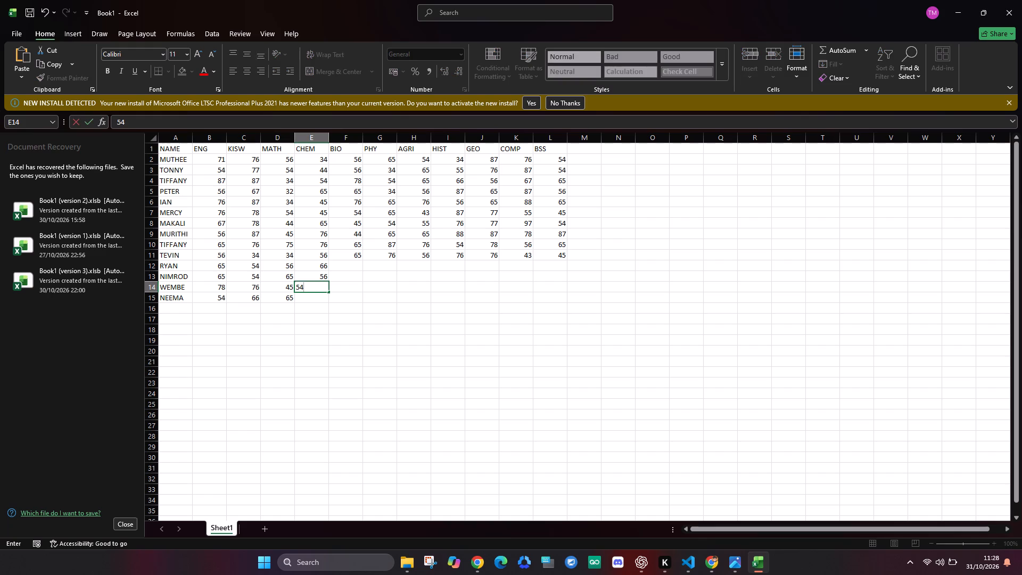
pyautogui.click(311, 294)
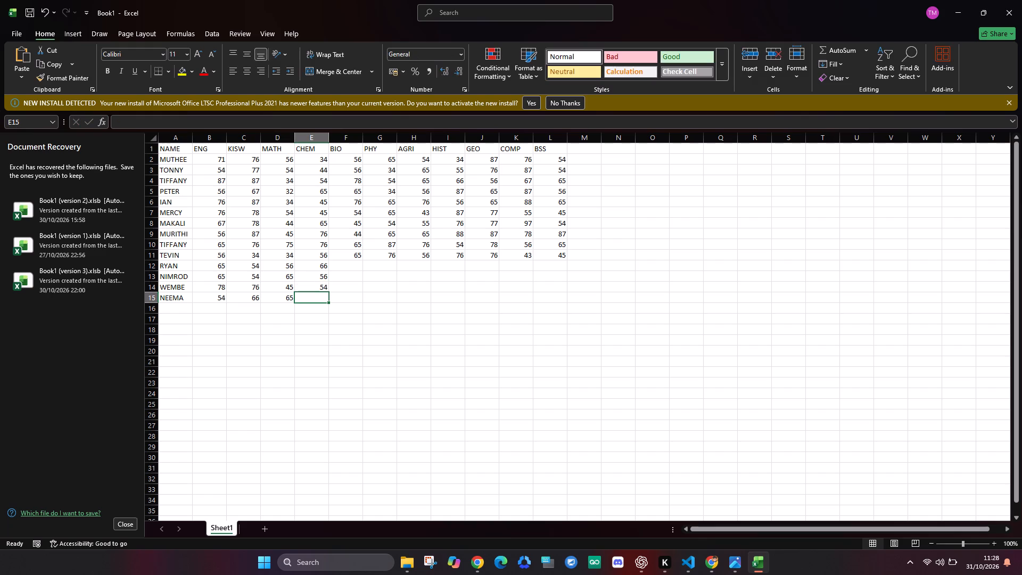
pyautogui.write('65')
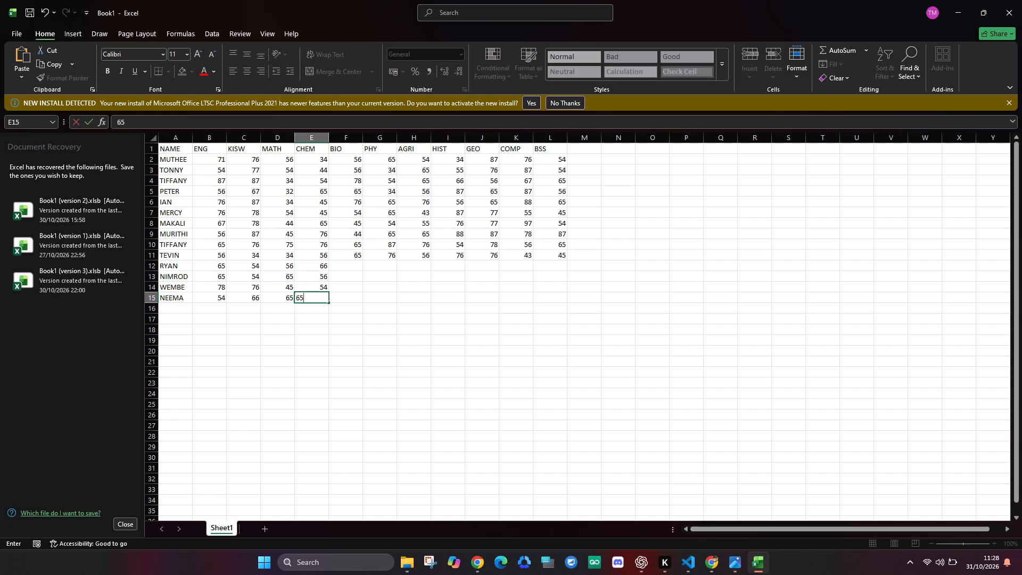
# Enter the BIO marks 66, 67, 67 and 65 for RYAN through NEEMA in cells F12 to F15.
pyautogui.doubleClick(358, 264)
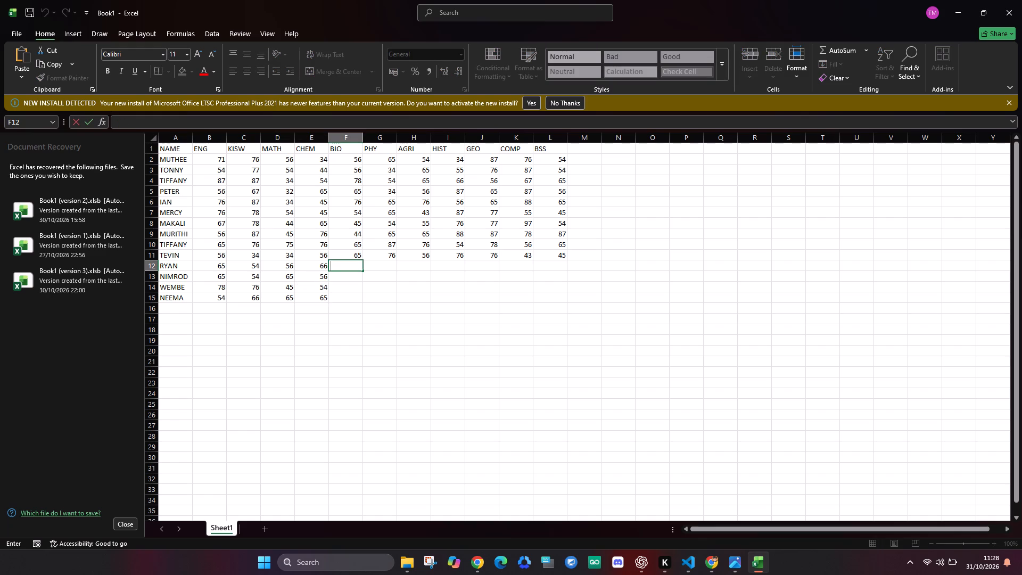
pyautogui.press('6')
pyautogui.press('6')
pyautogui.press('Return')
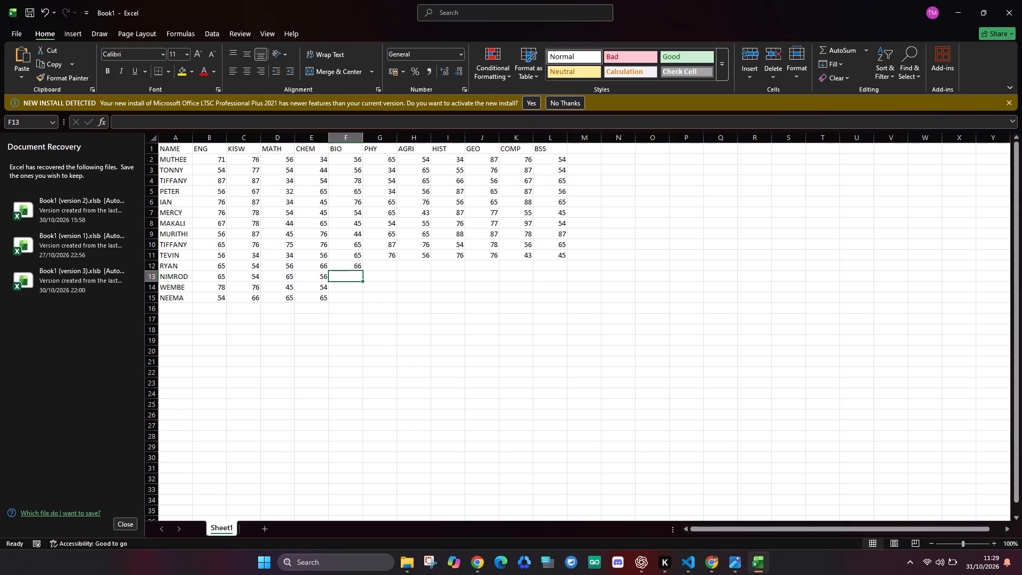
pyautogui.press('6')
pyautogui.press('7')
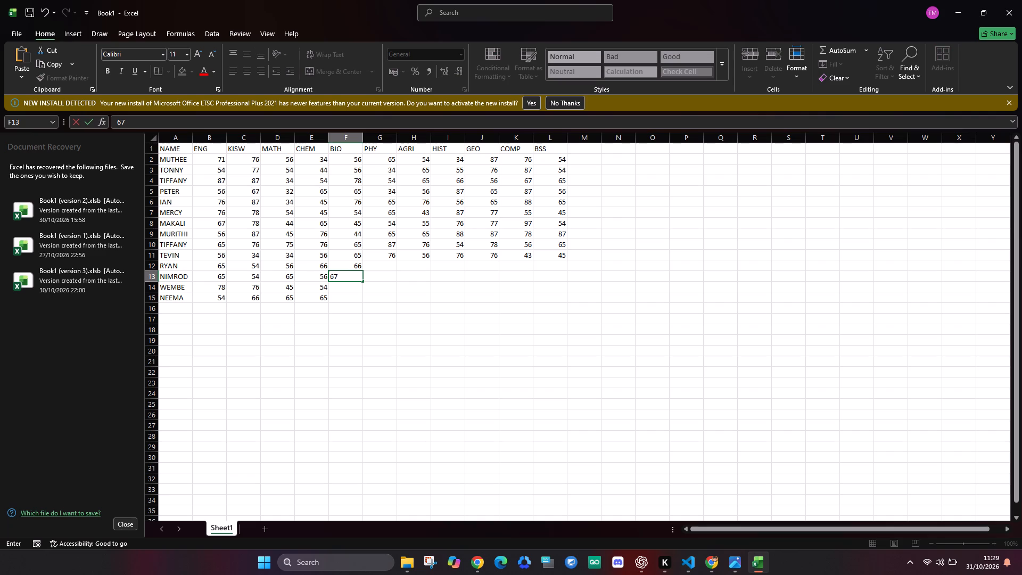
pyautogui.press('Return')
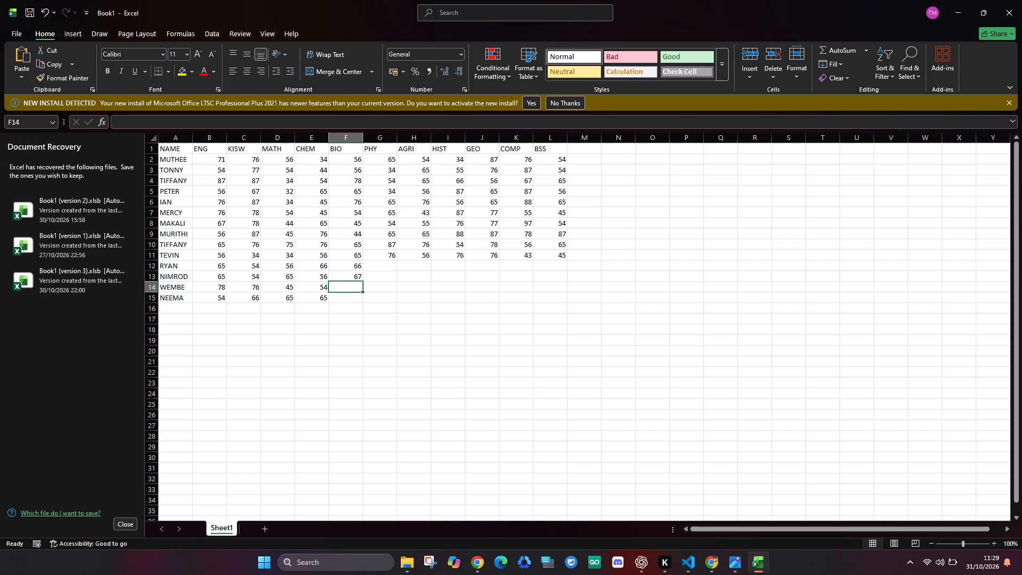
pyautogui.press('6')
pyautogui.press('7')
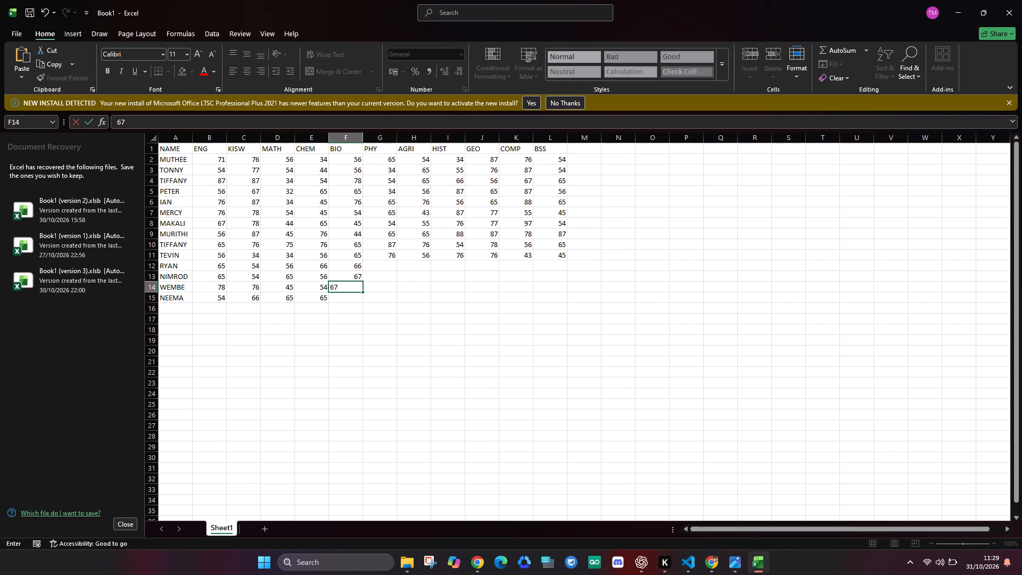
pyautogui.press('Return')
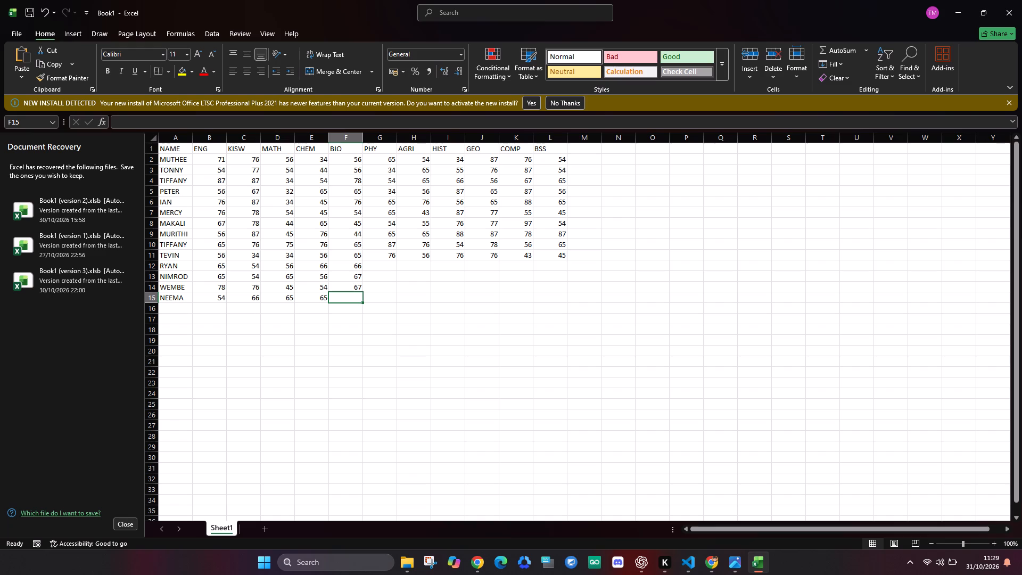
pyautogui.press('6')
pyautogui.press('5')
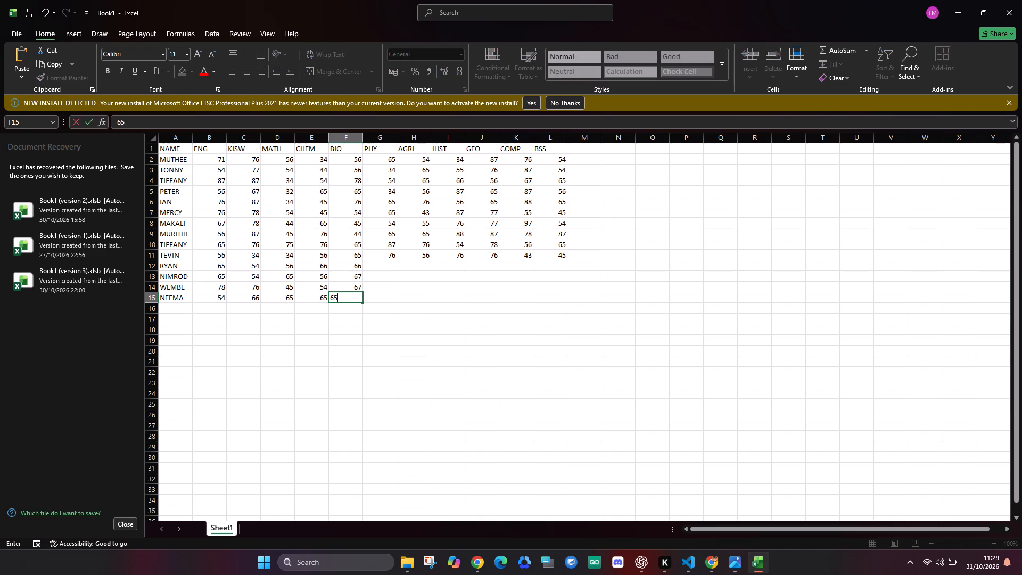
# Enter the PHY marks 65, 56, 56 and 76 for RYAN through NEEMA in cells G12 to G15.
pyautogui.click(387, 266)
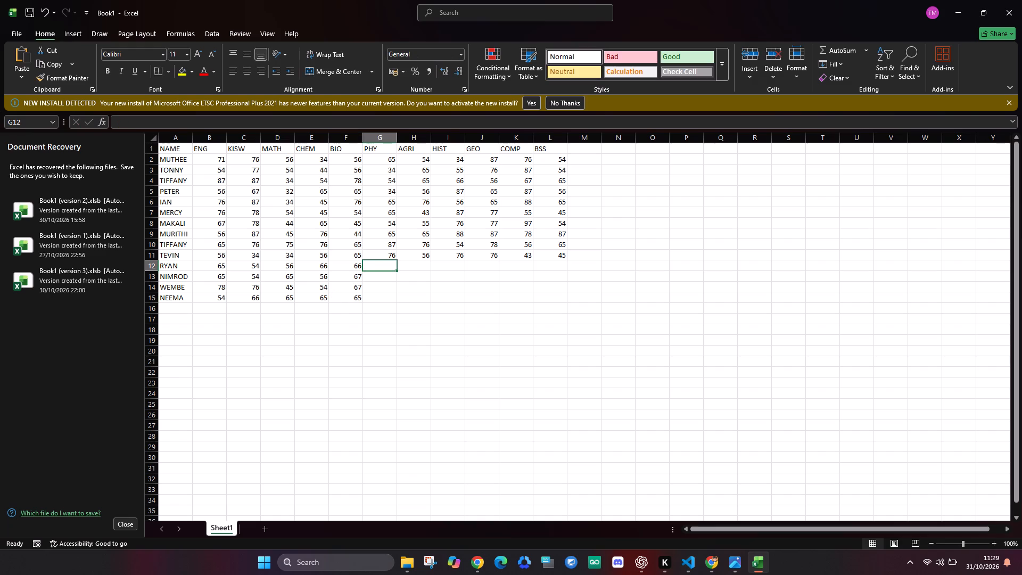
pyautogui.press('6')
pyautogui.press('5')
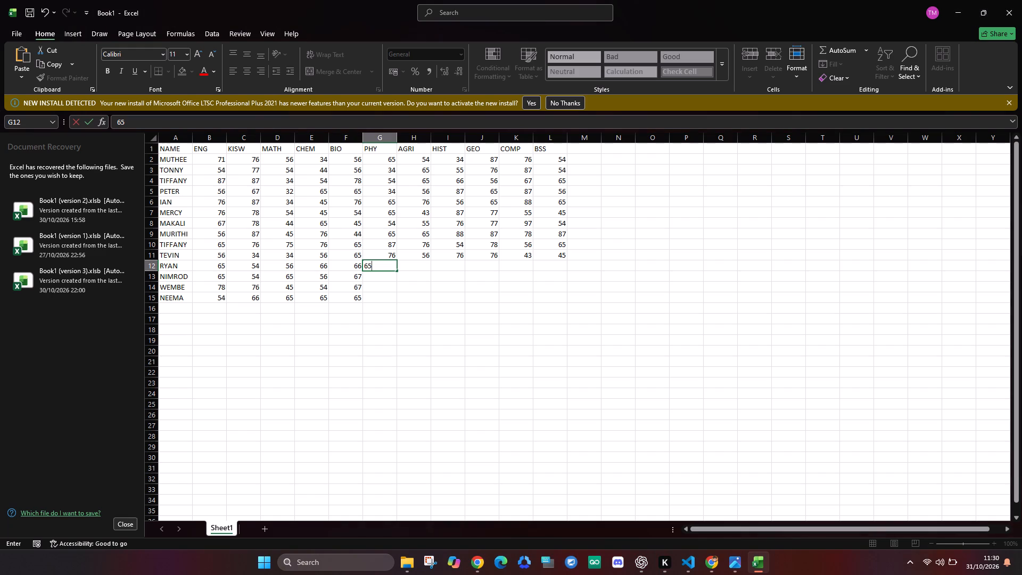
pyautogui.press('Return')
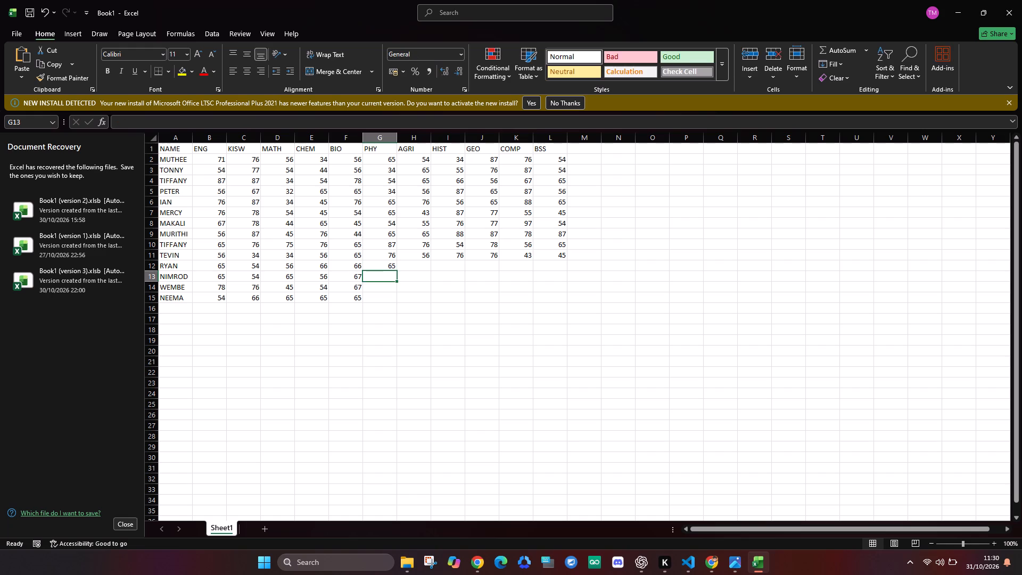
pyautogui.press('5')
pyautogui.press('6')
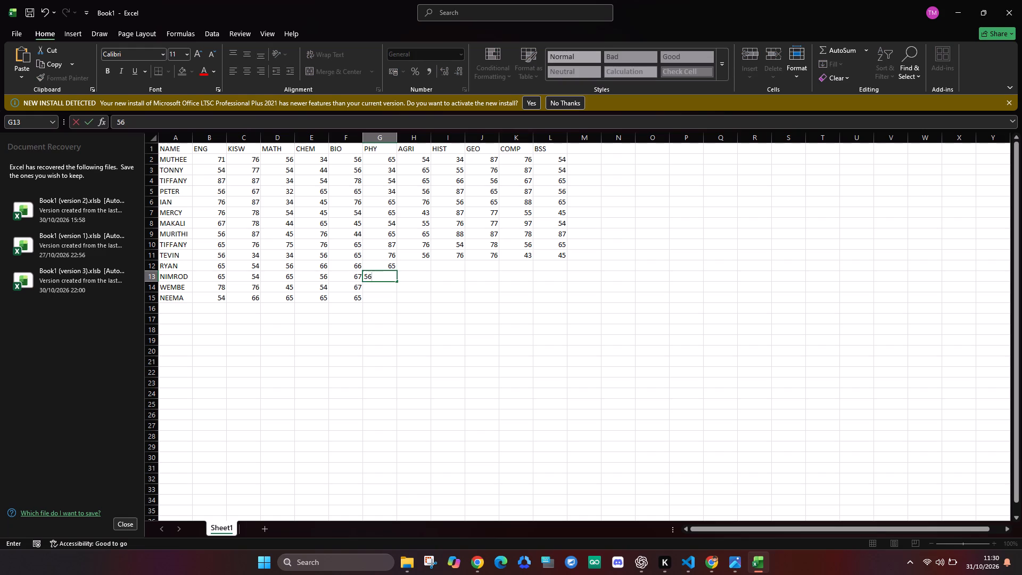
pyautogui.press('Return')
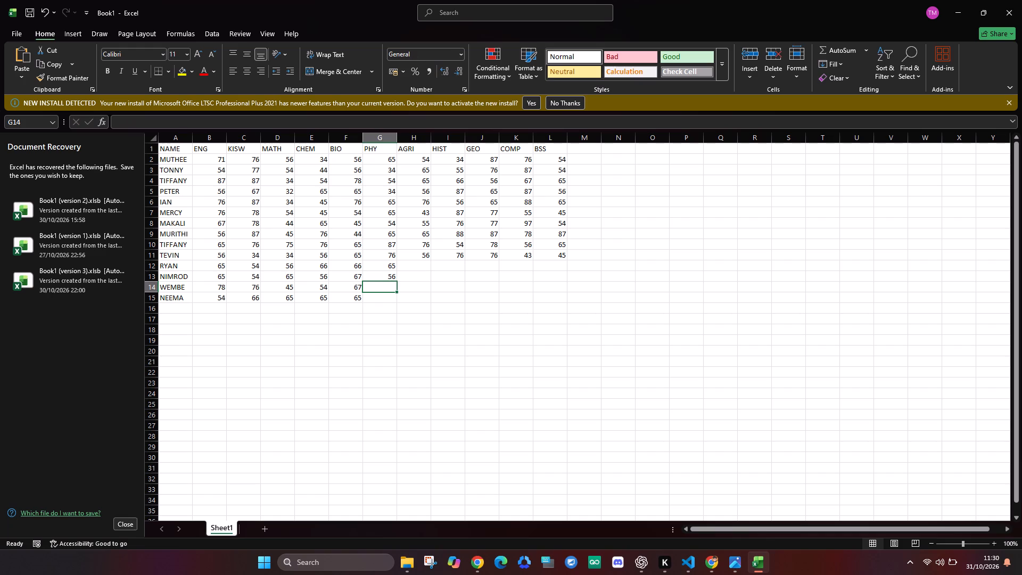
pyautogui.write('56')
pyautogui.press('Return')
pyautogui.press('7')
pyautogui.press('6')
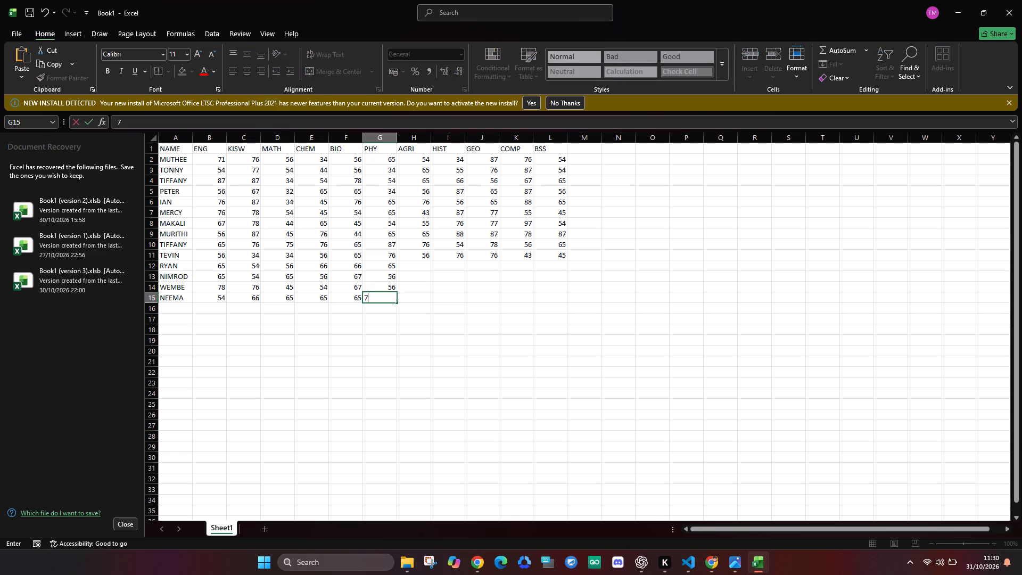
# Enter the AGRI marks 65, 58, 67 and 78 for RYAN through NEEMA in cells H12 to H15.
pyautogui.click(422, 267)
pyautogui.write('65')
pyautogui.press('Return')
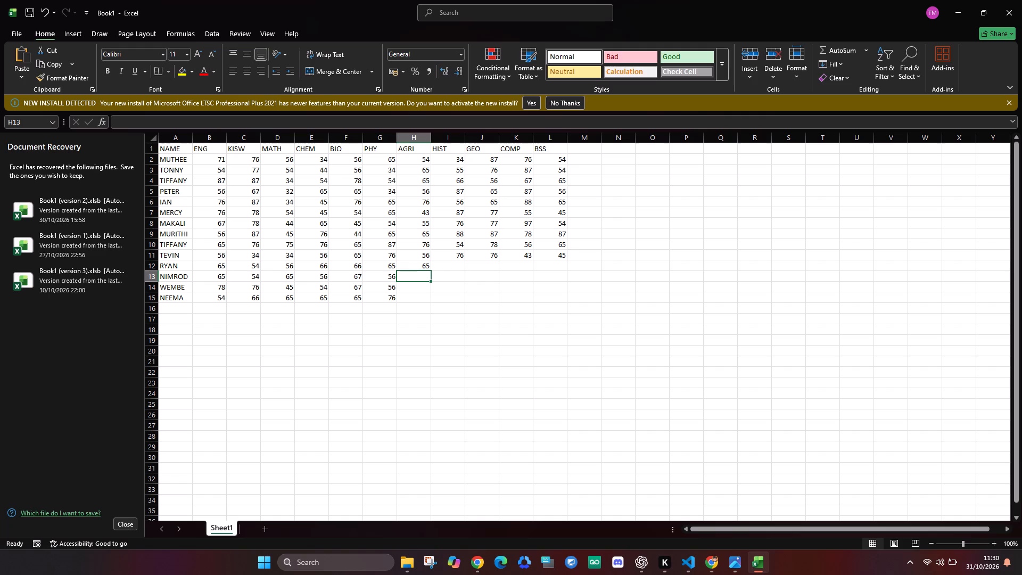
pyautogui.write('58')
pyautogui.press('Return')
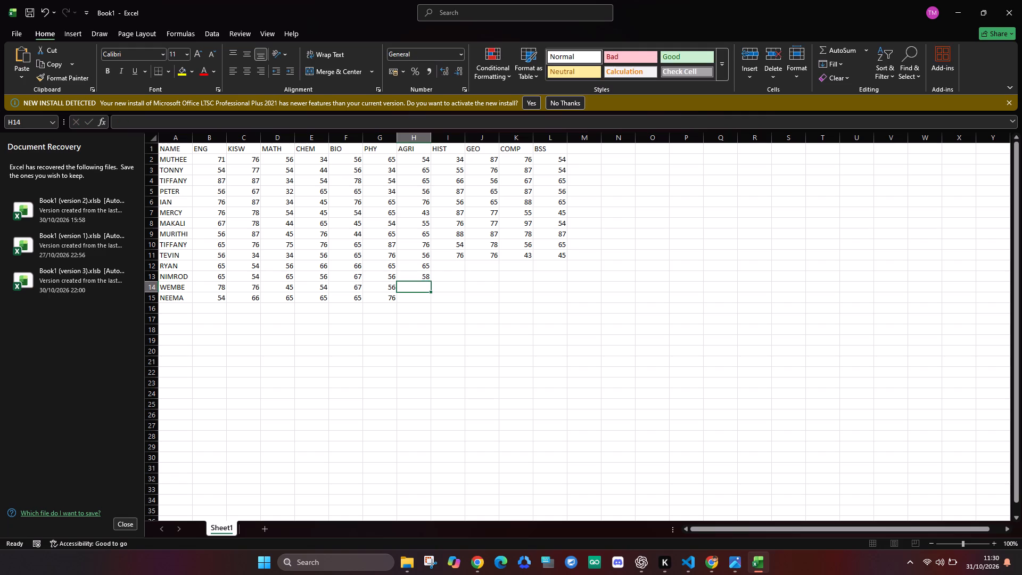
pyautogui.write('67')
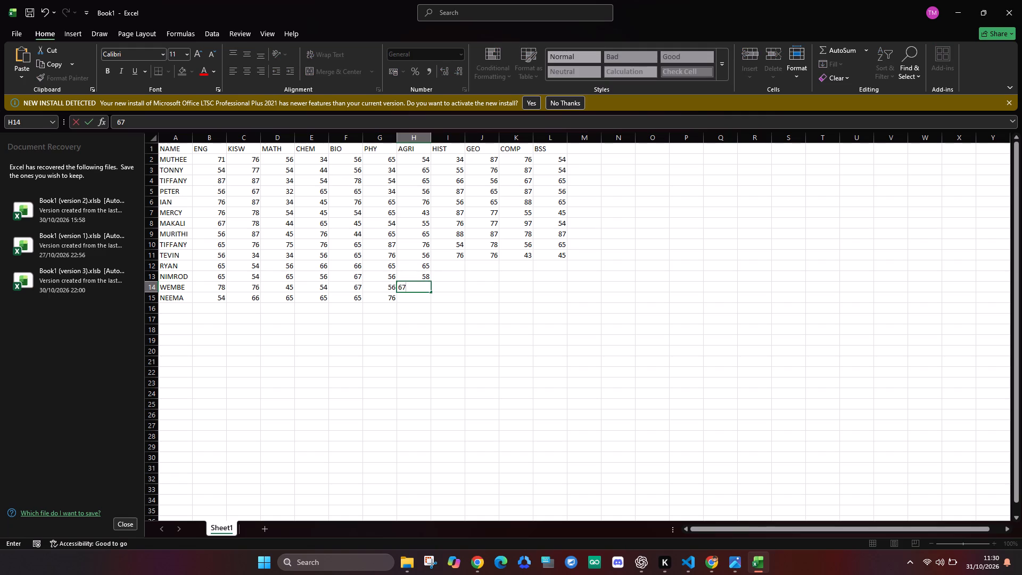
pyautogui.press('Return')
pyautogui.write('78')
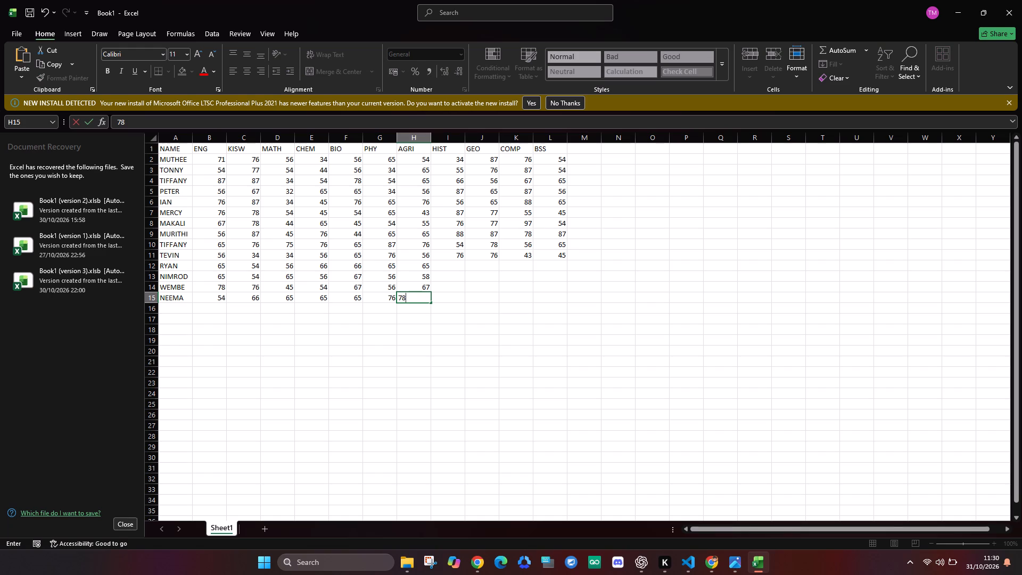
pyautogui.click(457, 264)
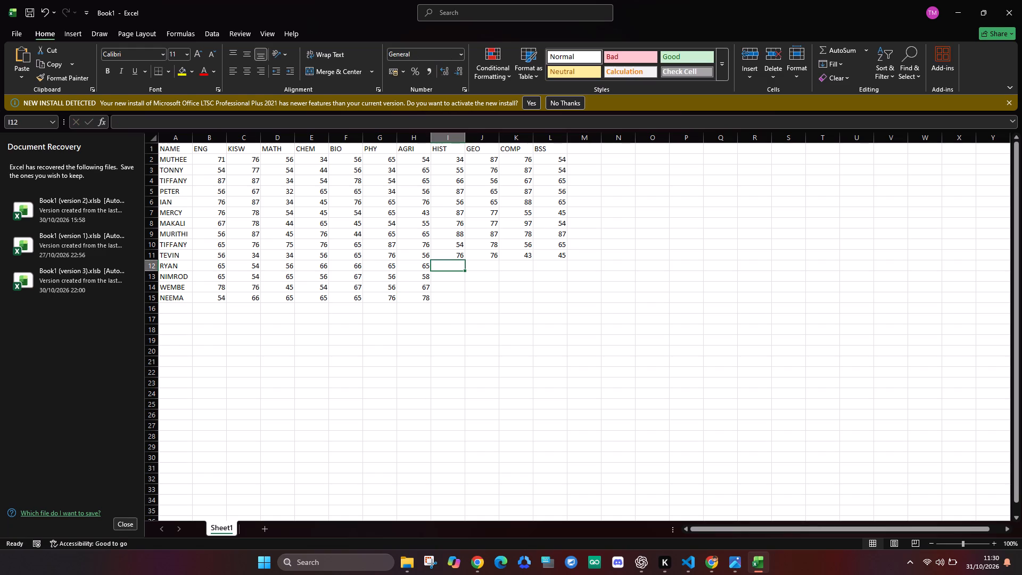
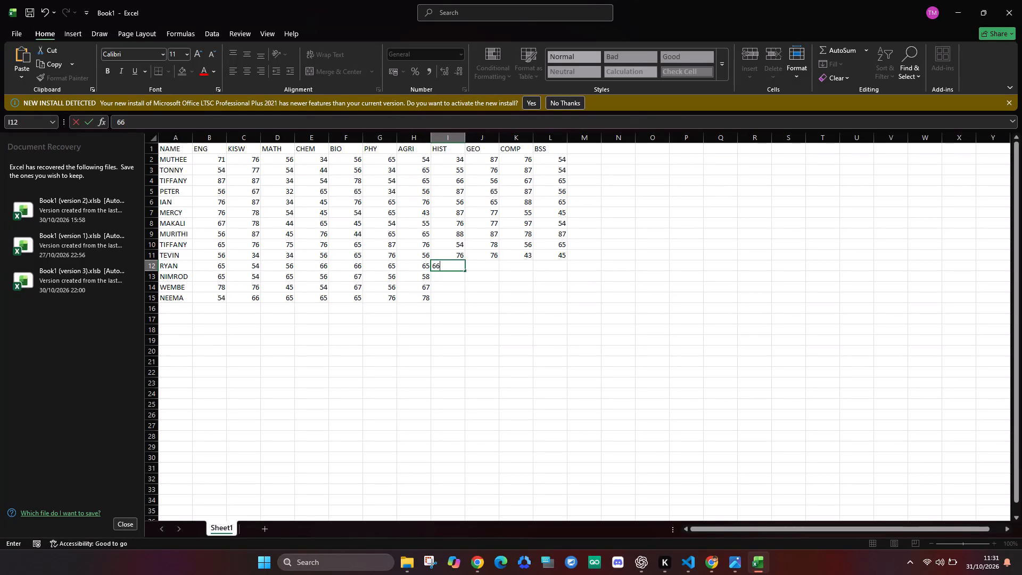
# Complete the HIST marks by accepting 66 for RYAN and entering 76, 87 and 65 for NIMROD, WEMBE and NEEMA in cells I13 to I15.
pyautogui.press('Return')
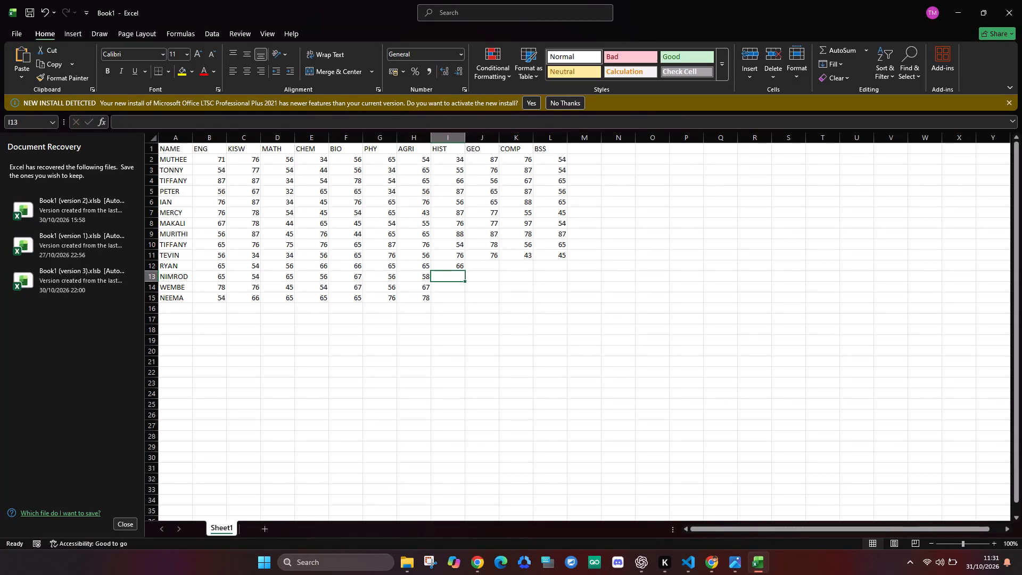
pyautogui.press('7')
pyautogui.press('6')
pyautogui.press('Return')
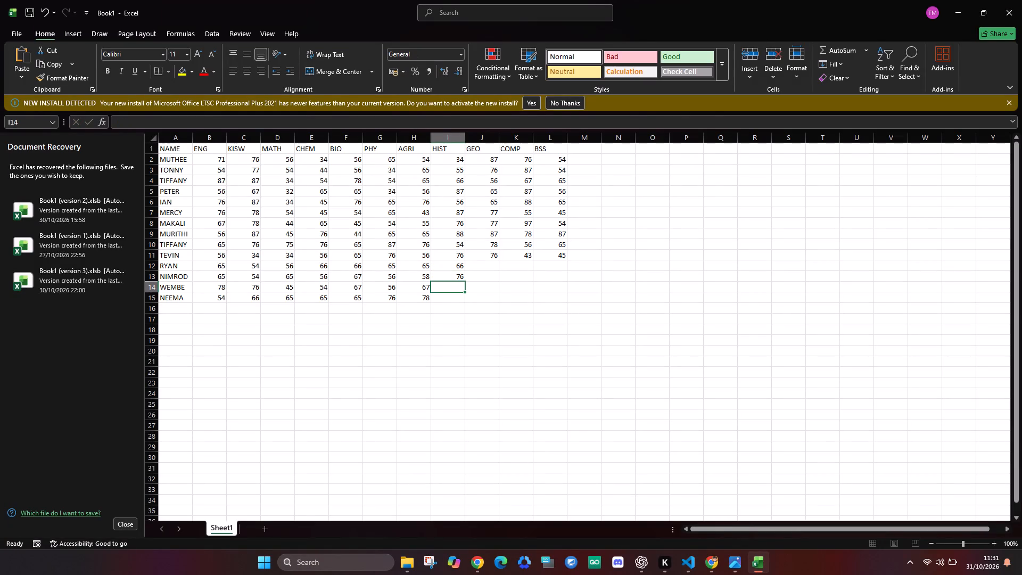
pyautogui.press('8')
pyautogui.press('7')
pyautogui.press('Return')
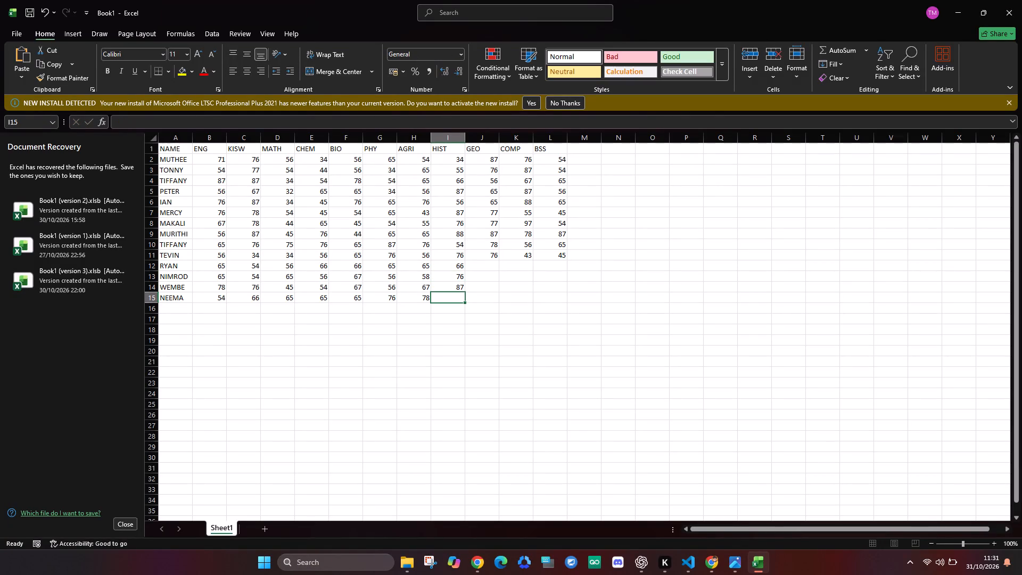
pyautogui.press('6')
pyautogui.press('5')
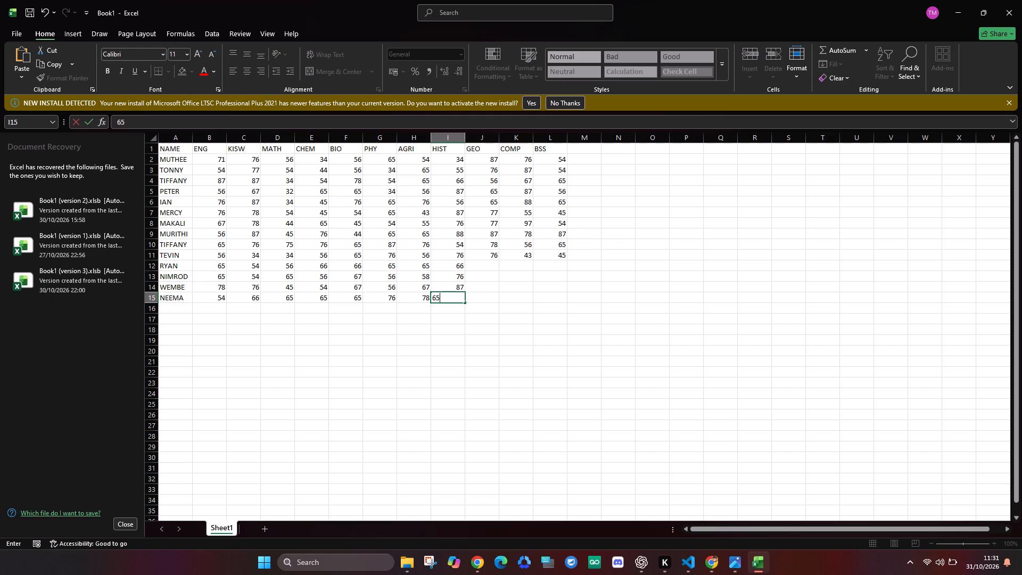
# Enter the GEO marks 76, 45, 65 and 65 for RYAN through NEEMA in cells J12 to J15.
pyautogui.click(483, 266)
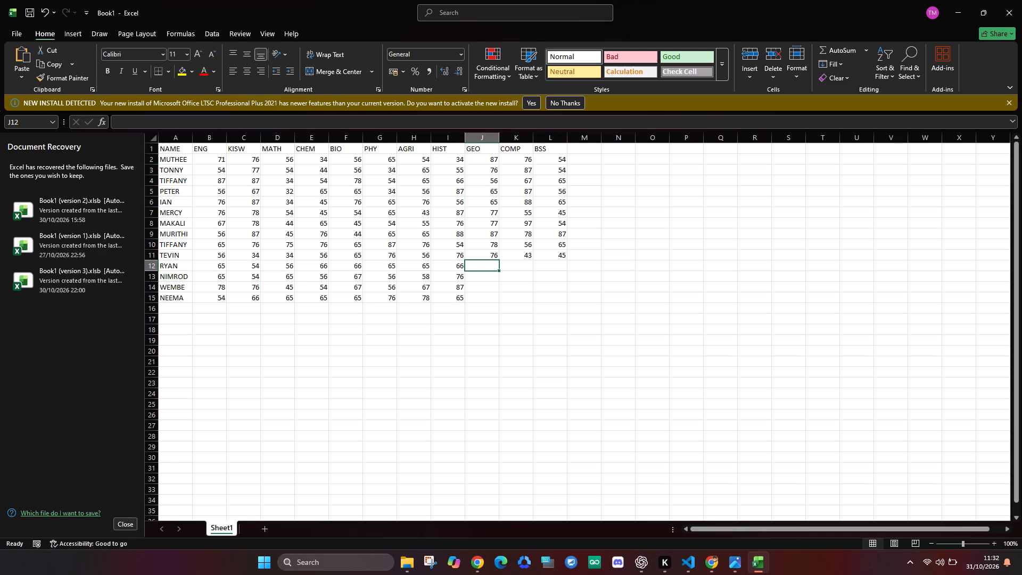
pyautogui.click(471, 260)
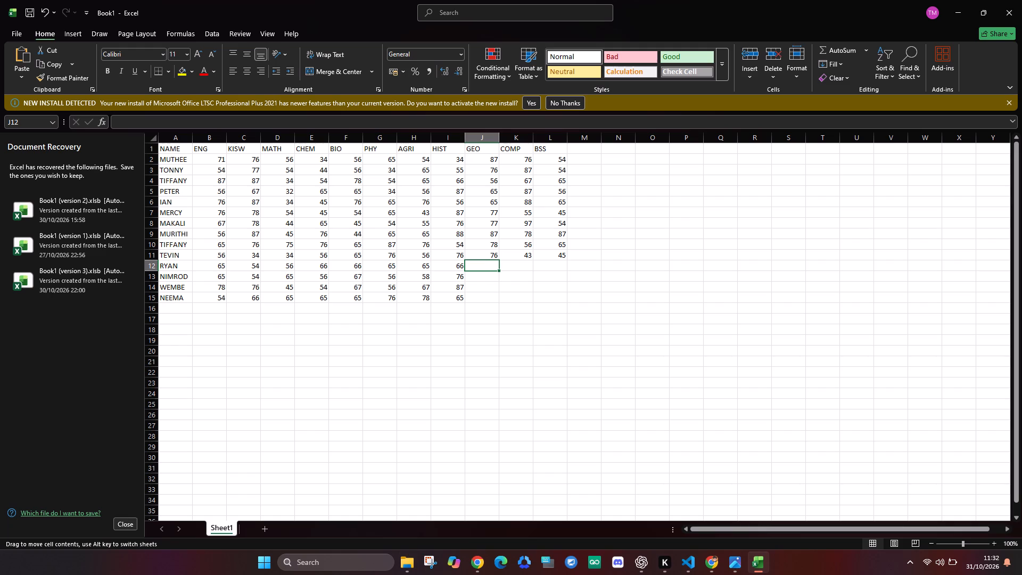
pyautogui.press('7')
pyautogui.press('6')
pyautogui.press('Return')
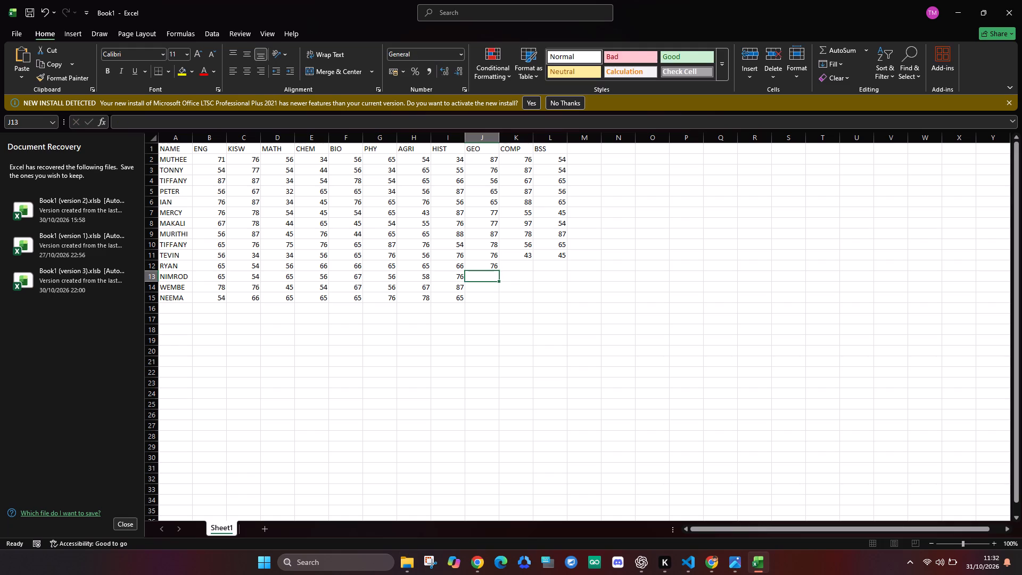
pyautogui.press('4')
pyautogui.press('5')
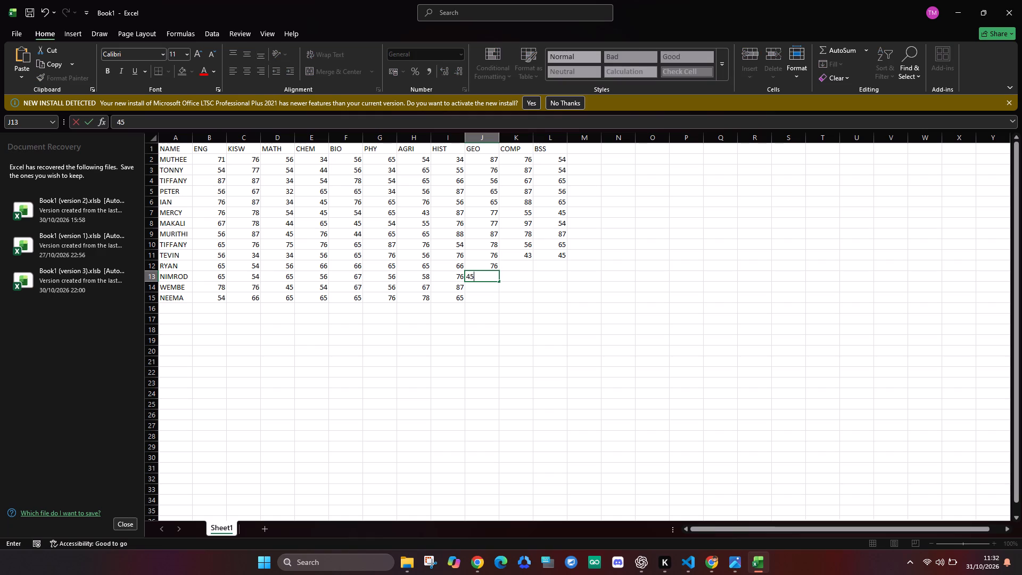
pyautogui.press('Return')
pyautogui.press('6')
pyautogui.press('5')
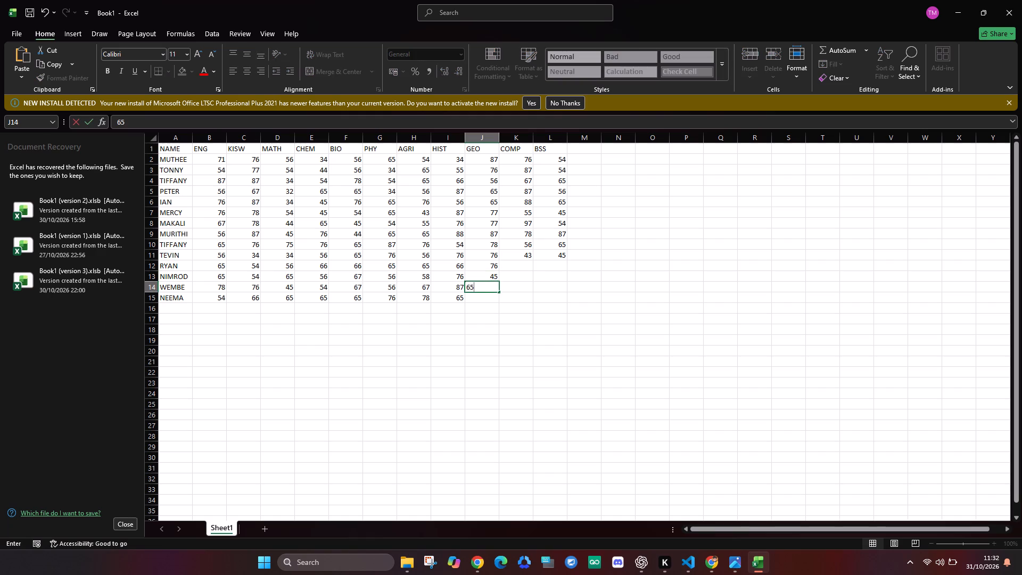
pyautogui.press('Return')
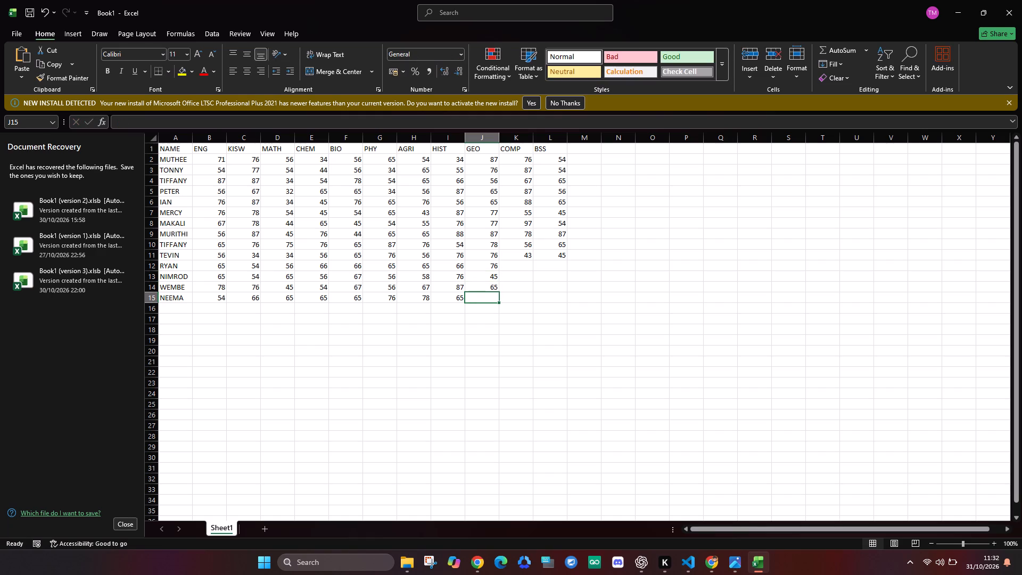
pyautogui.press('6')
pyautogui.press('5')
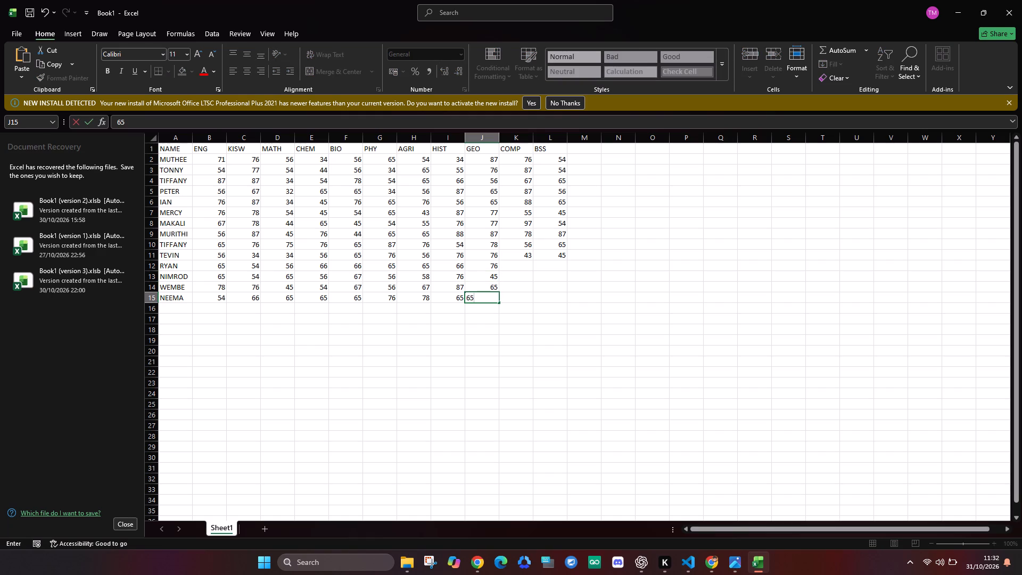
# Enter the COMP marks 65, 56, 54 and 66 for RYAN through NEEMA in cells K12 to K15.
pyautogui.click(514, 266)
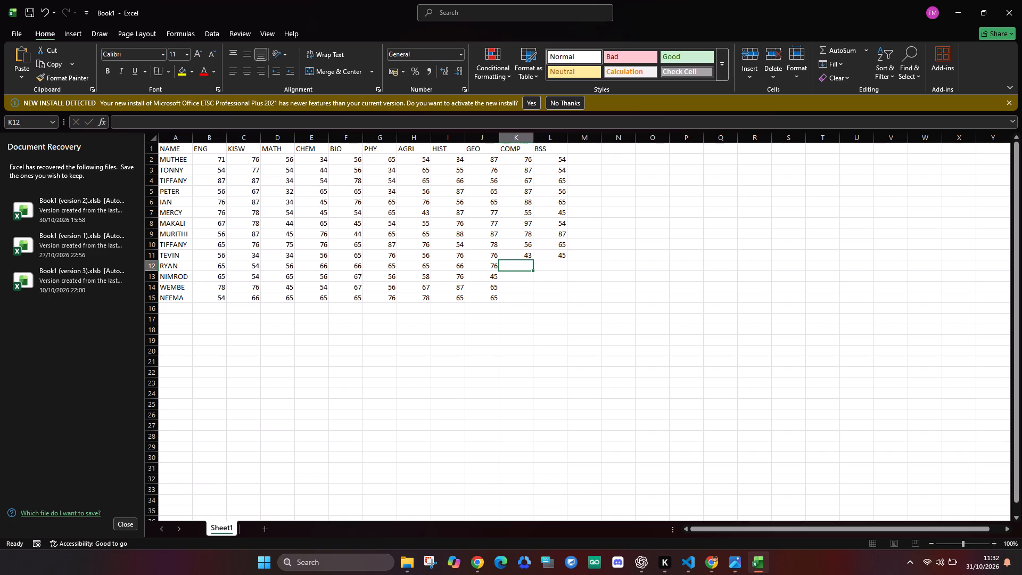
pyautogui.press('6')
pyautogui.press('5')
pyautogui.press('Return')
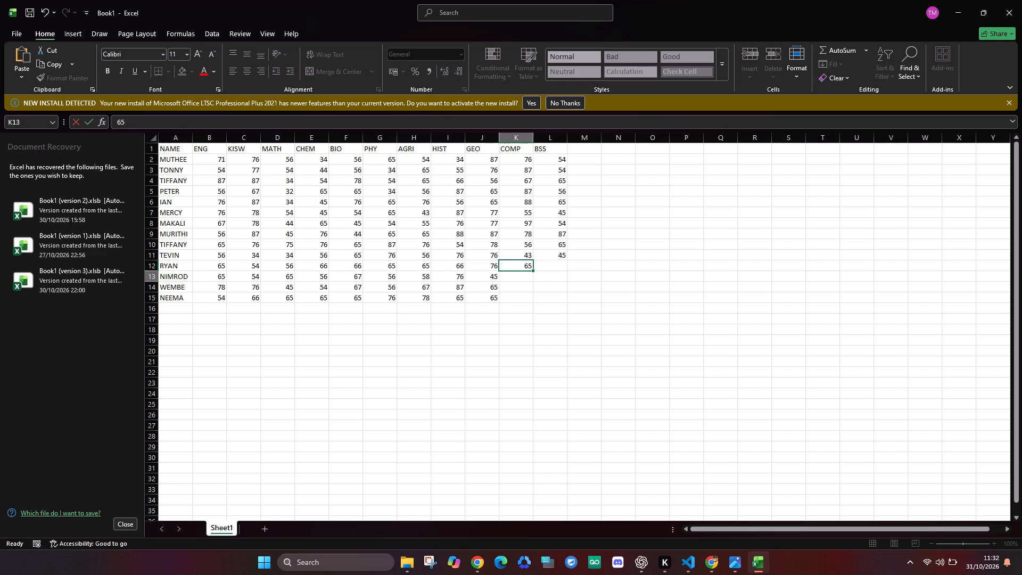
pyautogui.press('5')
pyautogui.press('6')
pyautogui.press('Return')
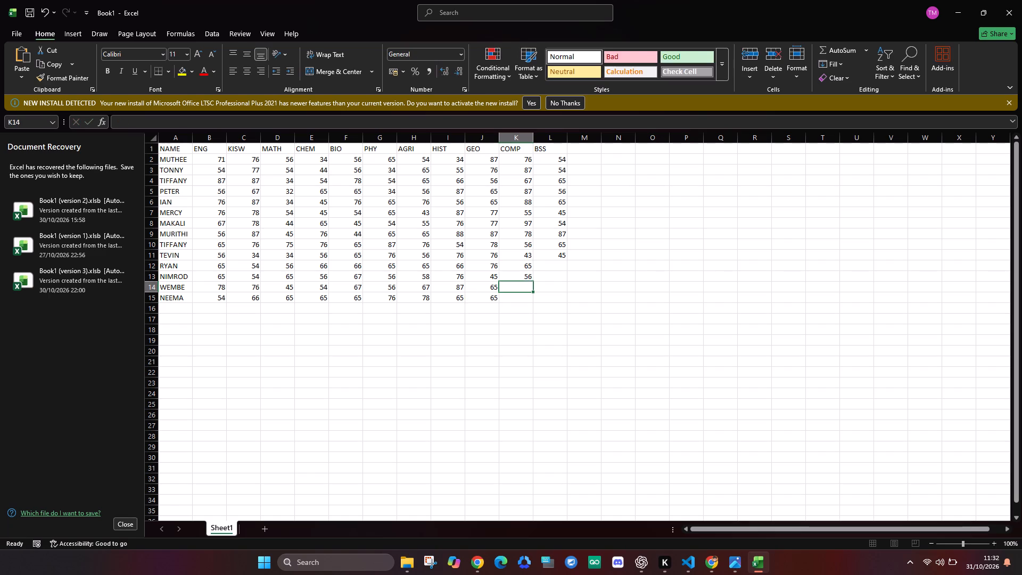
pyautogui.press('5')
pyautogui.press('4')
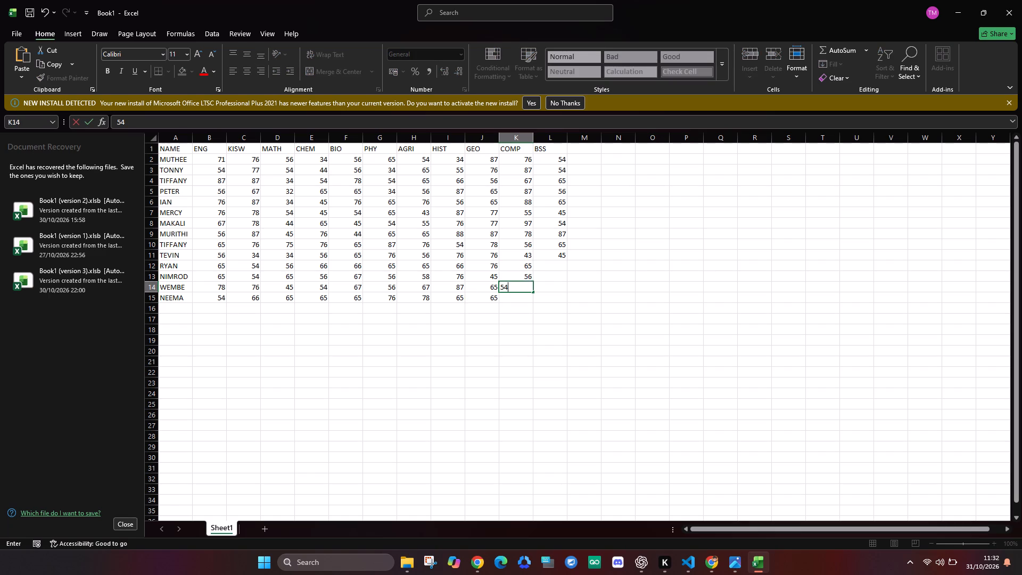
pyautogui.press('Return')
pyautogui.press('6')
pyautogui.press('6')
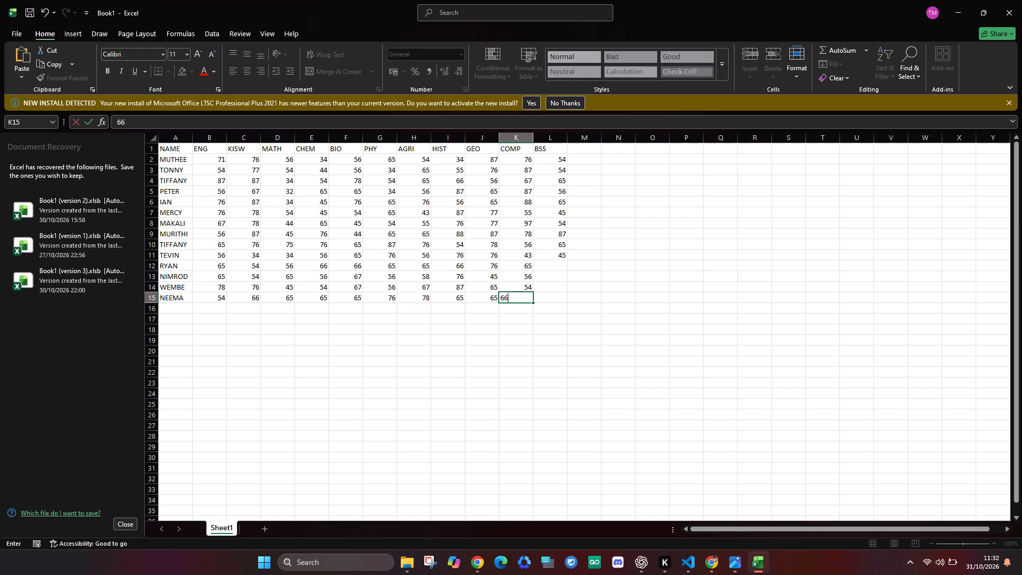
# Enter the BSS marks 56, 56, 54 and 65 for RYAN through NEEMA in cells L12 to L15.
pyautogui.click(563, 269)
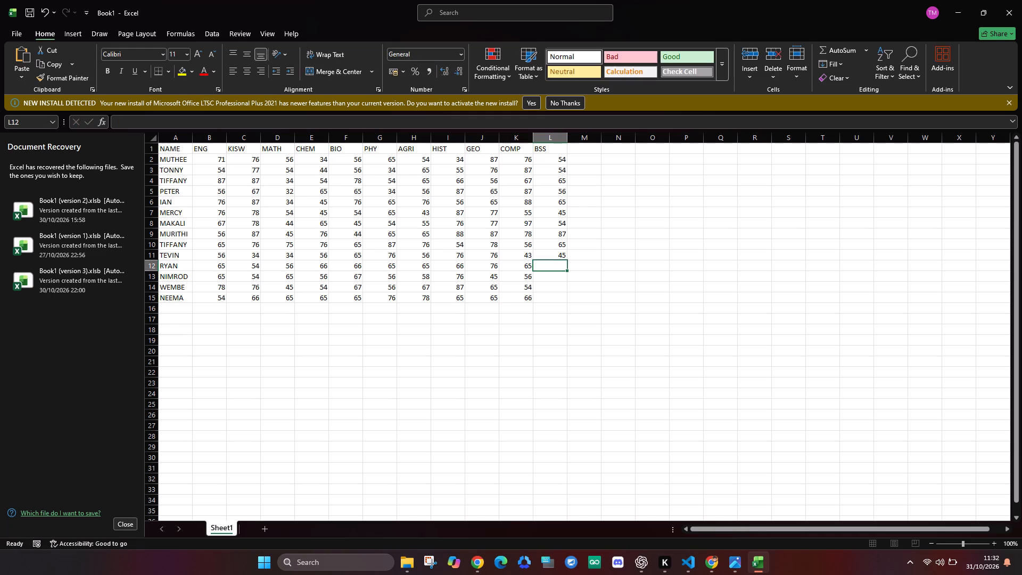
pyautogui.write('56')
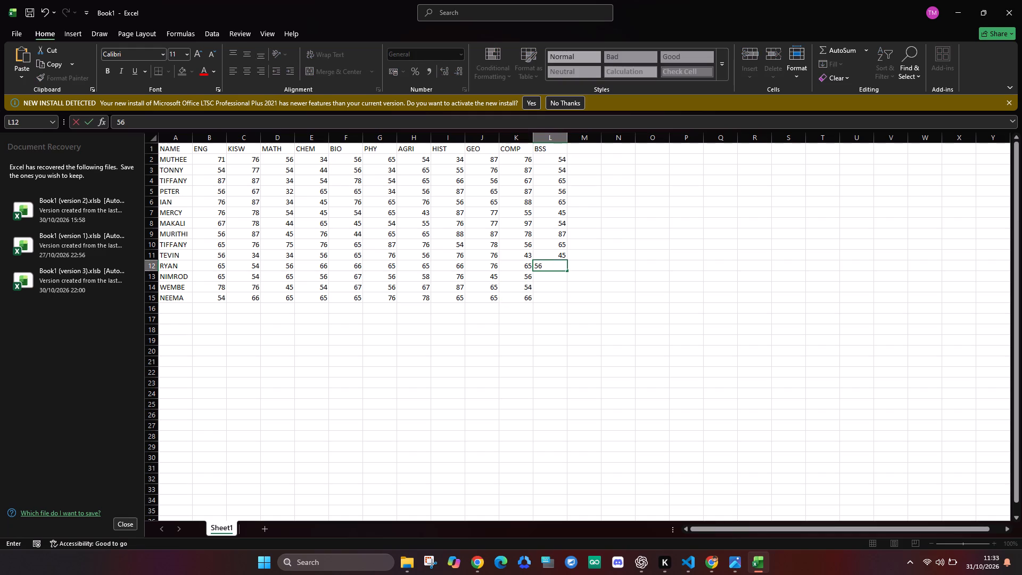
pyautogui.press('Return')
pyautogui.press('5')
pyautogui.press('6')
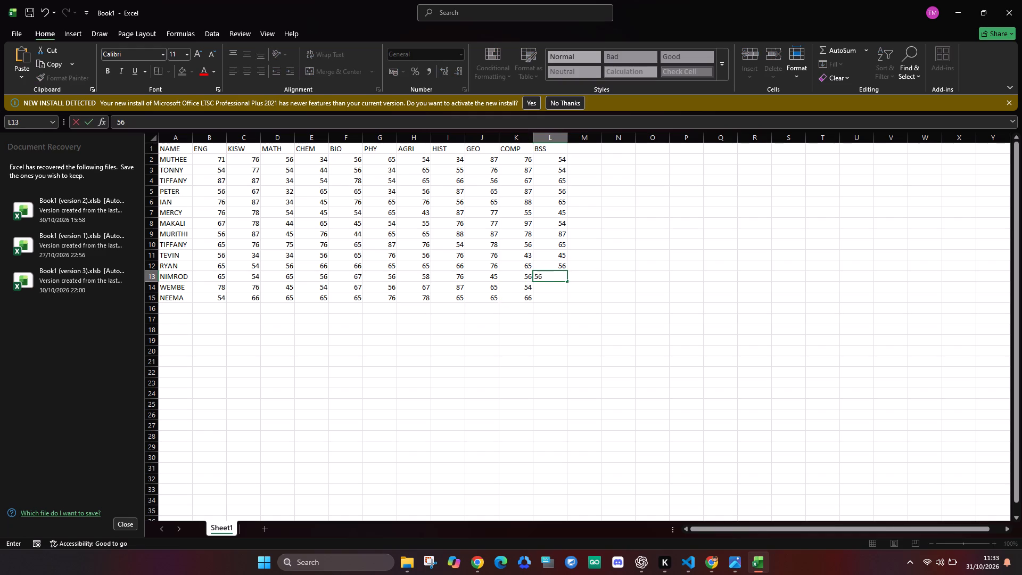
pyautogui.press('Return')
pyautogui.write('54')
pyautogui.press('F1')
pyautogui.press('Return')
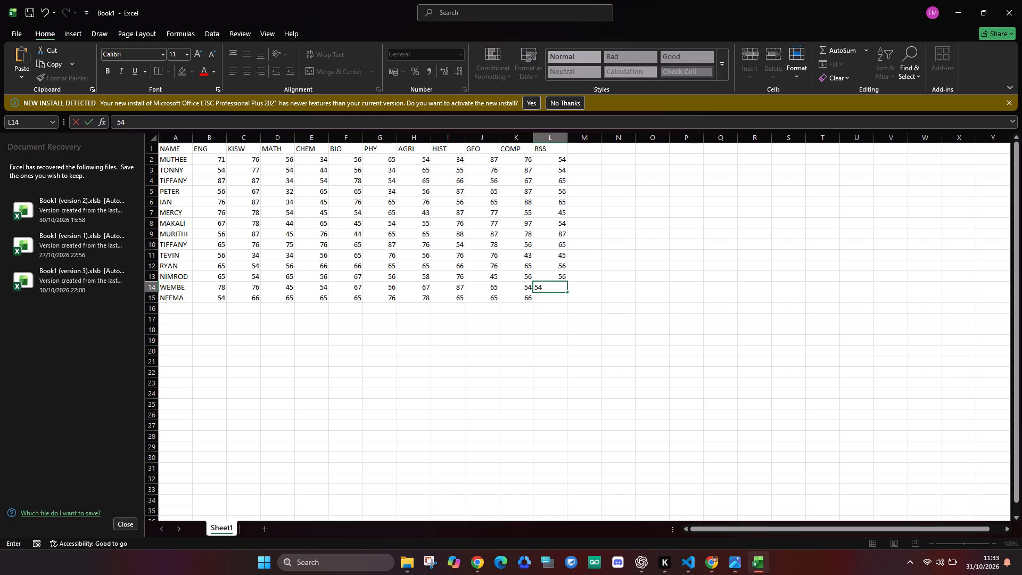
pyautogui.press('6')
pyautogui.press('5')
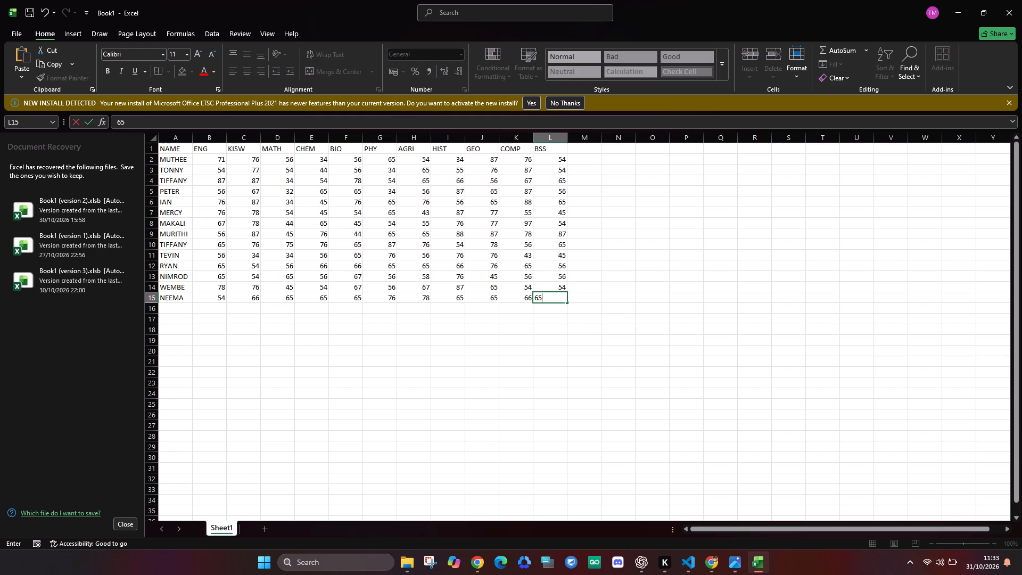
# Add the student names MARIA and MURITHI below NEEMA in cells A16 and A17.
pyautogui.click(175, 308)
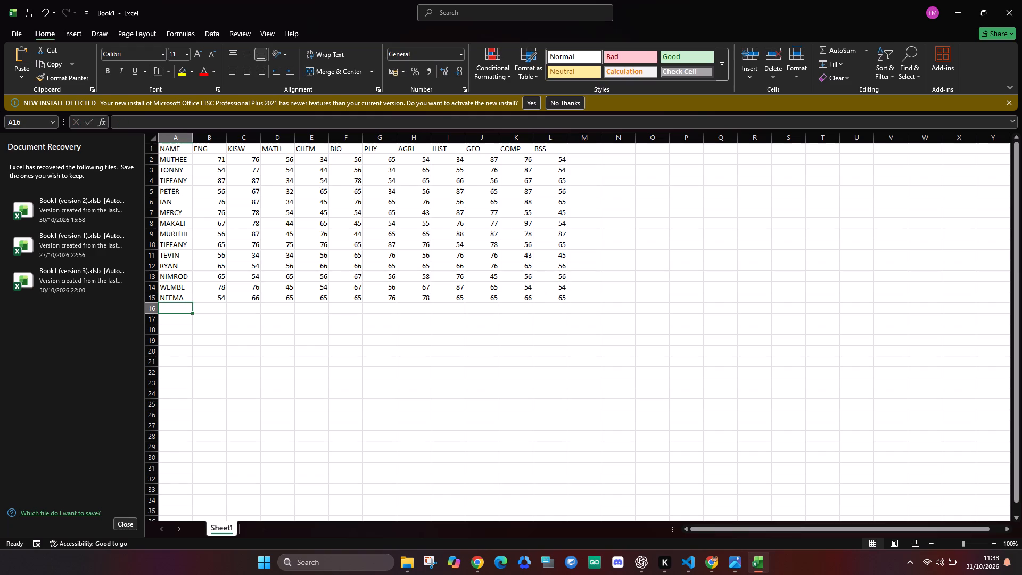
pyautogui.press('m')
pyautogui.press('a')
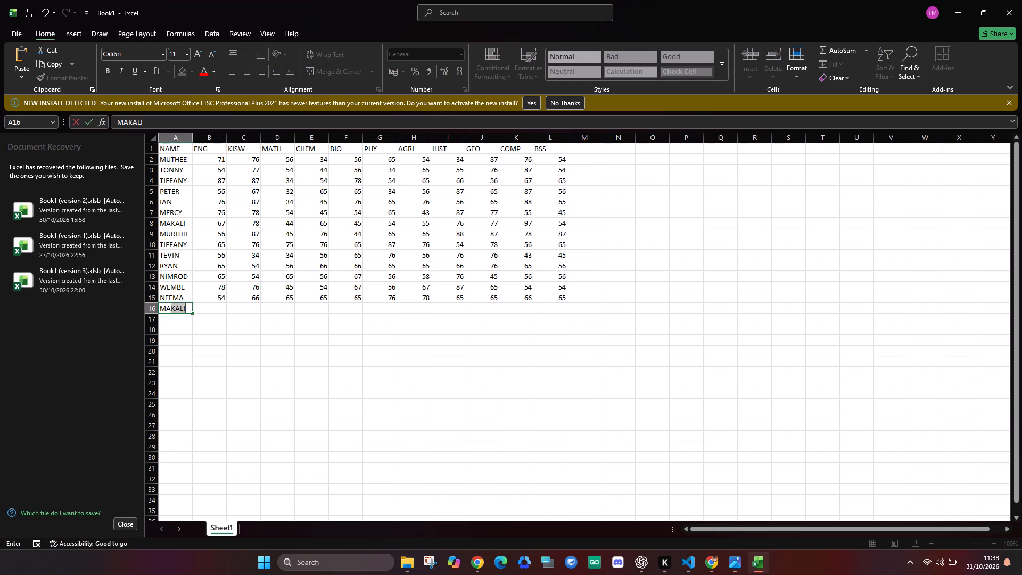
pyautogui.press('r')
pyautogui.press('i')
pyautogui.press('a')
pyautogui.press('F1')
pyautogui.press('Return')
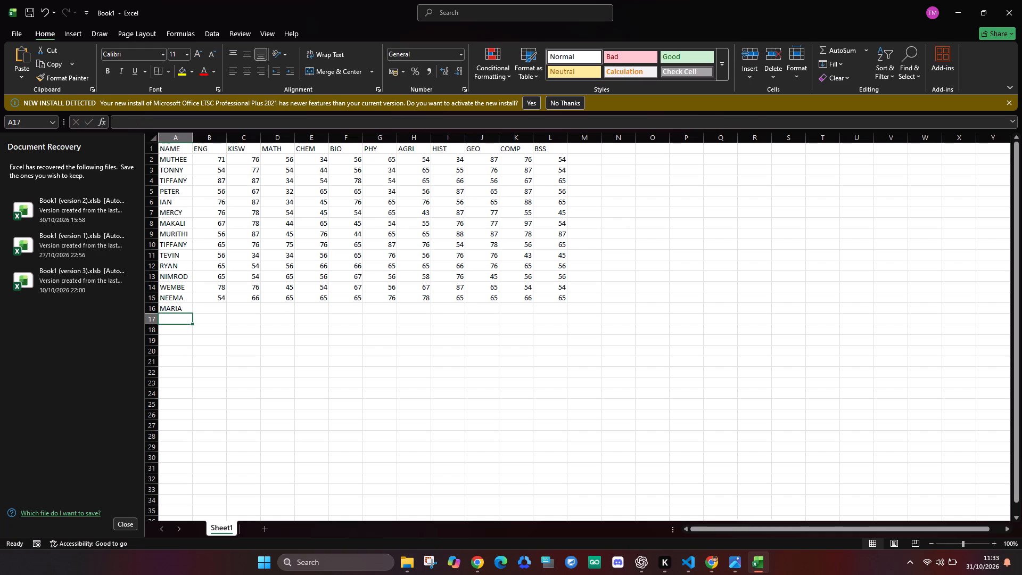
pyautogui.press('m')
pyautogui.press('u')
pyautogui.press('r')
pyautogui.press('i')
pyautogui.press('t')
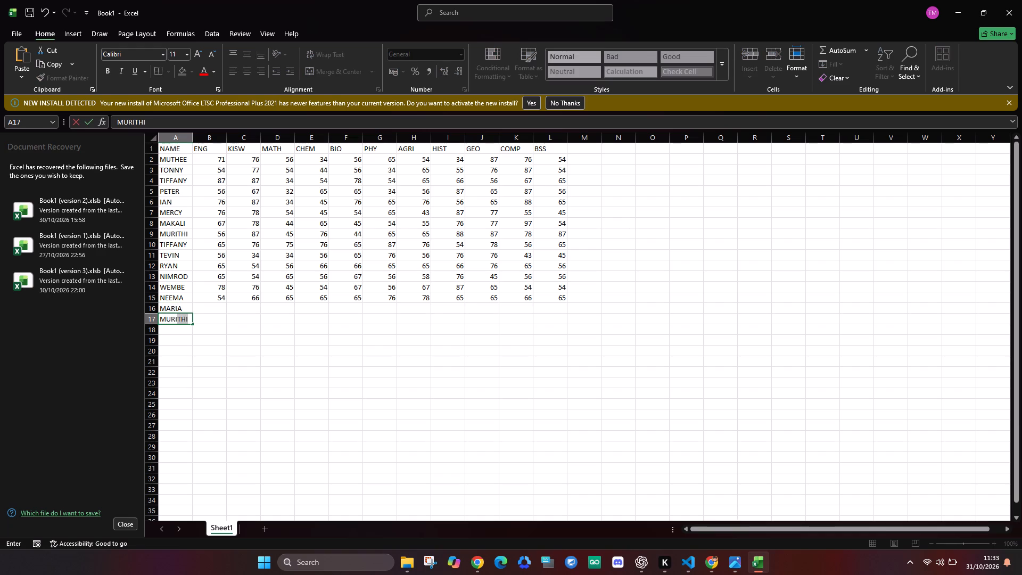
pyautogui.write('HI')
pyautogui.press('Return')
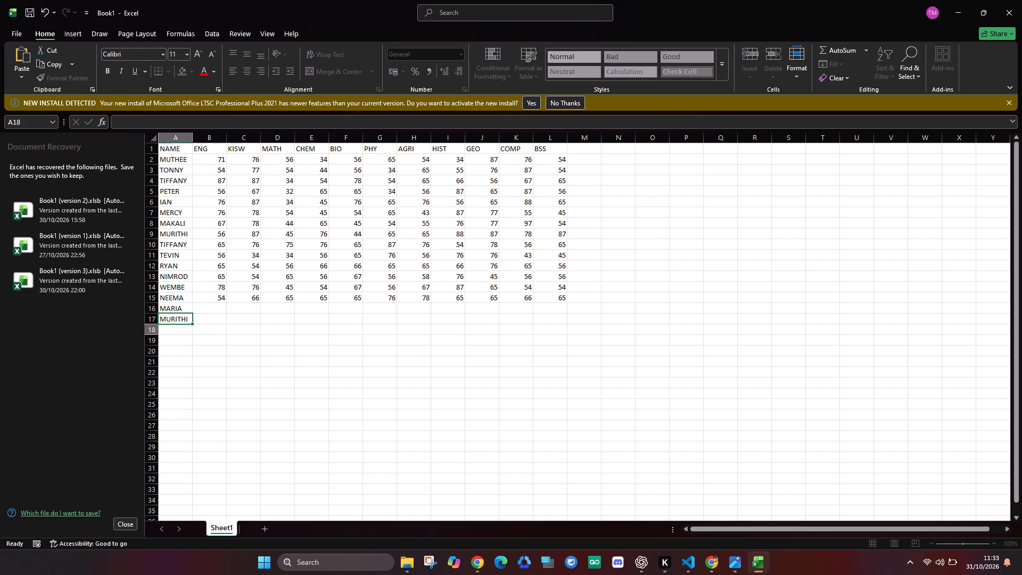
# Add the student names MAKENA and CLIFF below MURITHI in cells A18 and A19.
pyautogui.press('m')
pyautogui.press('a')
pyautogui.press('F1')
pyautogui.write('KR')
pyautogui.press('BackSpace')
pyautogui.press('e')
pyautogui.write('NA')
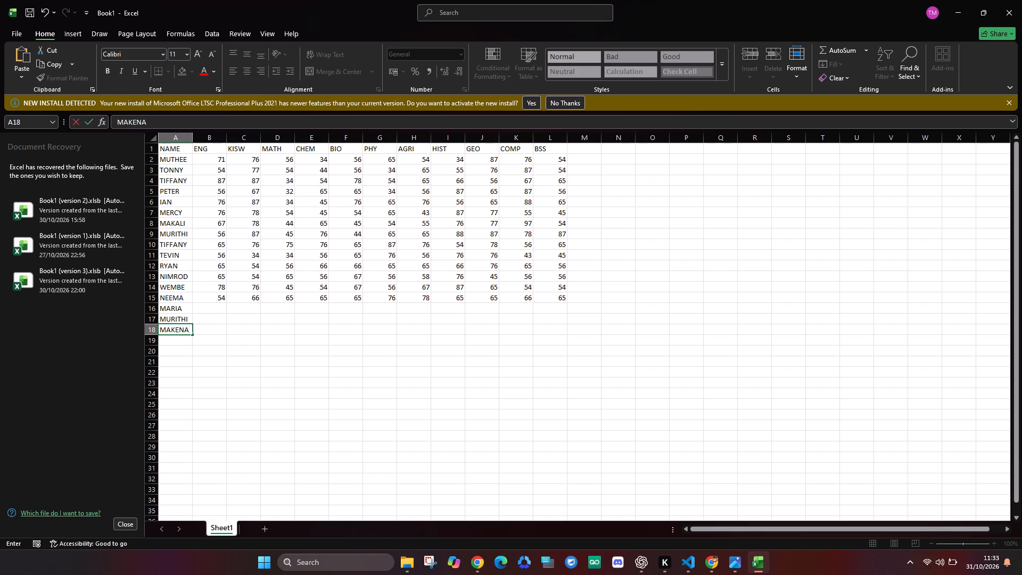
pyautogui.press('Return')
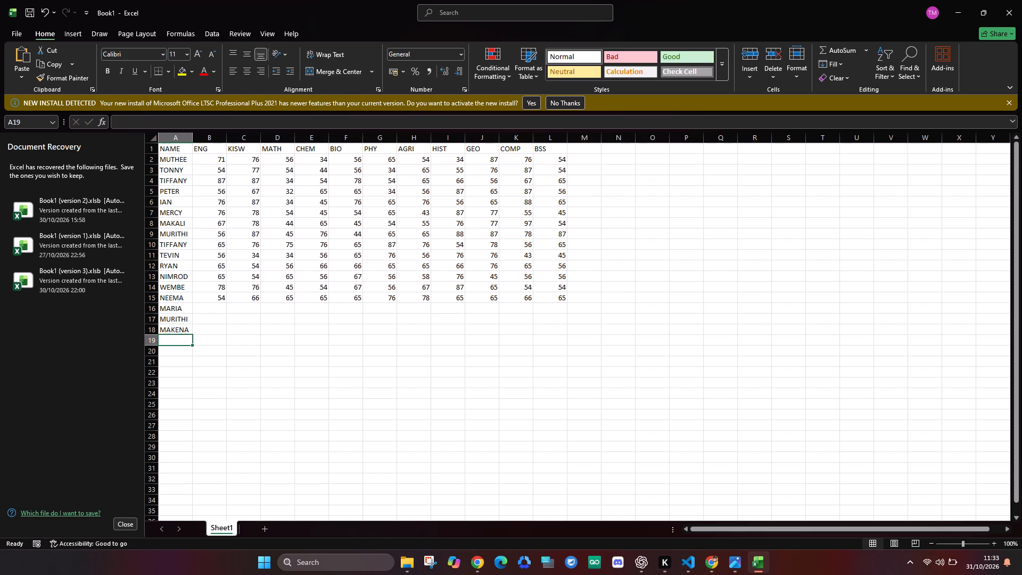
pyautogui.press('c')
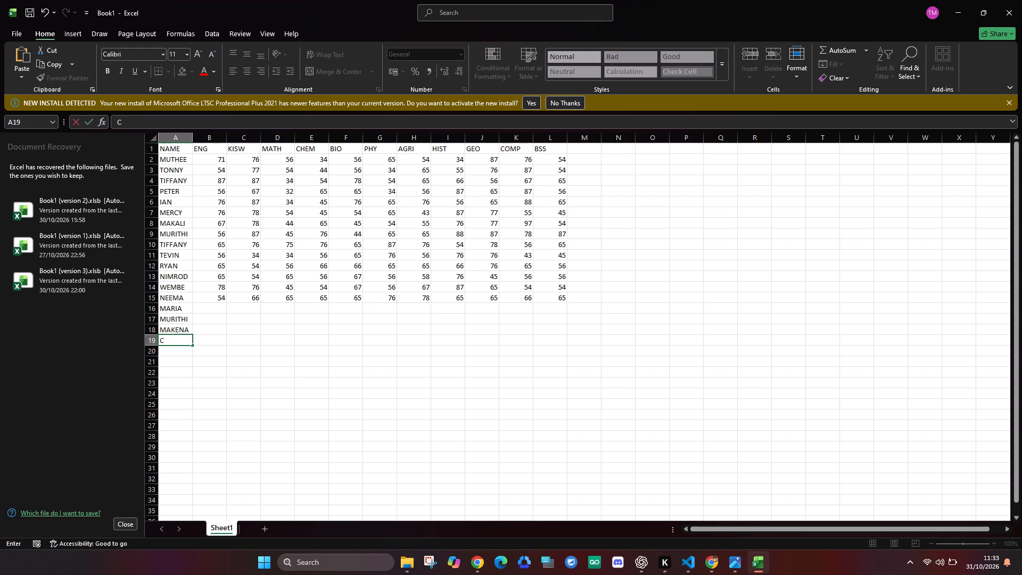
pyautogui.write('LI')
pyautogui.write('FF')
pyautogui.press('Return')
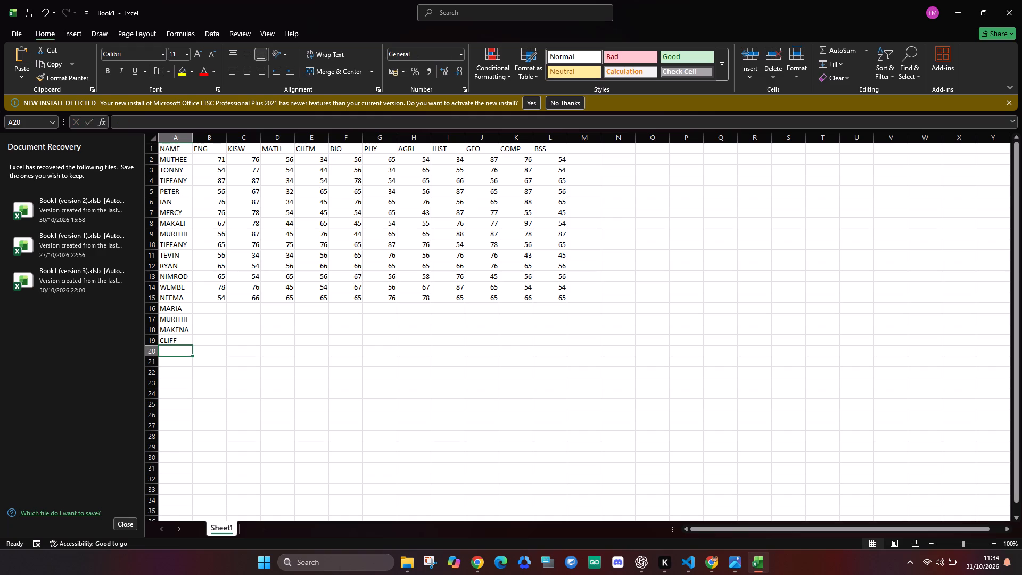
# Add the student names EUGEEN and MAINA below CLIFF in cells A20 and A21.
pyautogui.press('e')
pyautogui.write('UG')
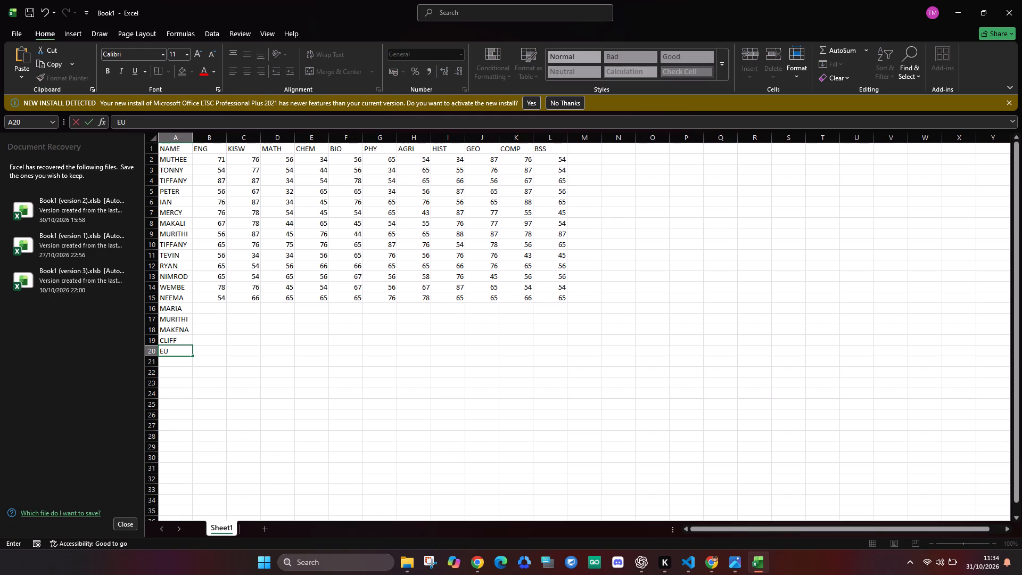
pyautogui.press('e')
pyautogui.press('e')
pyautogui.press('n')
pyautogui.press('Return')
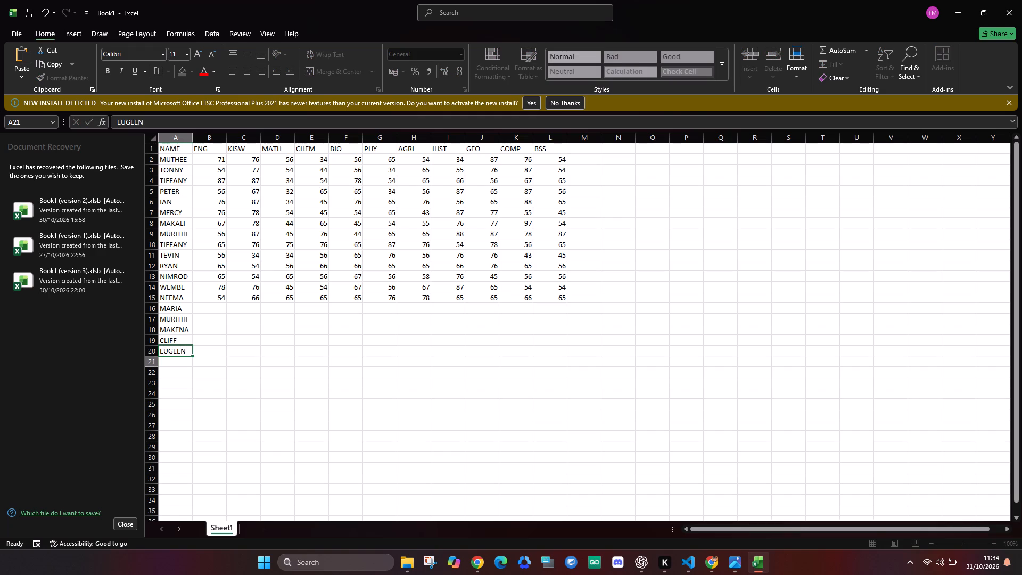
pyautogui.press('n')
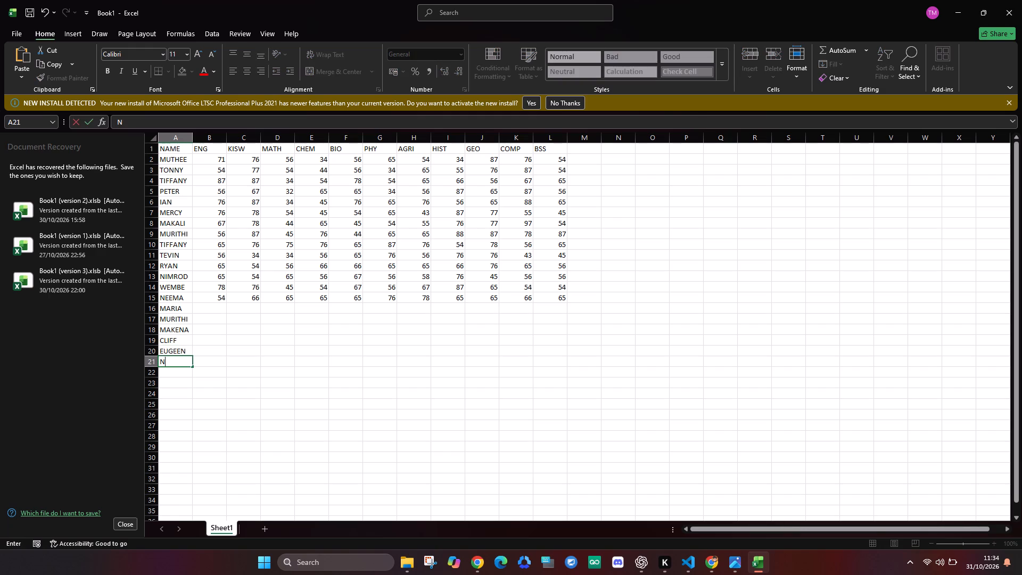
pyautogui.press('BackSpace')
pyautogui.press('m')
pyautogui.press('a')
pyautogui.press('i')
pyautogui.press('n')
pyautogui.press('a')
pyautogui.press('Return')
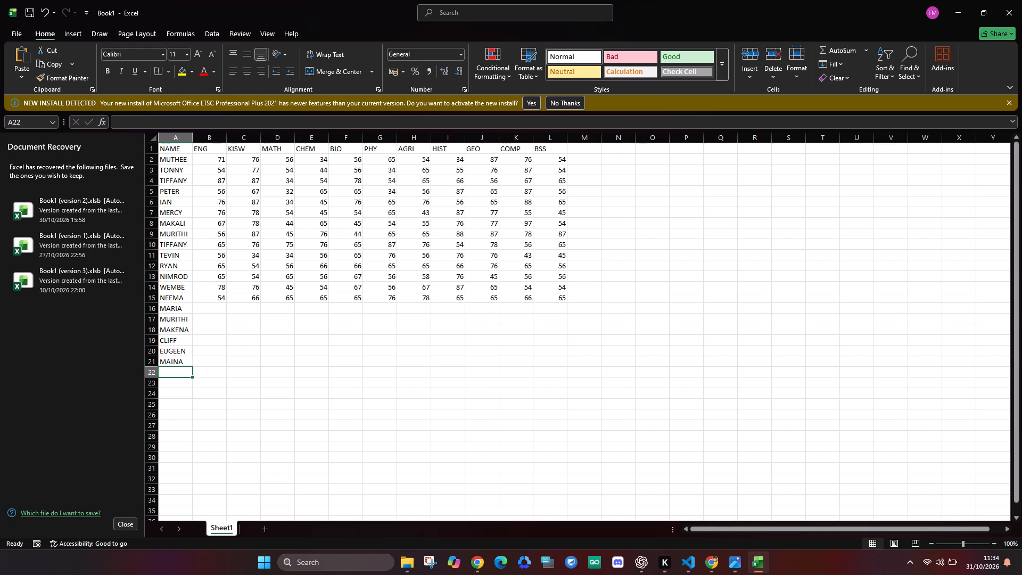
# Add the student names TEFFY and SIMWEKE below MAINA in cells A22 and A23.
pyautogui.press('t')
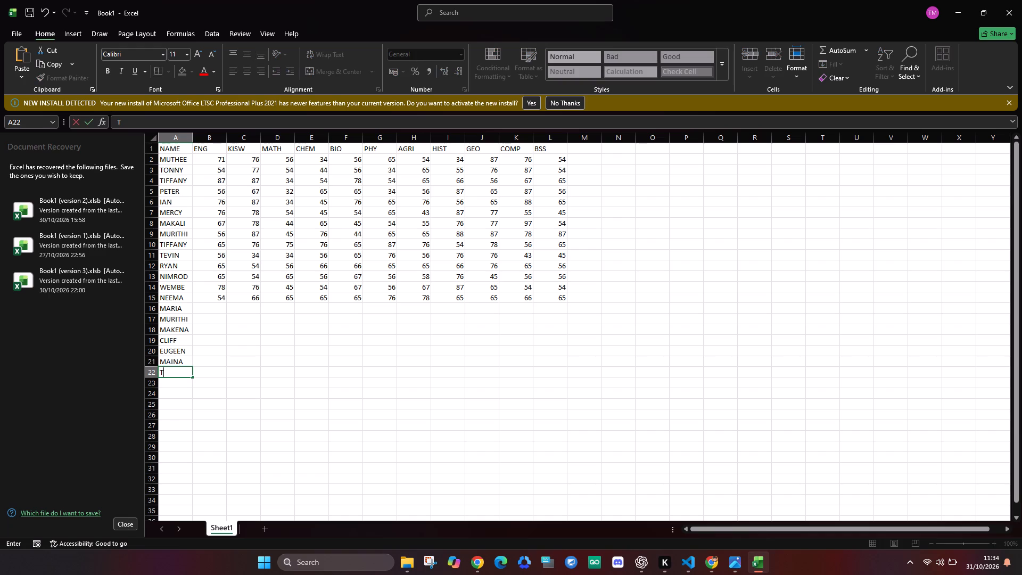
pyautogui.press('e')
pyautogui.press('f')
pyautogui.press('f')
pyautogui.press('y')
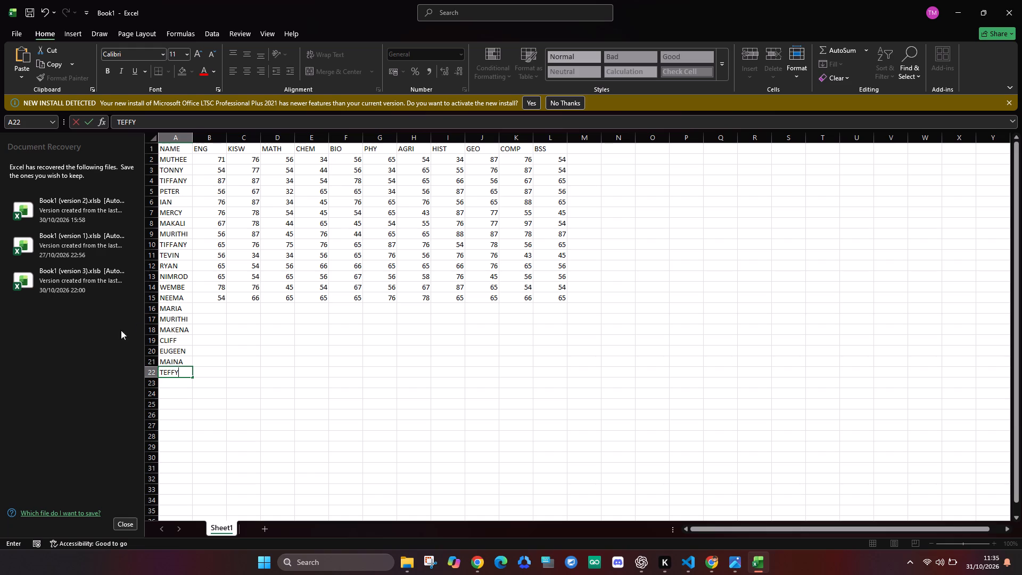
pyautogui.doubleClick(176, 387)
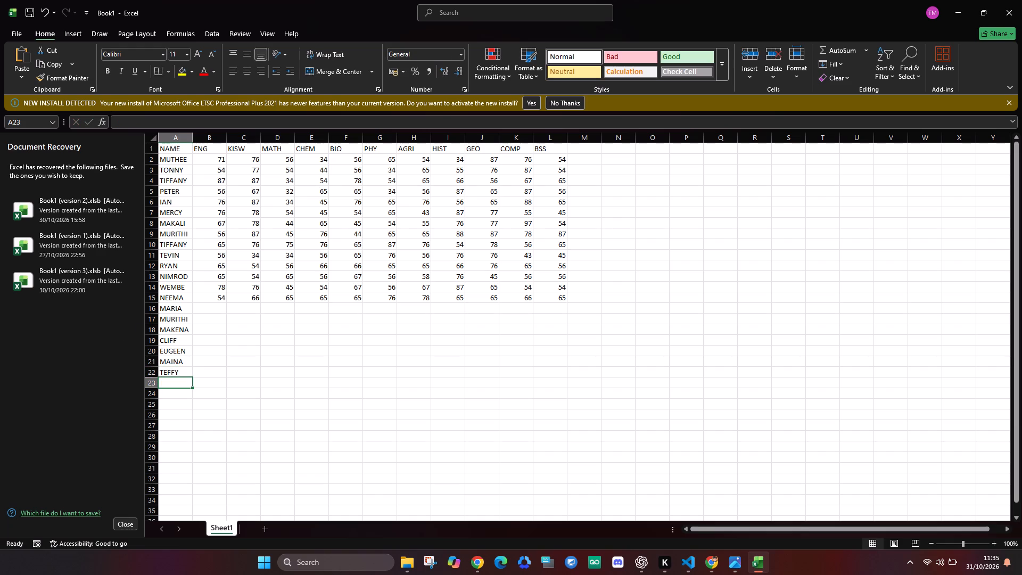
pyautogui.press('s')
pyautogui.press('i')
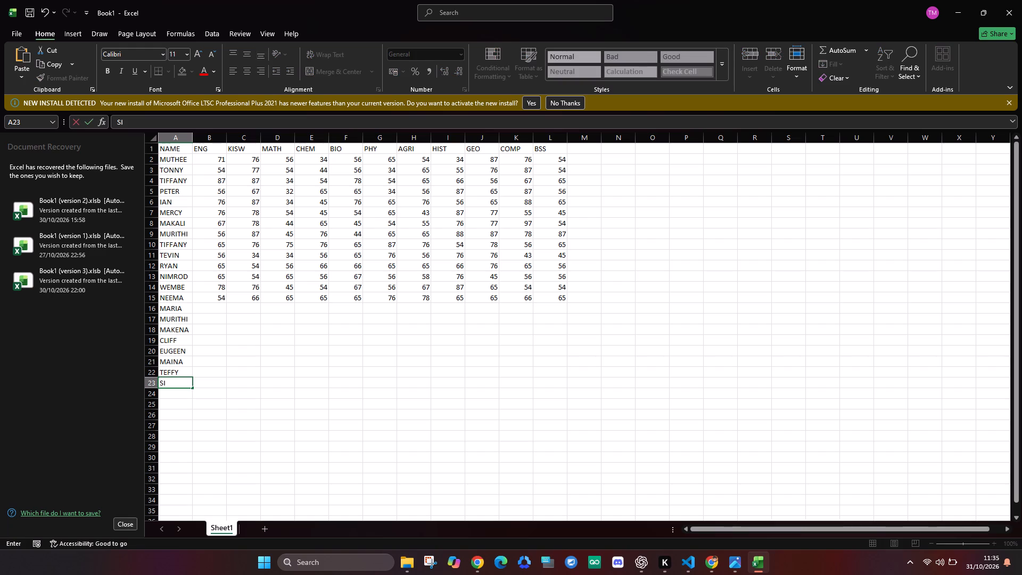
pyautogui.press('m')
pyautogui.press('w')
pyautogui.press('e')
pyautogui.press('k')
pyautogui.press('e')
pyautogui.press('Return')
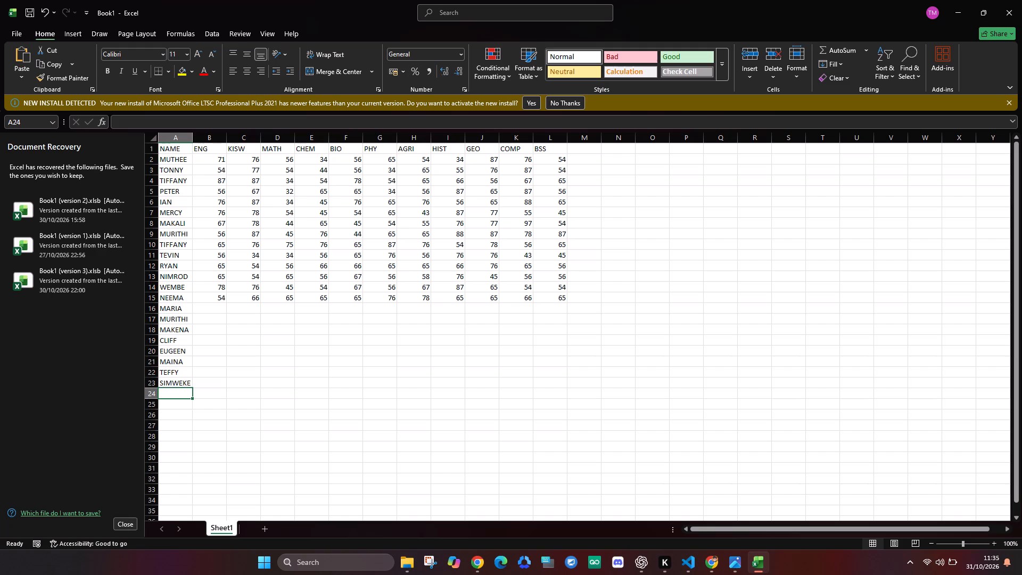
# Add the student name EURO below SIMWEKE in cell A24.
pyautogui.press('e')
pyautogui.press('u')
pyautogui.press('r')
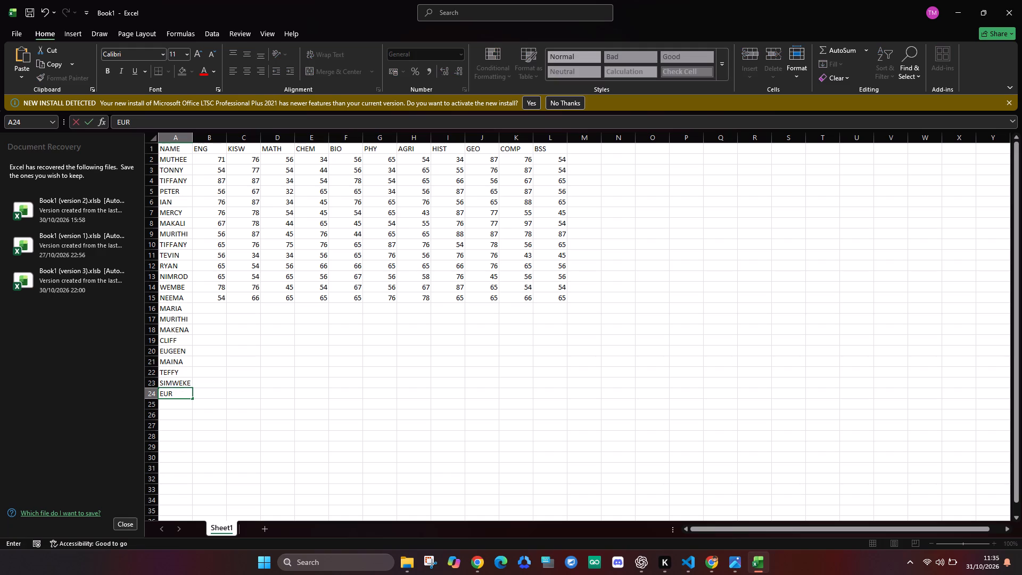
pyautogui.press('o')
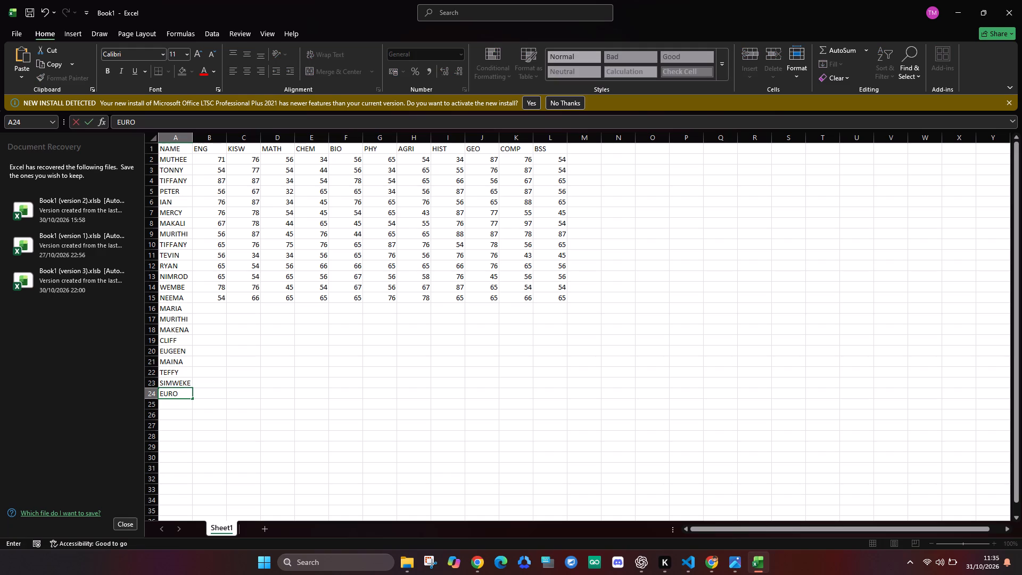
pyautogui.click(225, 310)
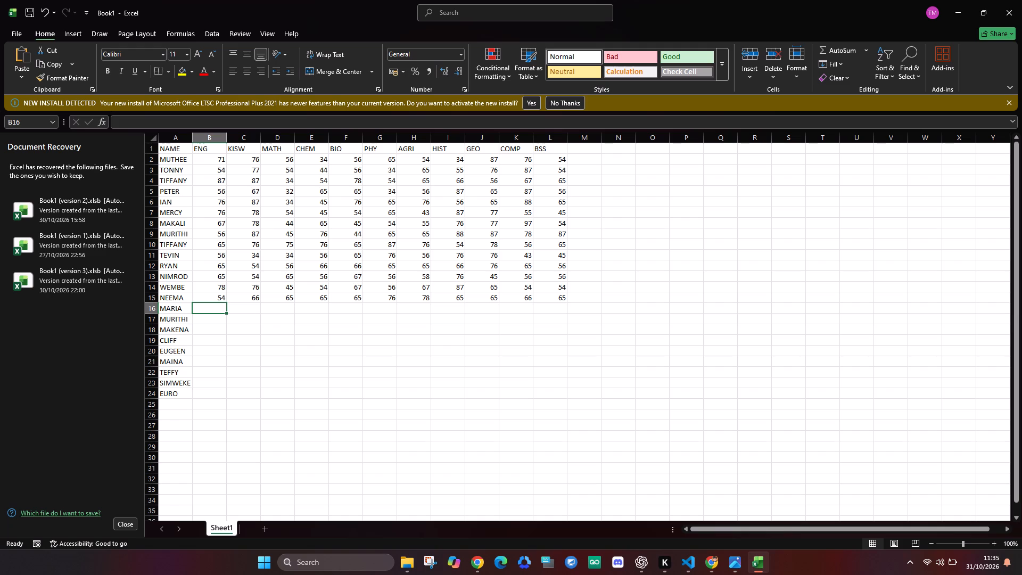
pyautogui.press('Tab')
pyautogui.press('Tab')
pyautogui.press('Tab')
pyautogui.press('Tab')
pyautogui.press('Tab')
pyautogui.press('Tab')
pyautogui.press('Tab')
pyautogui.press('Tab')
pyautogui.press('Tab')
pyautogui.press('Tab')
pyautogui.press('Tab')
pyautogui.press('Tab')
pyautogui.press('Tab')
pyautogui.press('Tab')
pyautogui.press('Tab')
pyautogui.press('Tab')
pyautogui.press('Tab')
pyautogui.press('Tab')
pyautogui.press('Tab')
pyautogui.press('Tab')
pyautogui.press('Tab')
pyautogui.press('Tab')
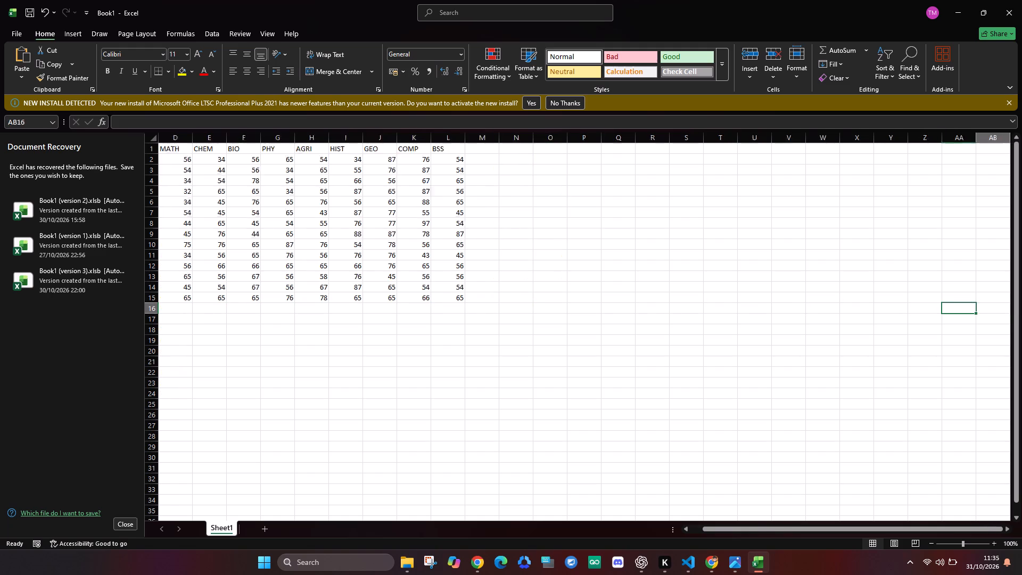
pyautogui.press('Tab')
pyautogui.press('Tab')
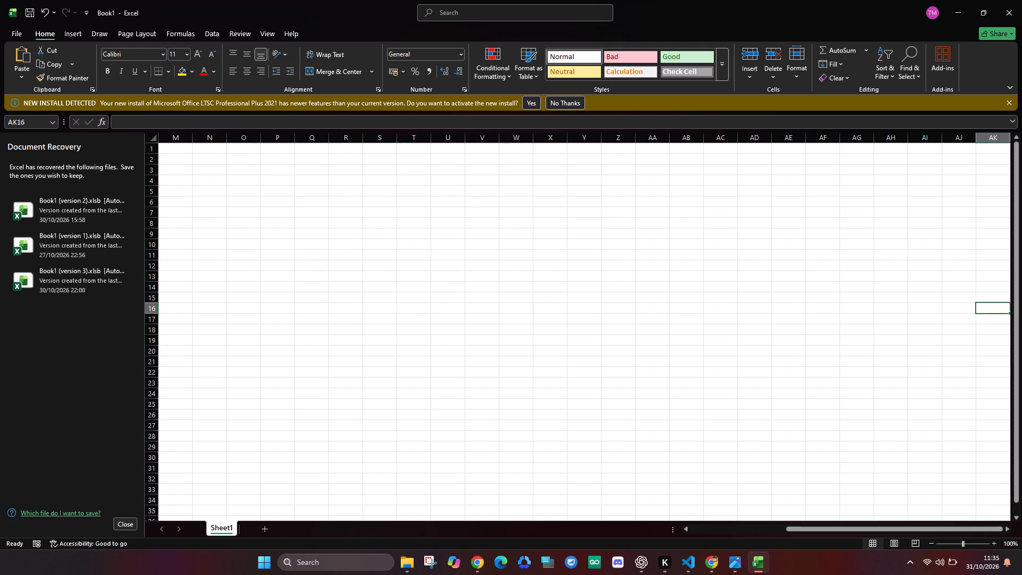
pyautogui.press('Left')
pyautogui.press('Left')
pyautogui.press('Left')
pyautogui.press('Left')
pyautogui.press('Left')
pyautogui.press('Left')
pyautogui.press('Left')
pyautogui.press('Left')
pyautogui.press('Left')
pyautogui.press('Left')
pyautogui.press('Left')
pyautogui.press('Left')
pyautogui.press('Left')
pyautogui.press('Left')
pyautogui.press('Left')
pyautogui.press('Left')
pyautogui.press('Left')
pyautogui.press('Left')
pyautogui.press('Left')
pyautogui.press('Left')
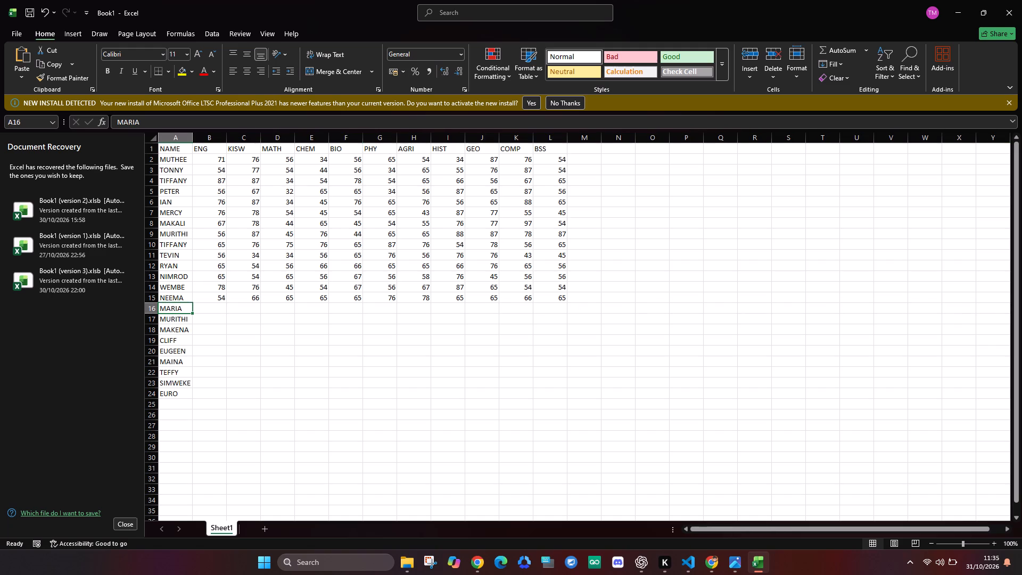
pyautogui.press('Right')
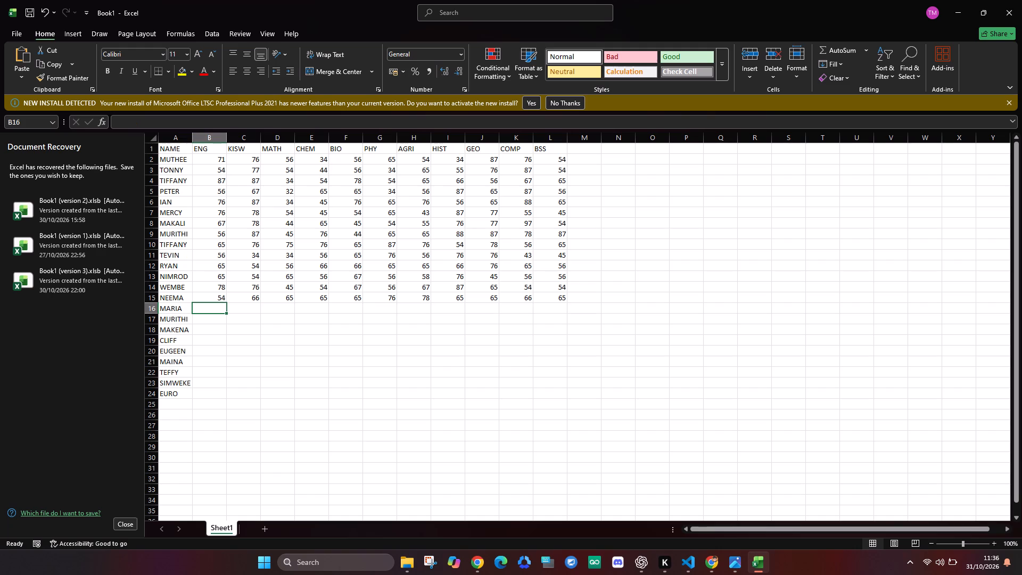
# Enter the ENG marks 54, 67, 56 and 45 for MARIA through CLIFF in cells B16 to B19.
pyautogui.click(217, 309)
pyautogui.write('544')
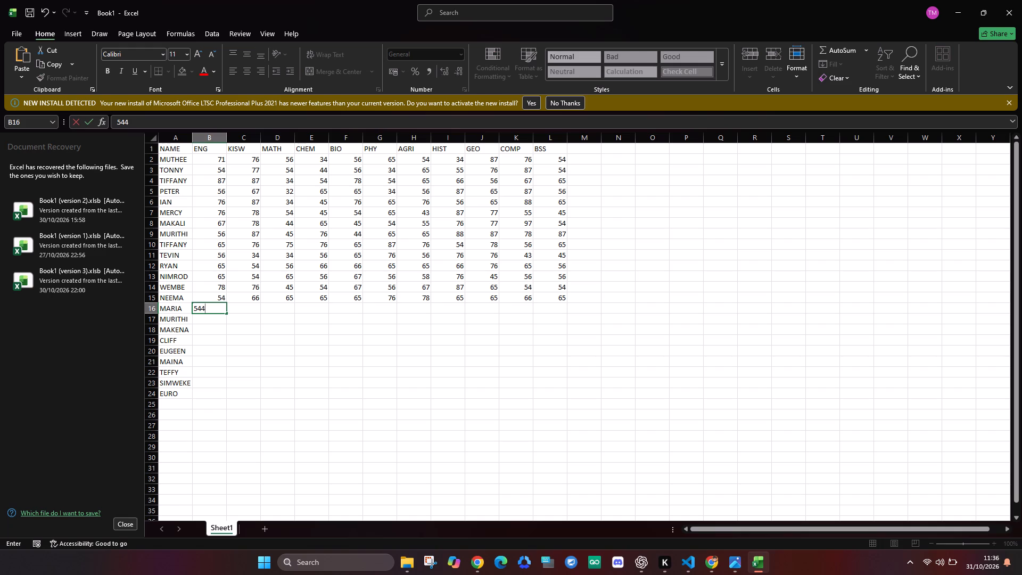
pyautogui.press('BackSpace')
pyautogui.press('Return')
pyautogui.write('67')
pyautogui.press('Return')
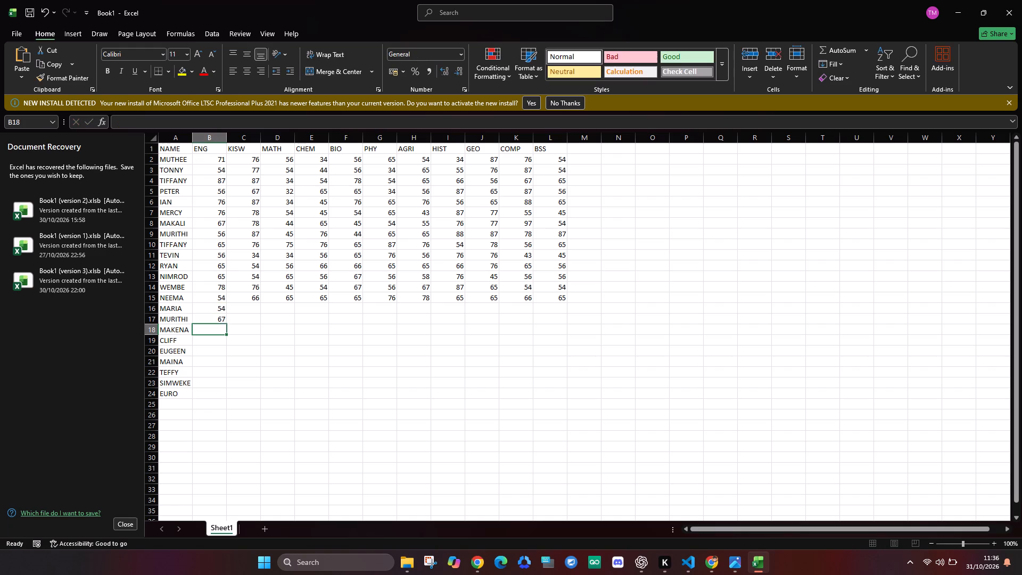
pyautogui.write('56')
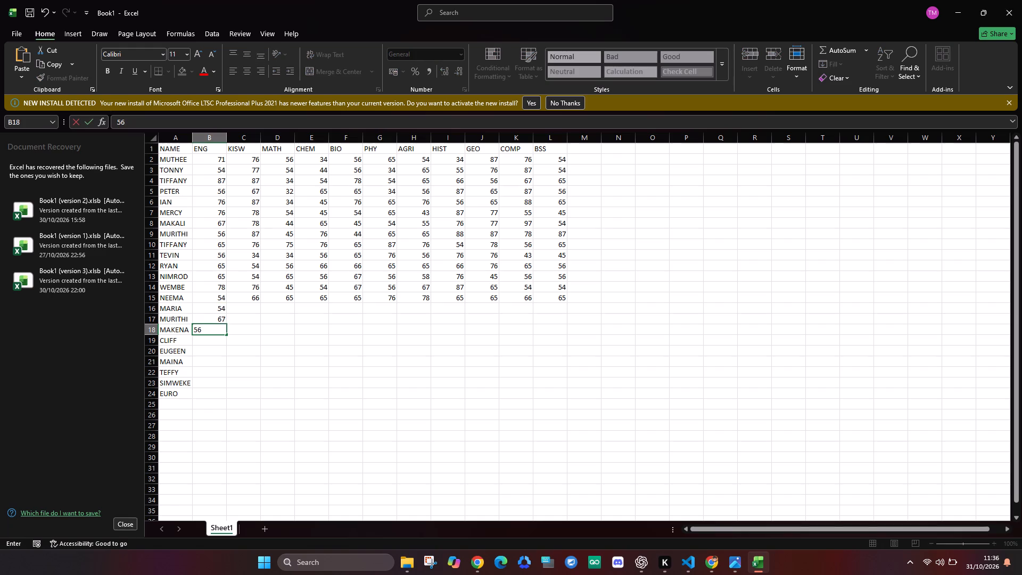
pyautogui.press('Return')
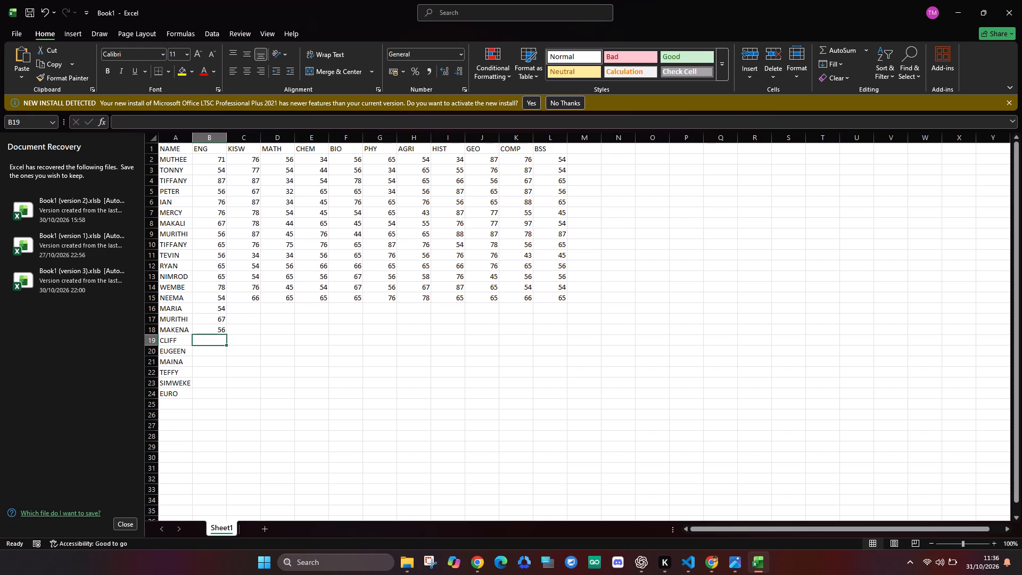
pyautogui.write('45')
pyautogui.press('Return')
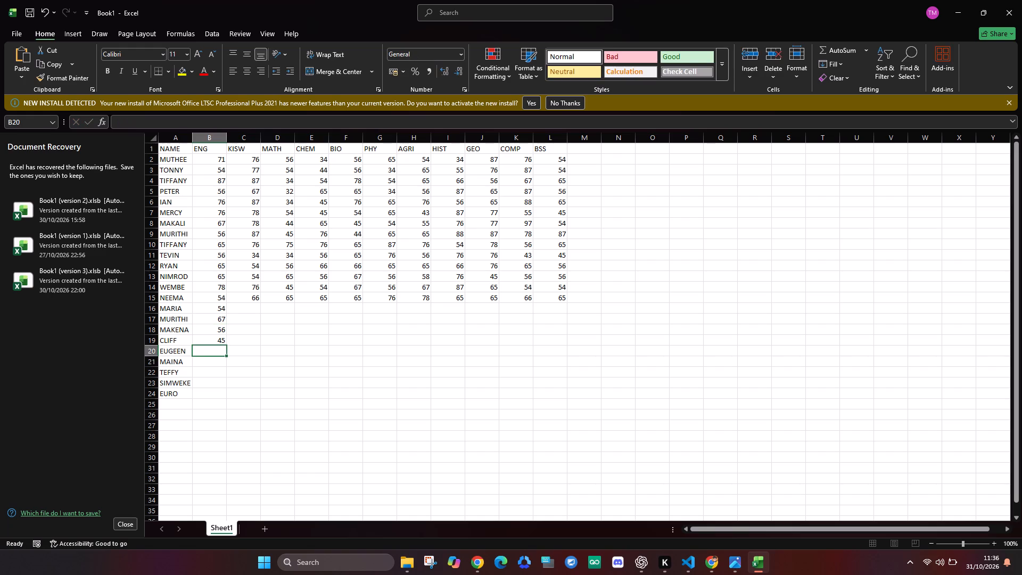
# Enter the ENG marks 65, 65, 65 and 34 for EUGEEN through SIMWEKE in cells B20 to B23.
pyautogui.write('65')
pyautogui.press('Return')
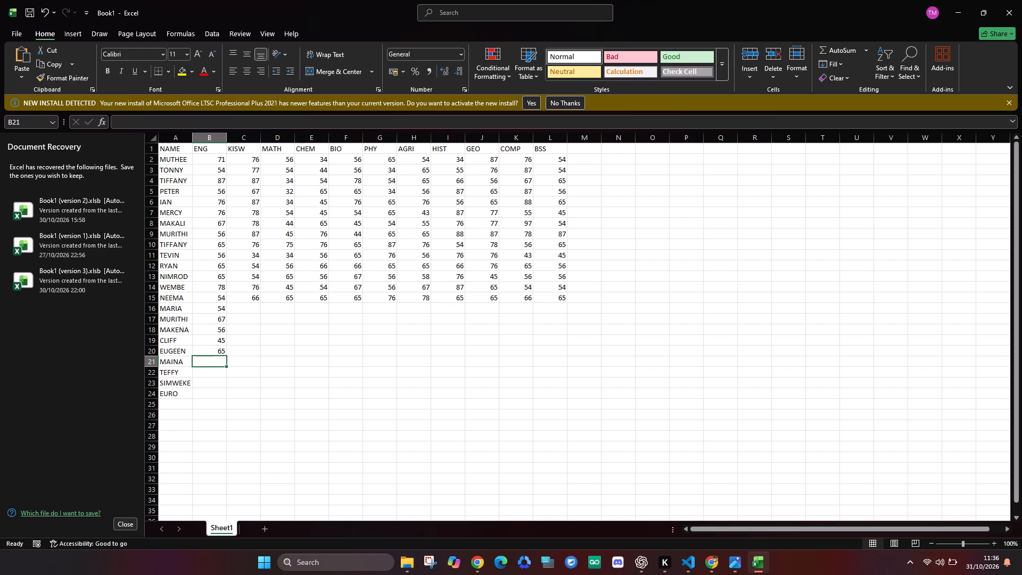
pyautogui.write('65')
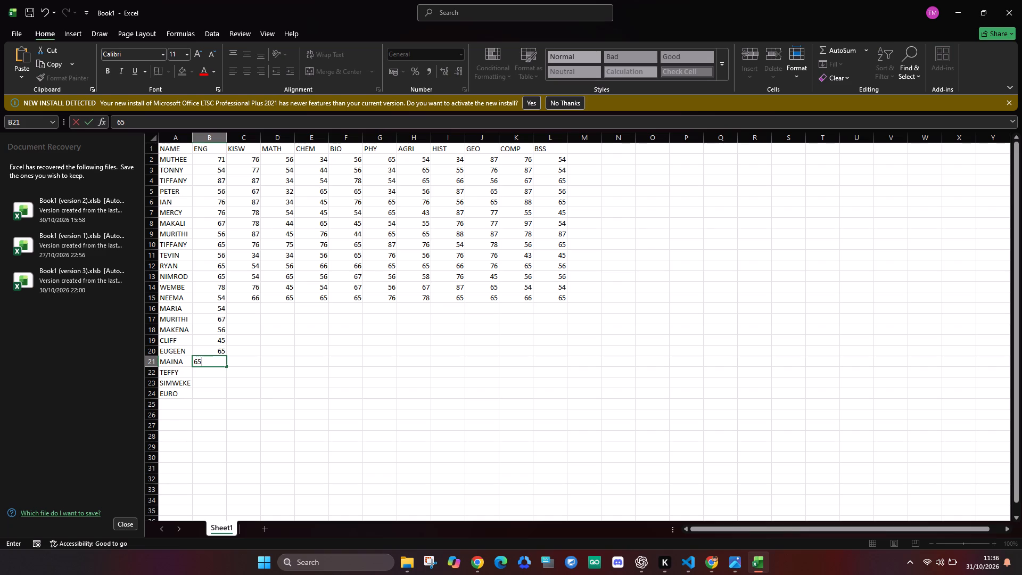
pyautogui.press('Return')
pyautogui.write('65')
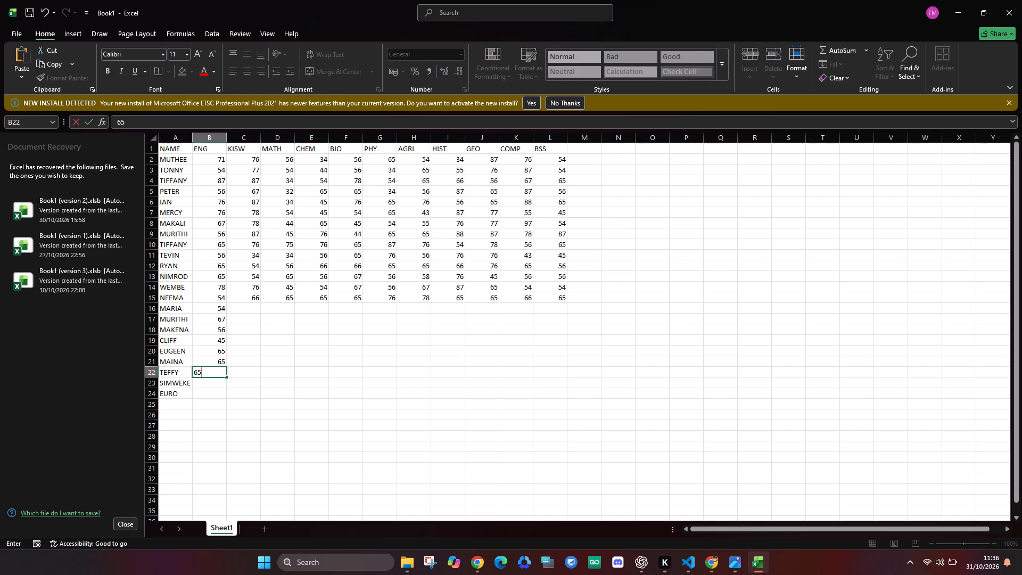
pyautogui.press('Return')
pyautogui.write('34')
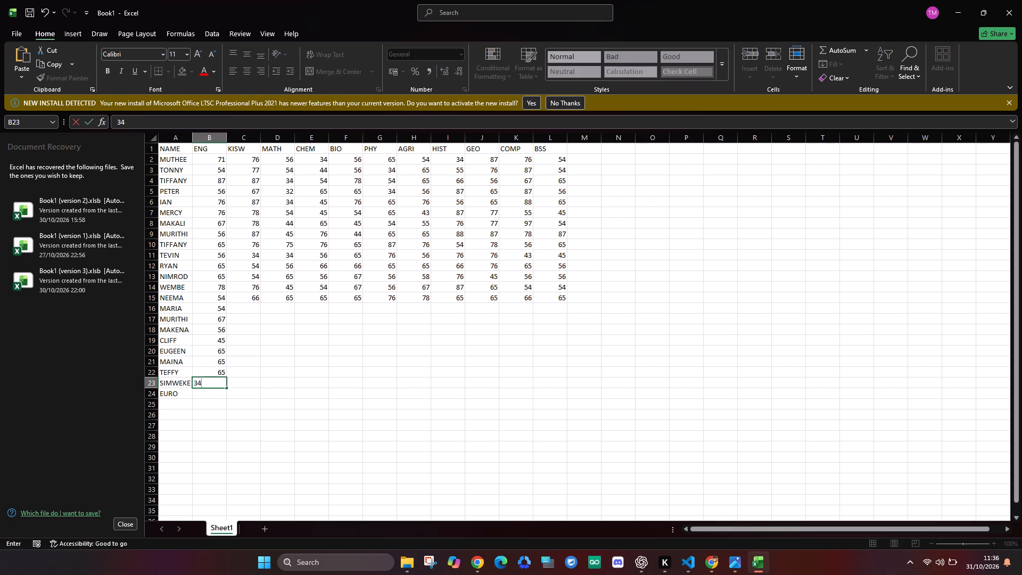
# Enter the KISW marks 56, 57, 67 and 54 for MARIA through CLIFF in cells C16 to C19.
pyautogui.click(251, 310)
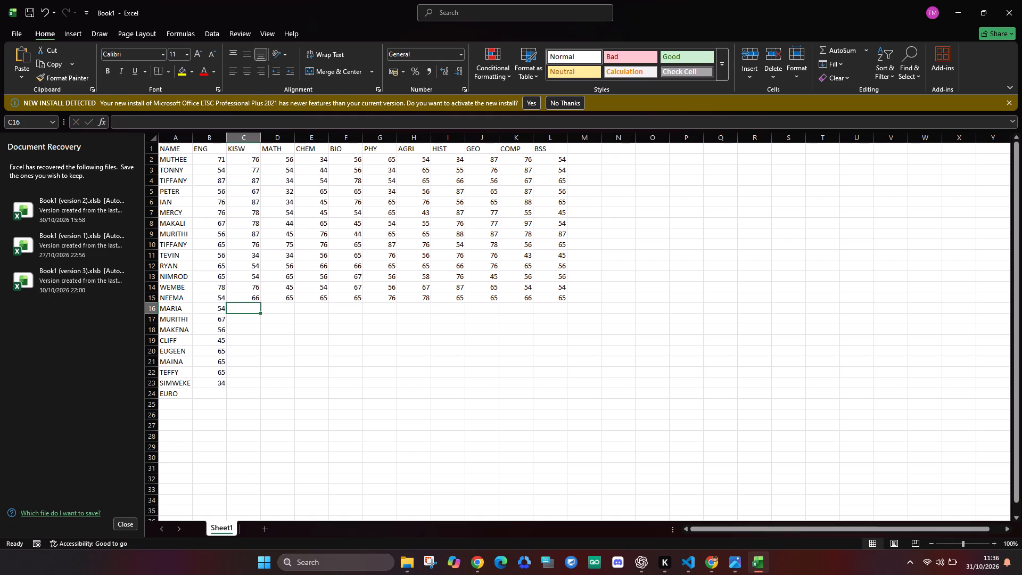
pyautogui.write('56')
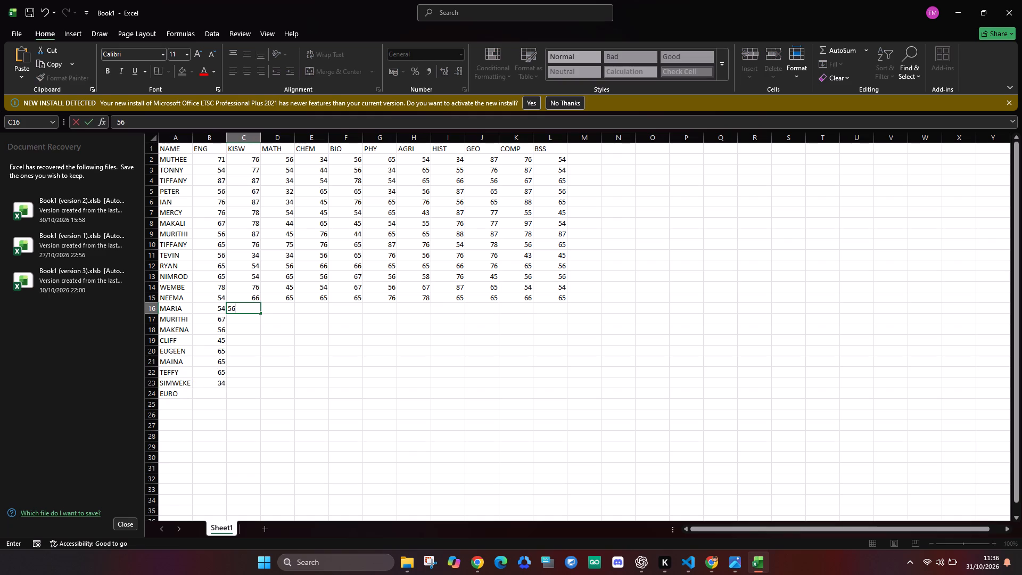
pyautogui.press('Return')
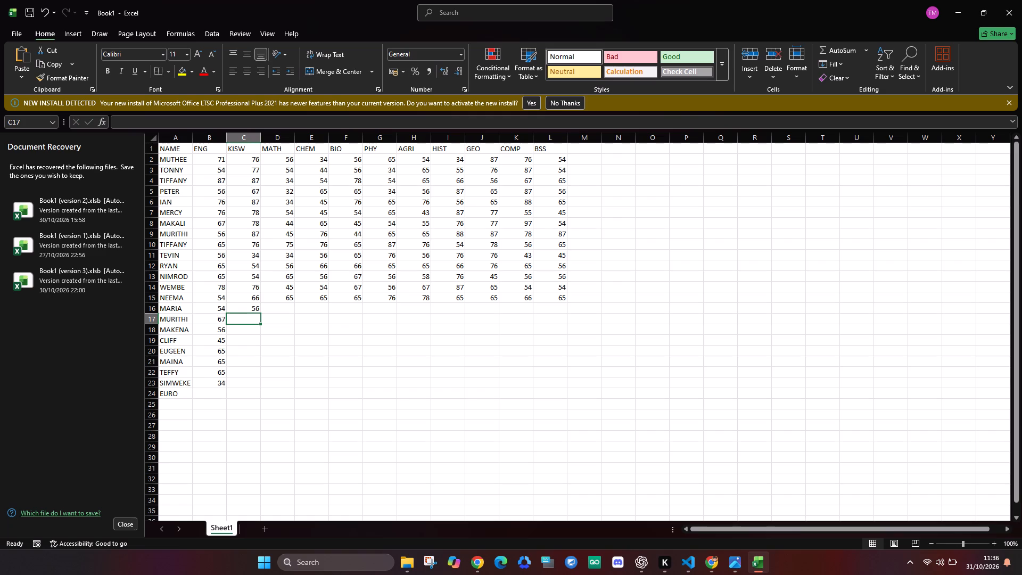
pyautogui.write('57')
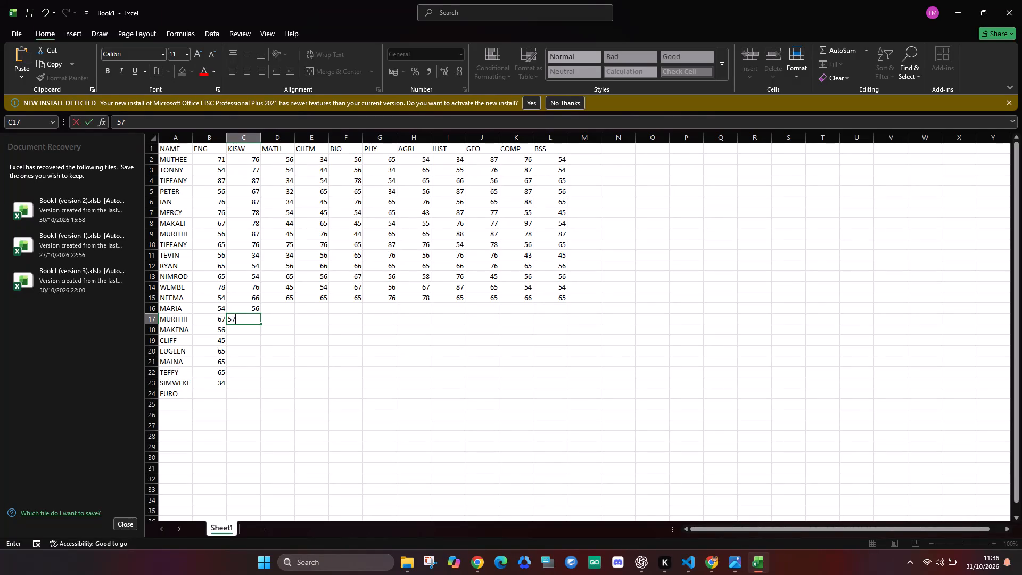
pyautogui.press('Return')
pyautogui.write('67')
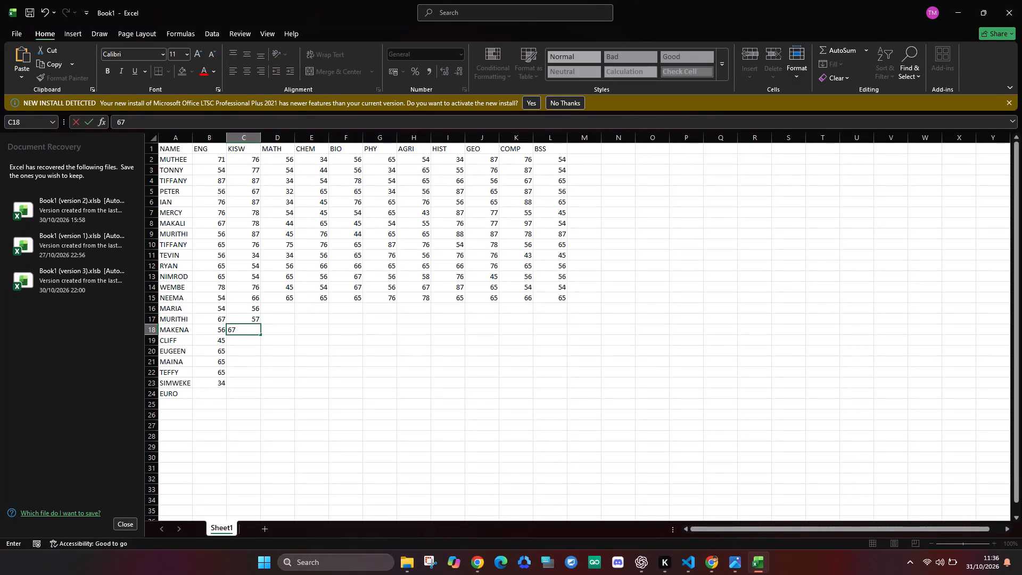
pyautogui.press('Return')
pyautogui.write('54')
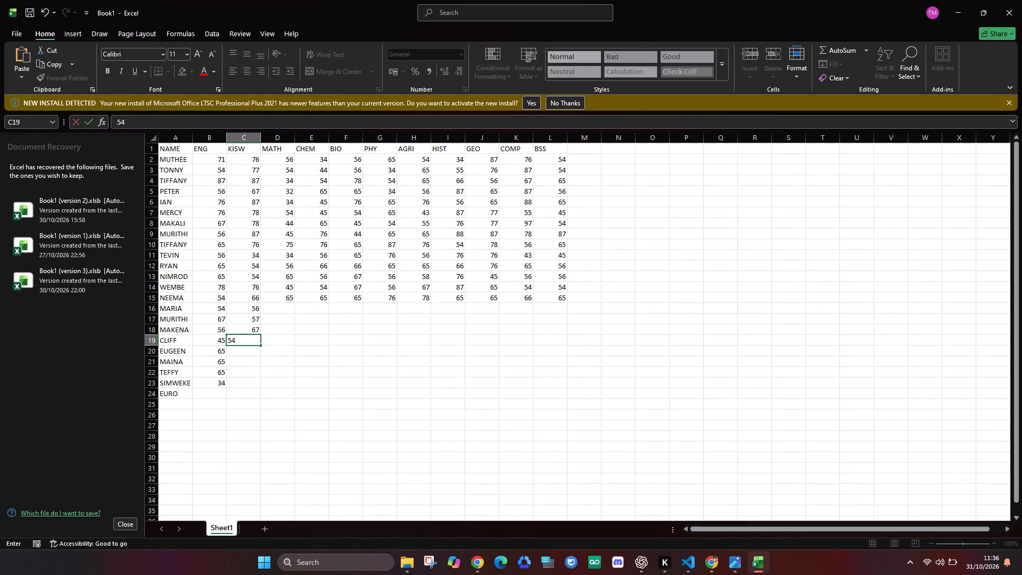
pyautogui.press('Return')
# Enter the KISW marks 65, 68, 45 and 76 for EUGEEN through SIMWEKE in cells C20 to C23.
pyautogui.write('65')
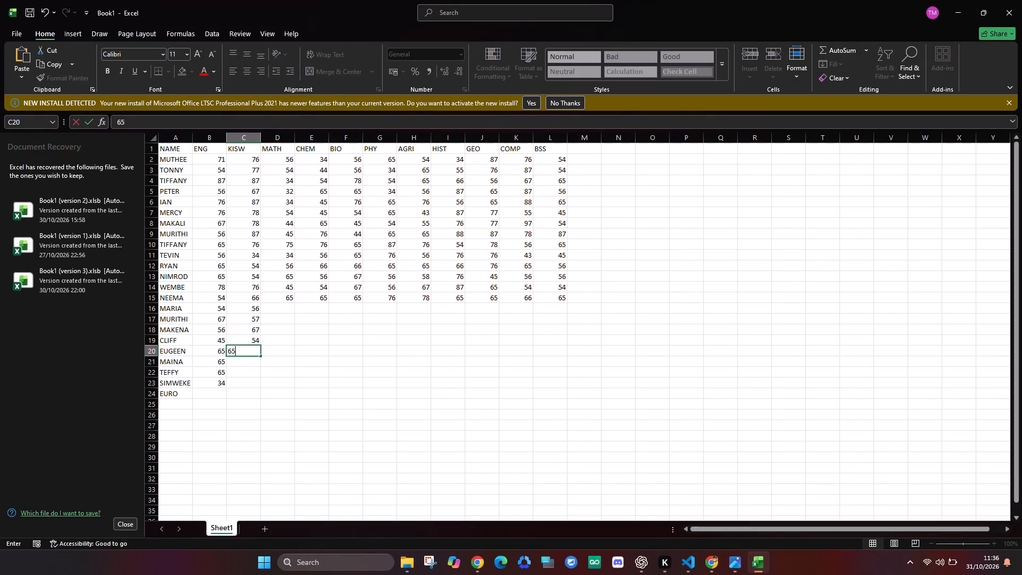
pyautogui.press('Return')
pyautogui.write('68')
pyautogui.press('Return')
pyautogui.write('45')
pyautogui.press('Return')
pyautogui.write('76')
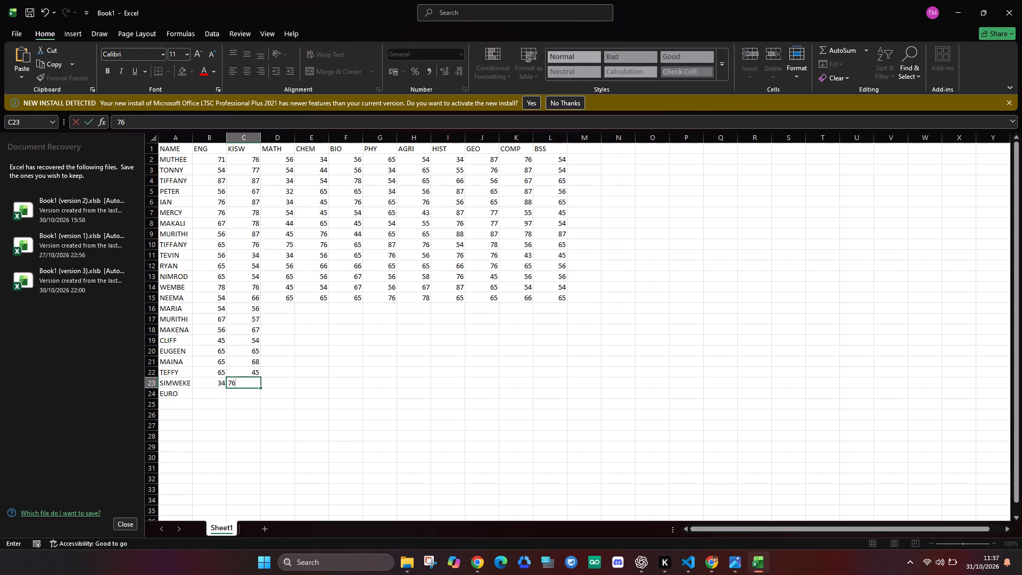
# Enter the MATH marks 66, 44, 34 and 54 for MARIA through CLIFF in cells D16 to D19.
pyautogui.click(281, 307)
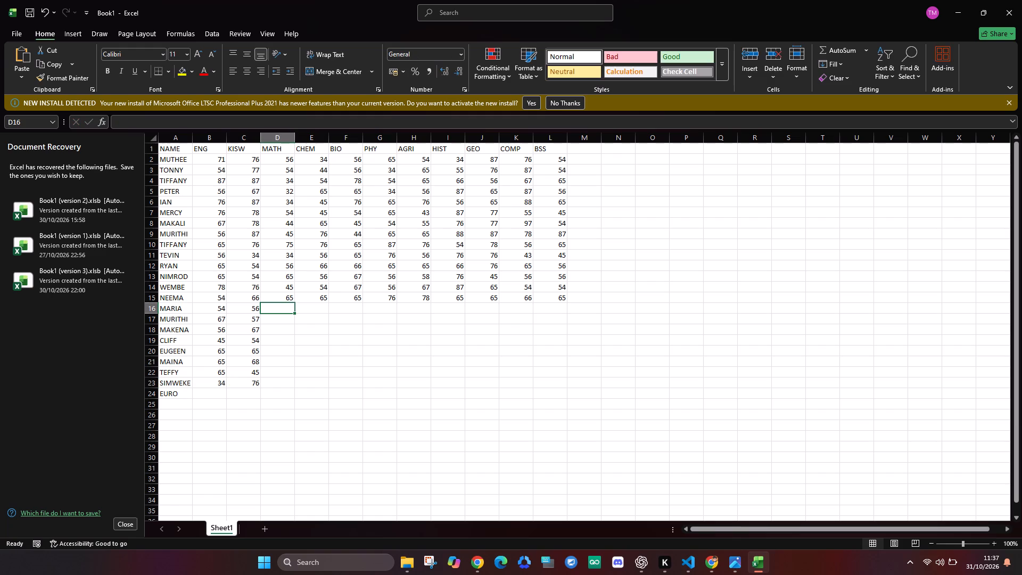
pyautogui.write('66')
pyautogui.press('Return')
pyautogui.write('44')
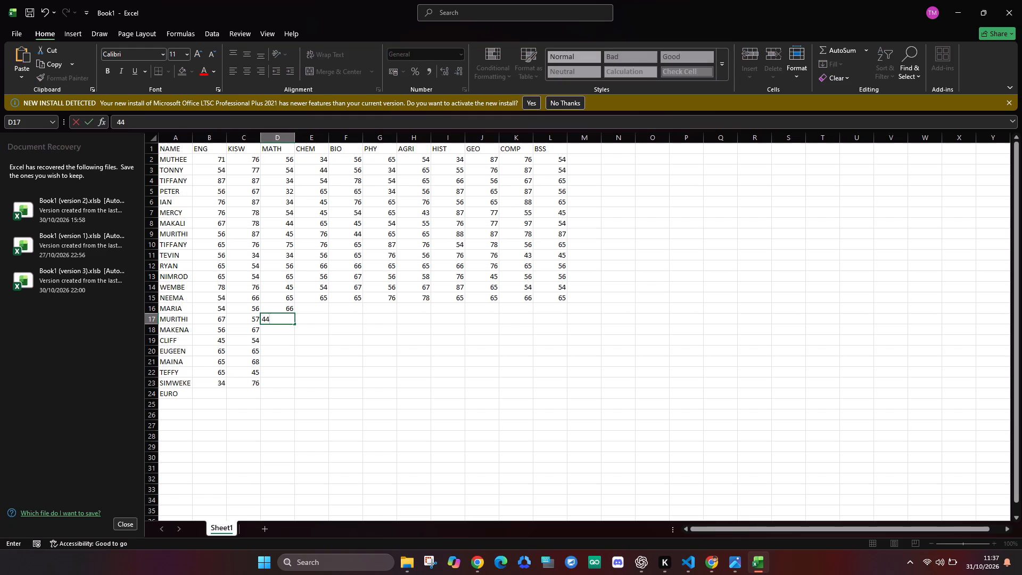
pyautogui.press('Return')
pyautogui.write('34')
pyautogui.press('Return')
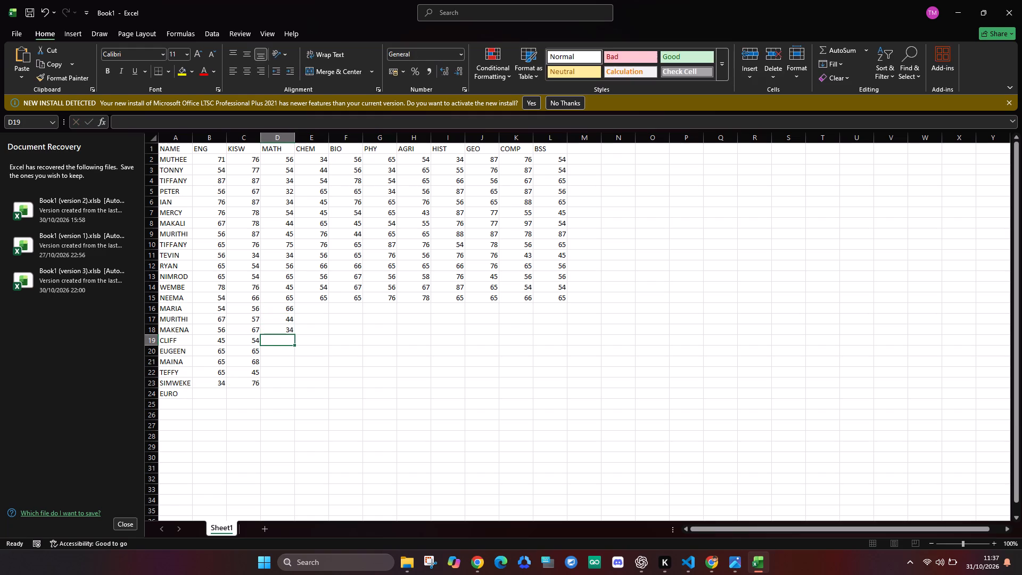
pyautogui.press('5')
pyautogui.press('4')
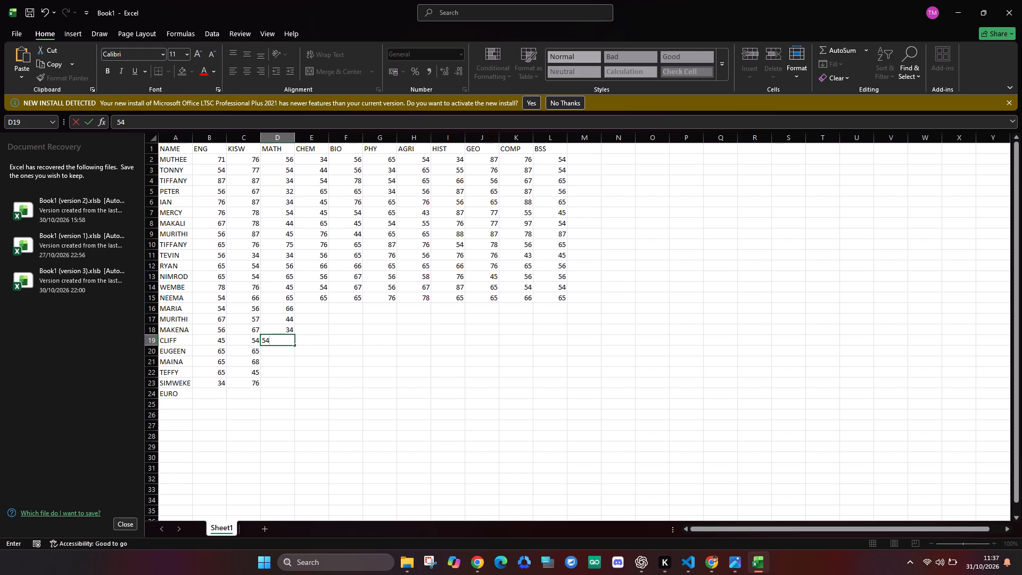
pyautogui.press('Return')
# Enter the MATH marks 33, 45, 54 and 34 for EUGEEN through SIMWEKE in cells D20 to D23.
pyautogui.write('33')
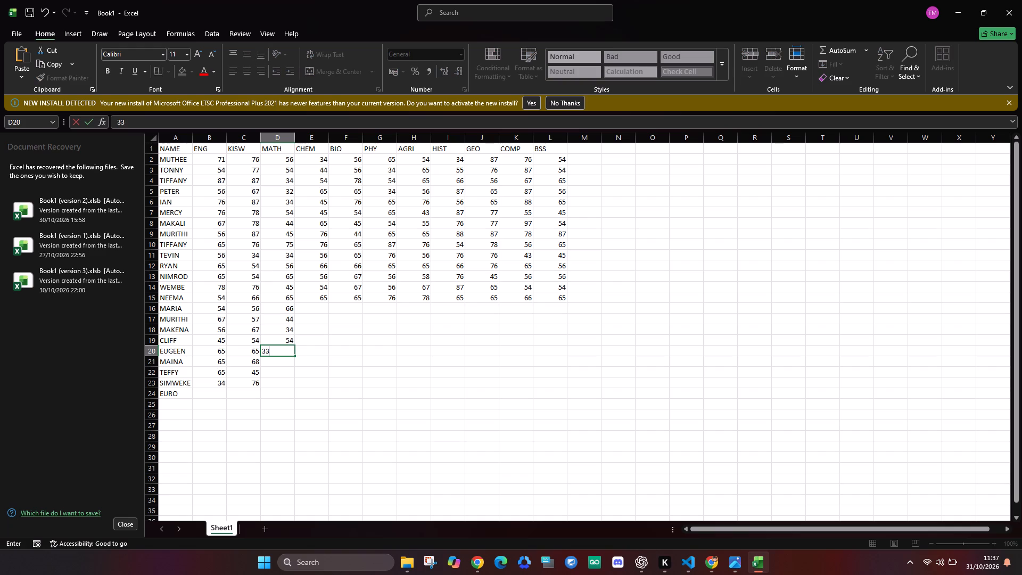
pyautogui.press('Return')
pyautogui.write('45')
pyautogui.press('Return')
pyautogui.write('54')
pyautogui.press('Return')
pyautogui.write('34')
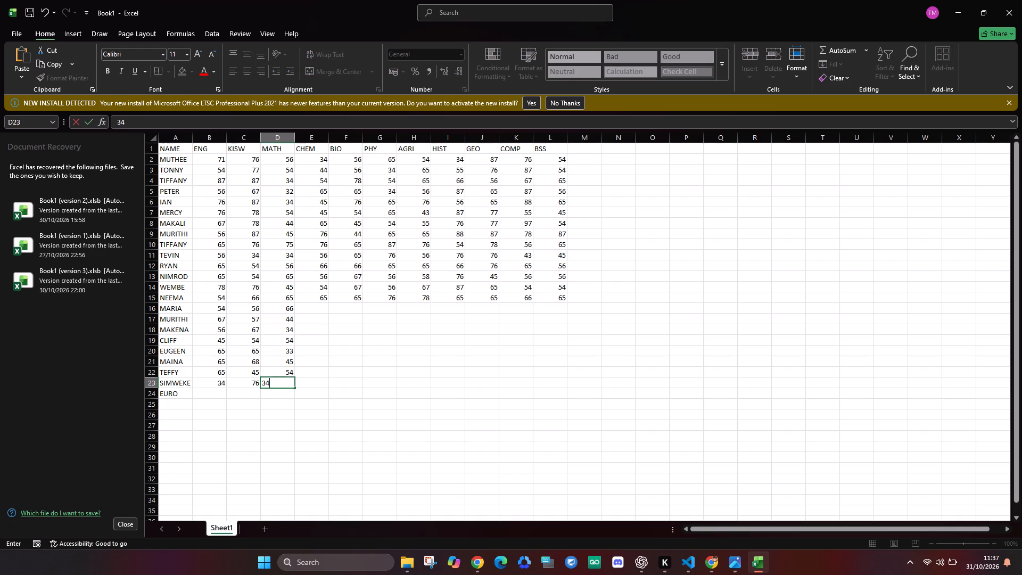
# Enter the CHEM marks 54, 45, 34 and 34 for MARIA through CLIFF in cells E16 to E19.
pyautogui.click(316, 313)
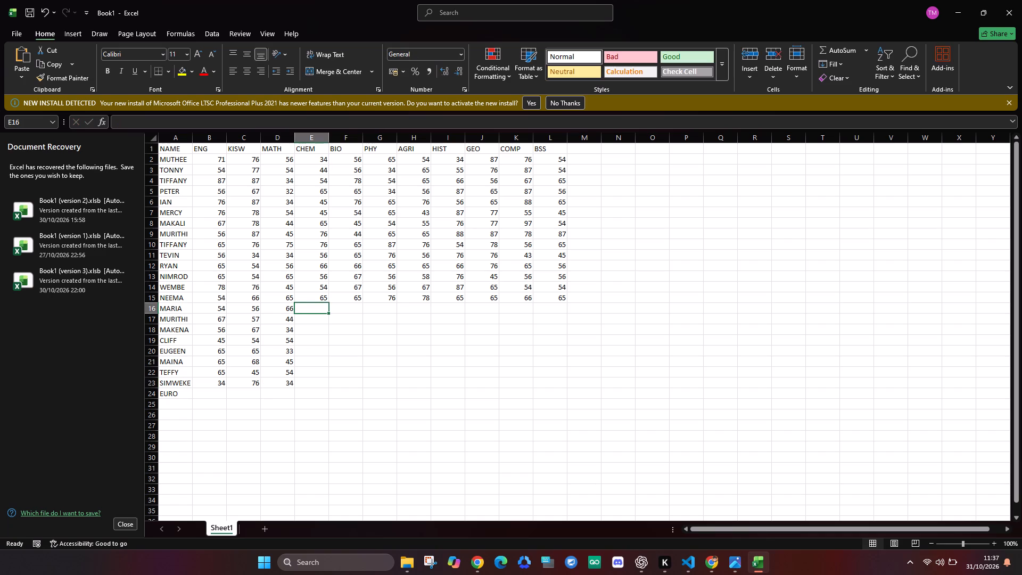
pyautogui.write('54\\')
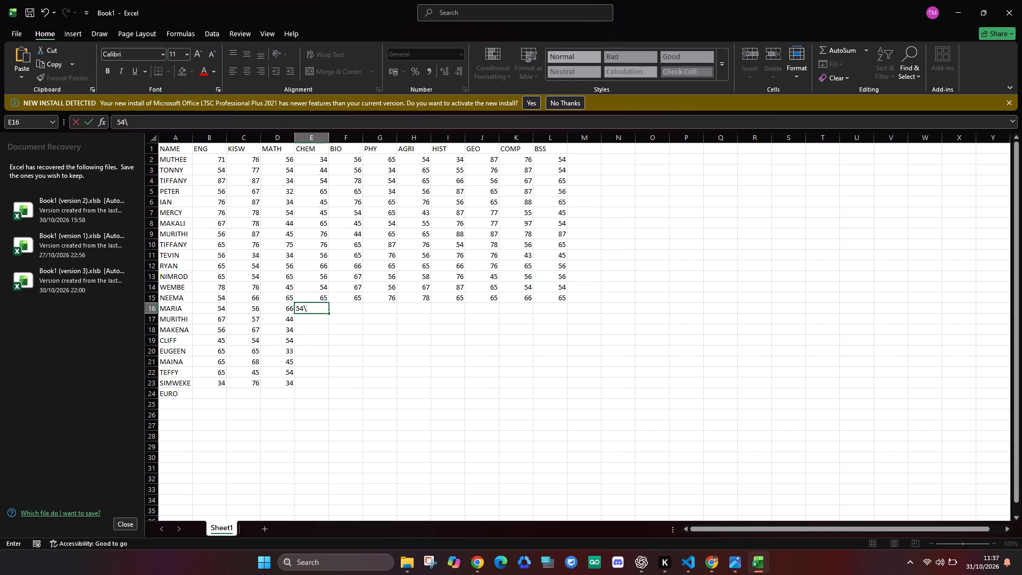
pyautogui.press('BackSpace')
pyautogui.press('Return')
pyautogui.press('4')
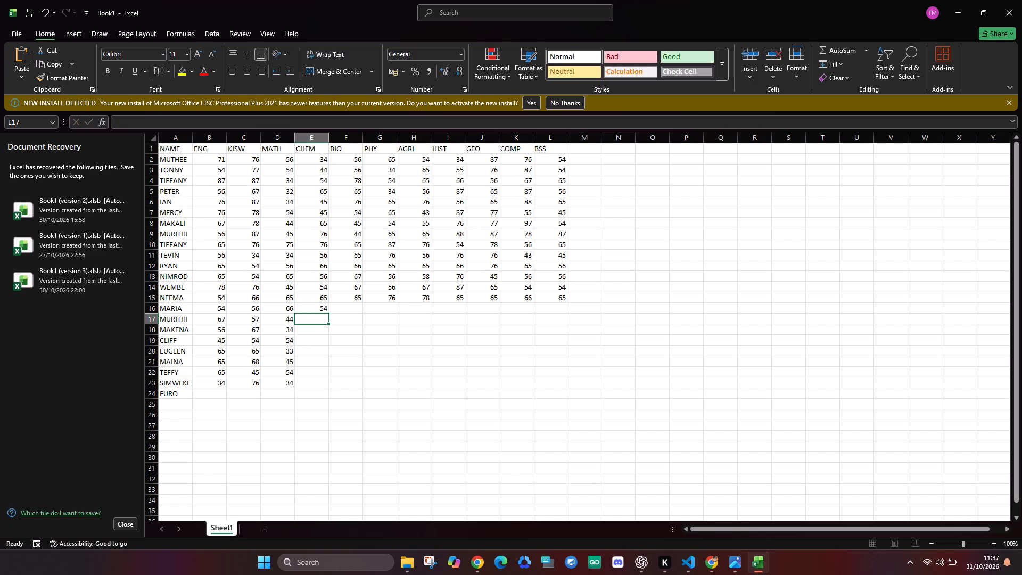
pyautogui.press('5')
pyautogui.press('Return')
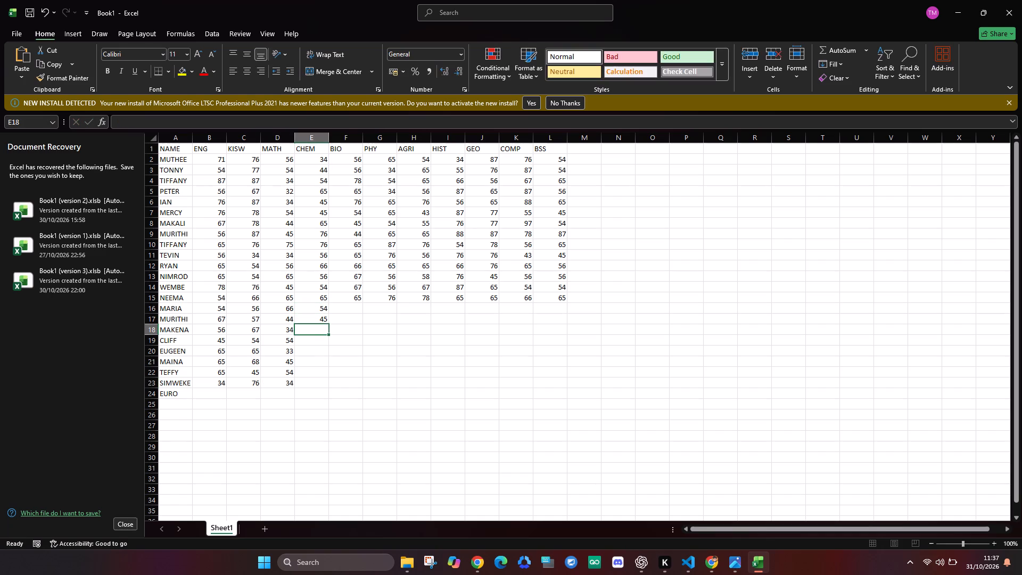
pyautogui.write('34')
pyautogui.press('Return')
pyautogui.write('34')
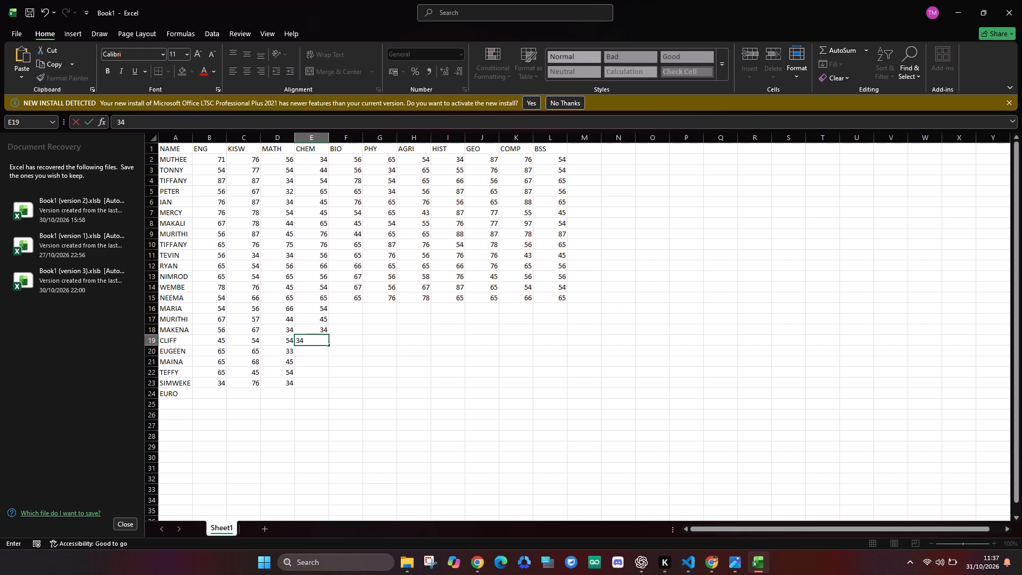
pyautogui.press('Return')
# Enter the CHEM marks 45, 54, 44 and 54 for EUGEEN through SIMWEKE in cells E20 to E23.
pyautogui.write('45')
pyautogui.press('Return')
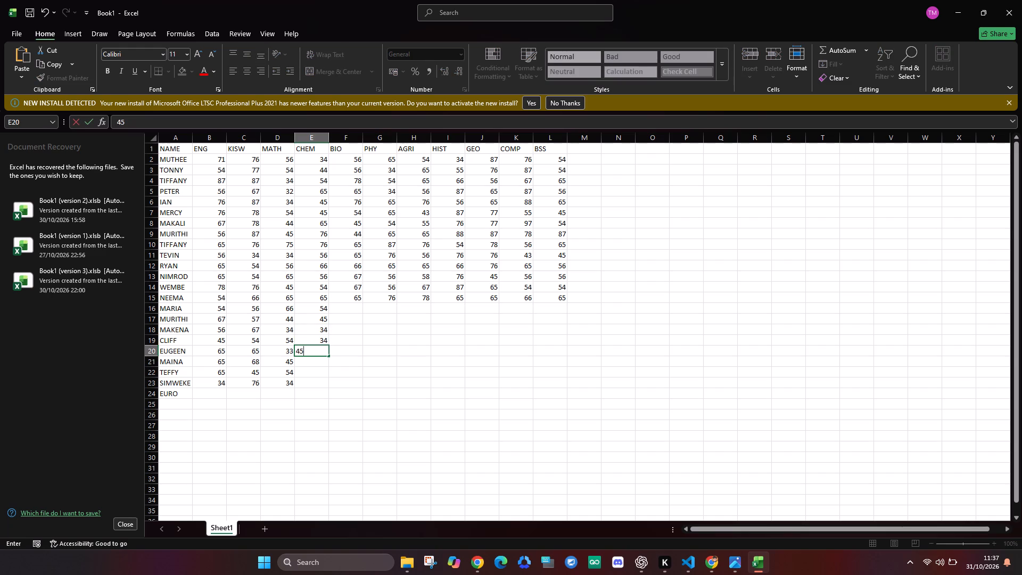
pyautogui.write('54')
pyautogui.press('Return')
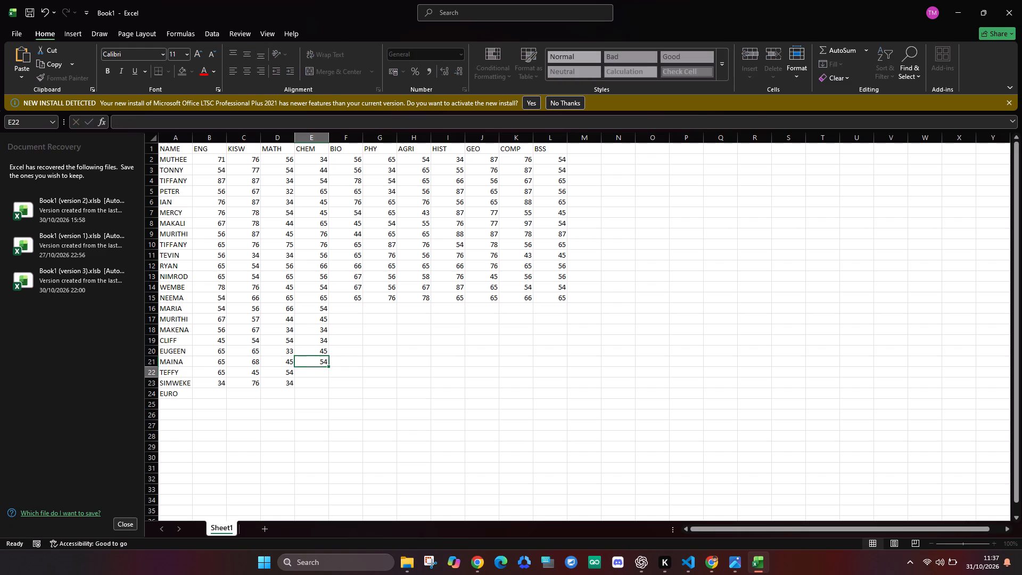
pyautogui.write('34')
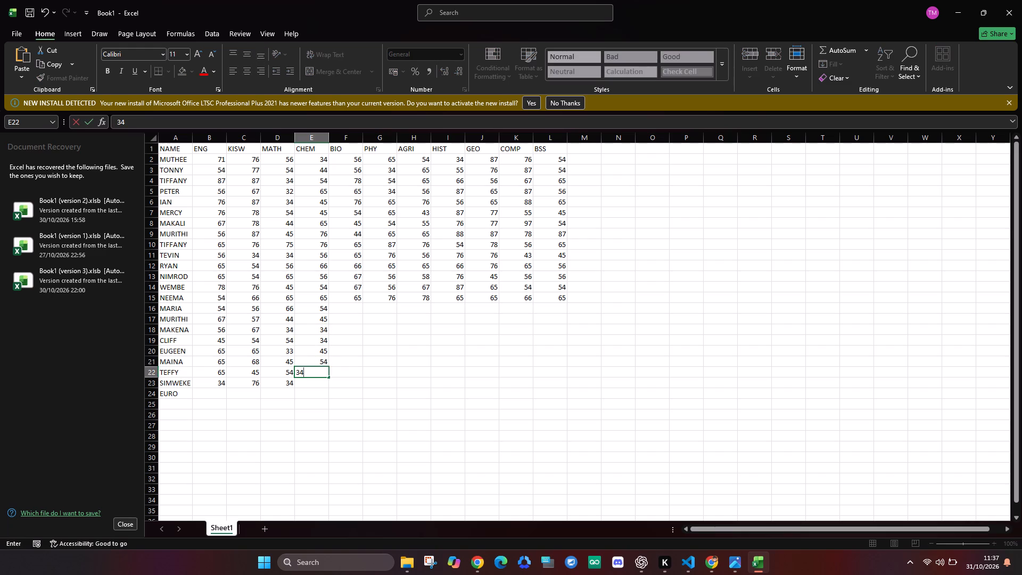
pyautogui.press('BackSpace')
pyautogui.press('BackSpace')
pyautogui.write('44')
pyautogui.press('Return')
pyautogui.write('54')
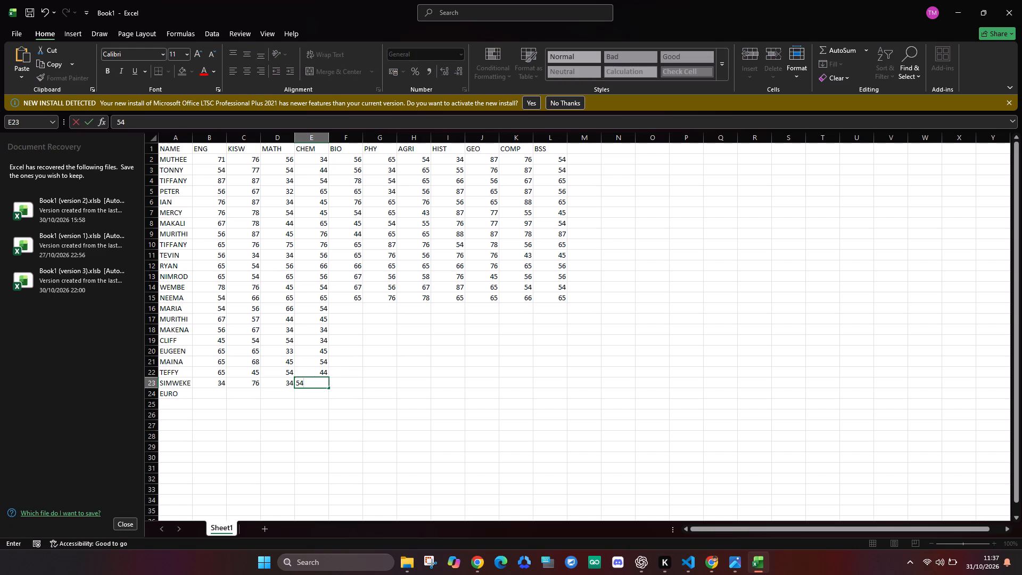
# Enter the BIO marks 54, 54, 34 and 54 for MARIA through CLIFF in cells F16 to F19.
pyautogui.click(349, 311)
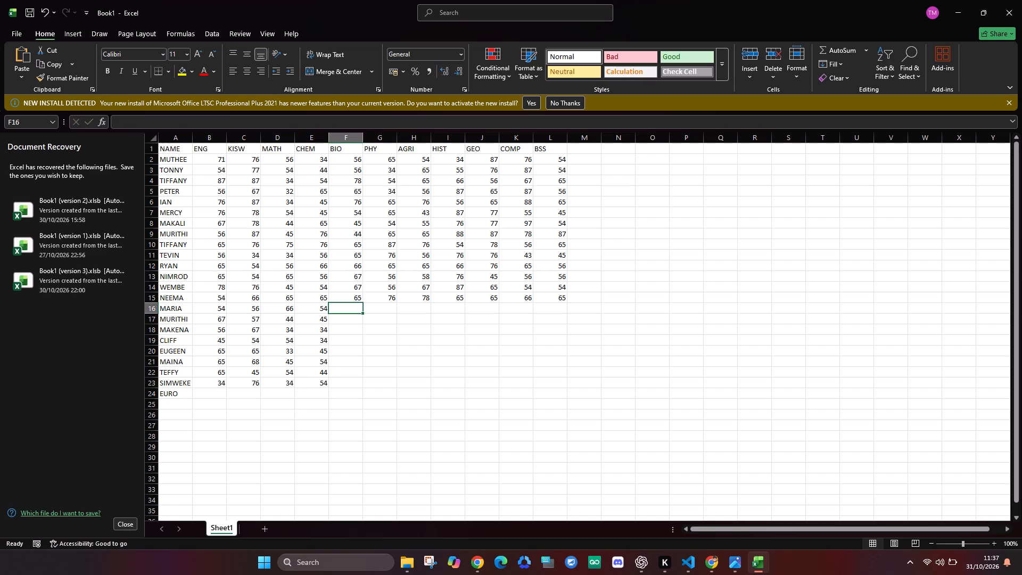
pyautogui.write("54'")
pyautogui.press('=')
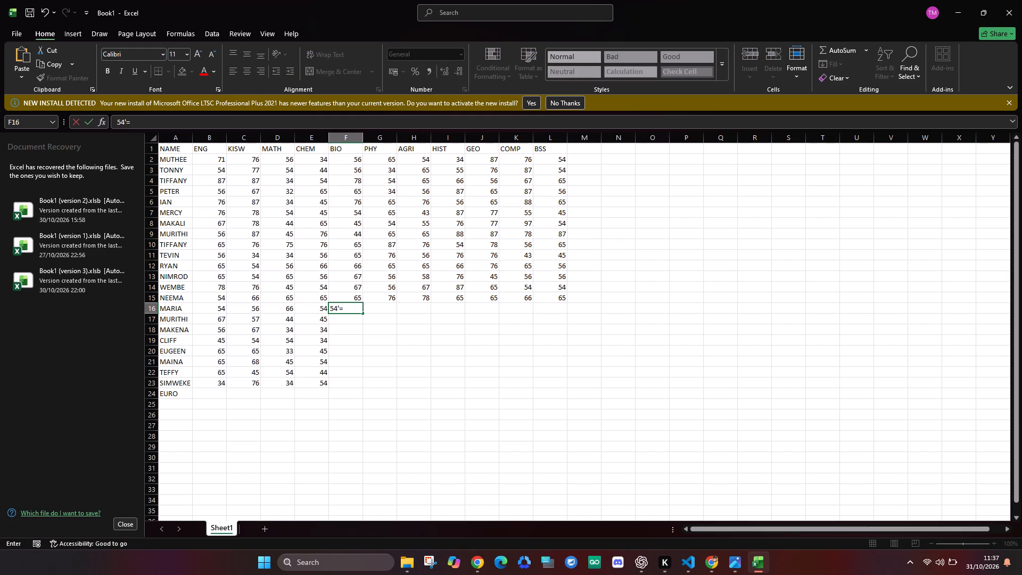
pyautogui.write('---==')
pyautogui.press('BackSpace')
pyautogui.press('BackSpace')
pyautogui.press('BackSpace')
pyautogui.press('BackSpace')
pyautogui.press('BackSpace')
pyautogui.press('BackSpace')
pyautogui.press('BackSpace')
pyautogui.press('Return')
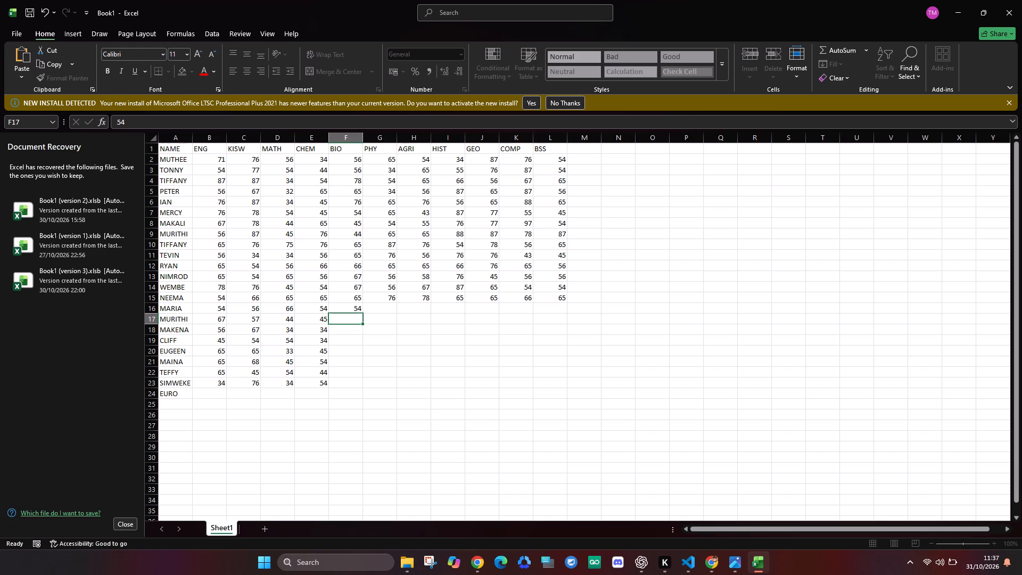
pyautogui.write('54')
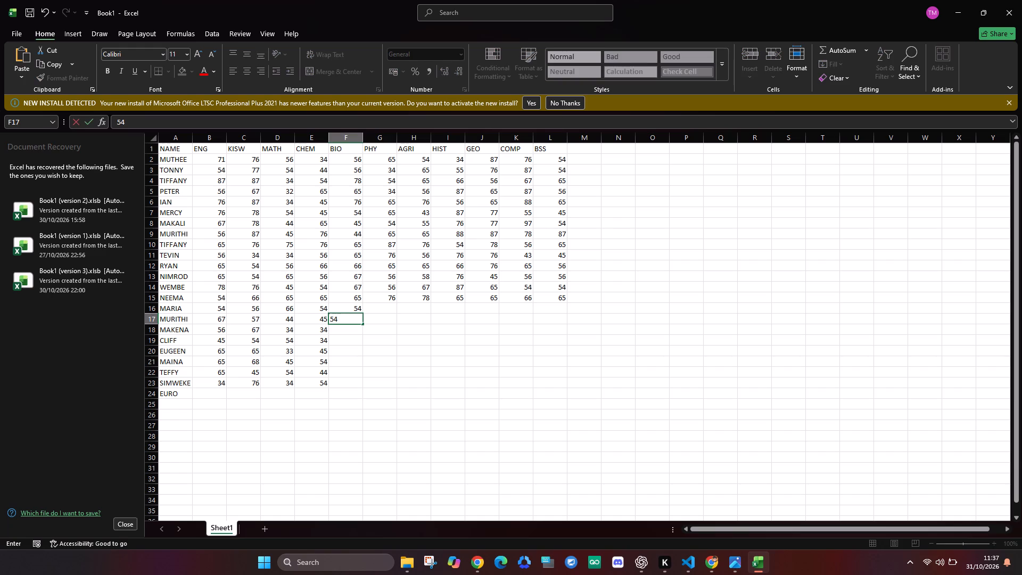
pyautogui.press('Return')
pyautogui.write('34')
pyautogui.press('Return')
pyautogui.write('54')
pyautogui.press('Return')
# Enter the BIO marks 45, 45, 54 and 46 for EUGEEN through SIMWEKE in cells F20 to F23.
pyautogui.write('45')
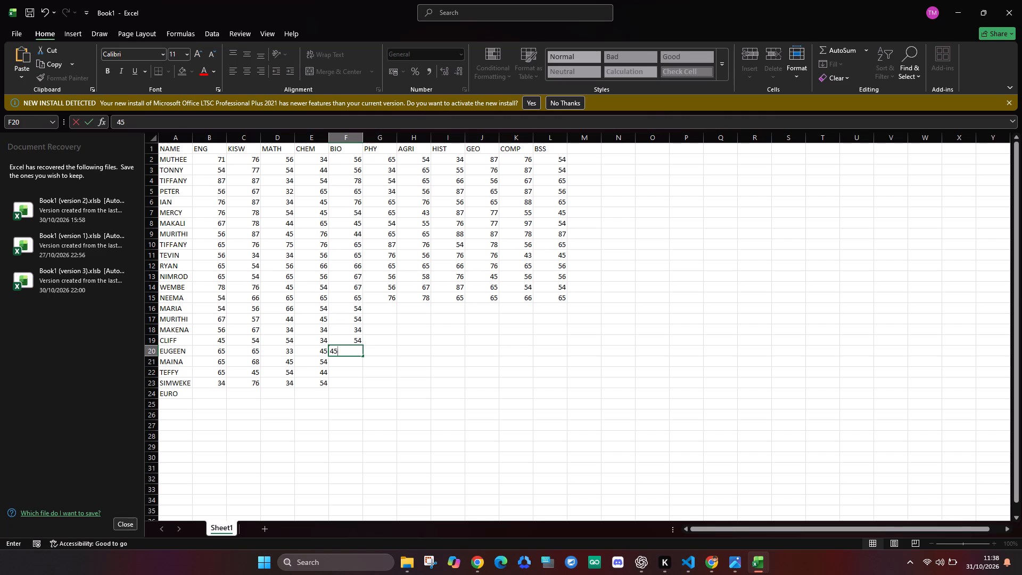
pyautogui.press('Return')
pyautogui.write('45')
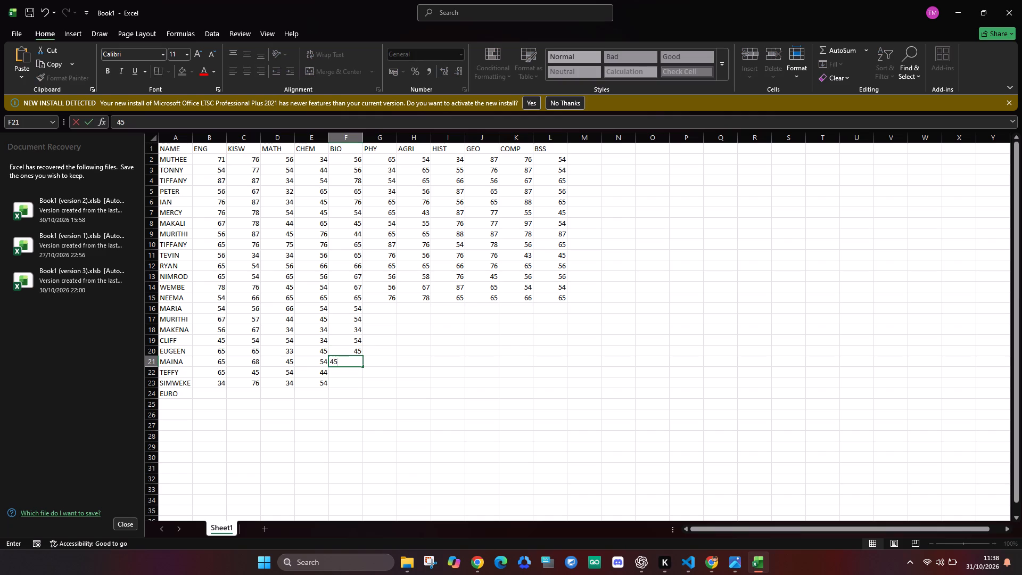
pyautogui.press('Return')
pyautogui.press('4')
pyautogui.press('BackSpace')
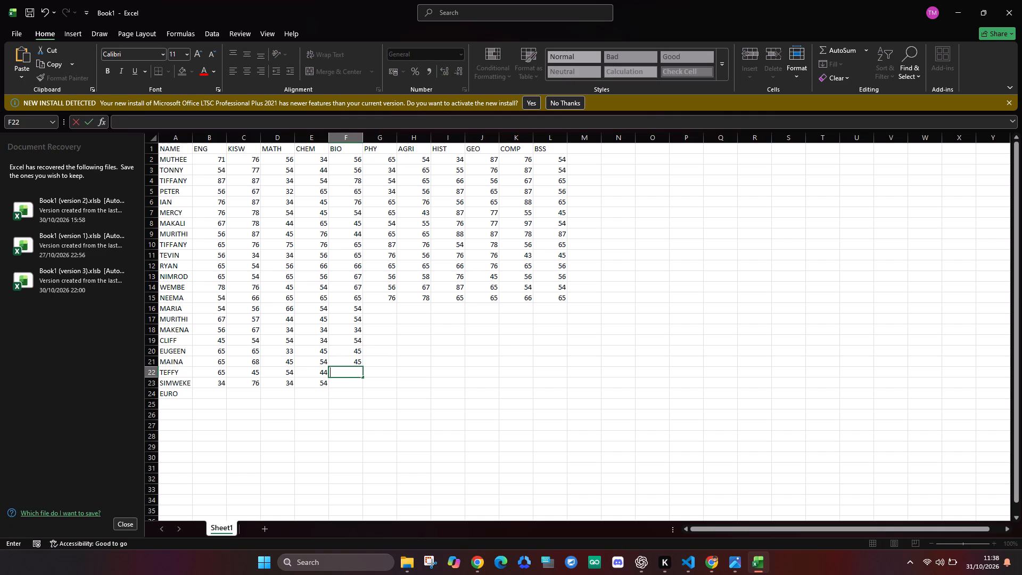
pyautogui.write('54')
pyautogui.press('Return')
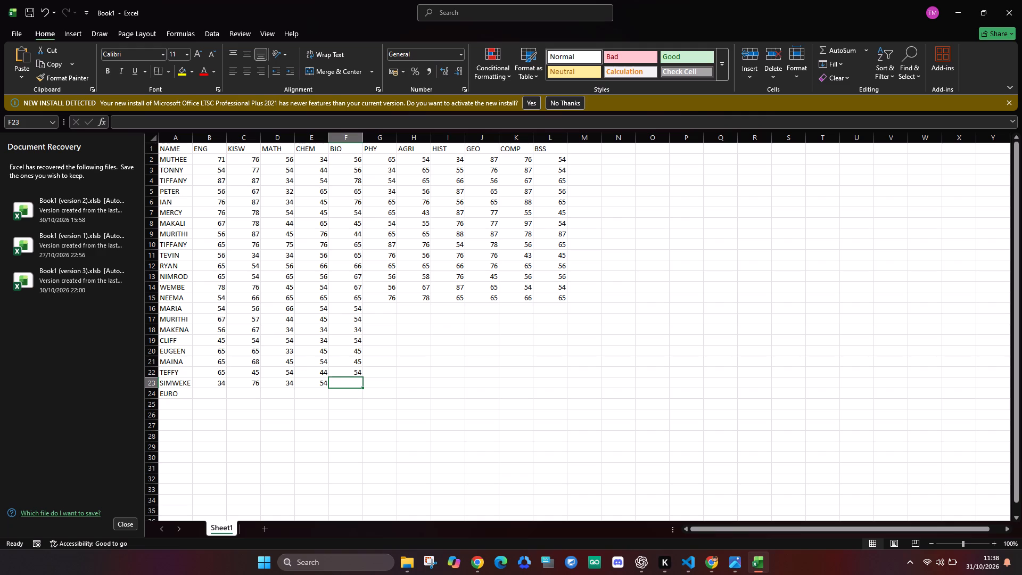
pyautogui.write('46')
pyautogui.click(384, 313)
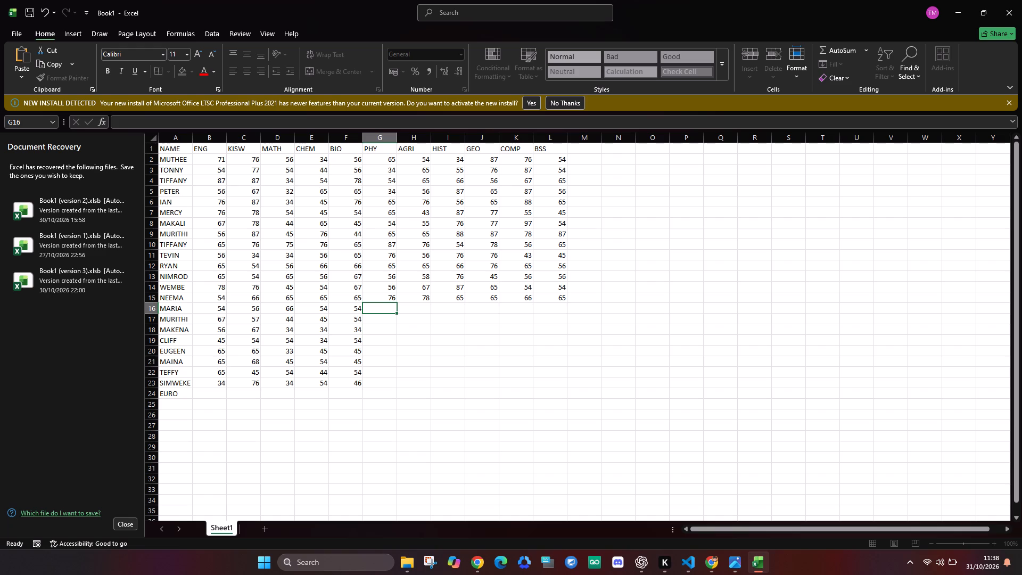
# Enter the PHY marks 56, 76, 54 and 34 for MARIA through CLIFF in cells G16 to G19.
pyautogui.write('56')
pyautogui.press('Return')
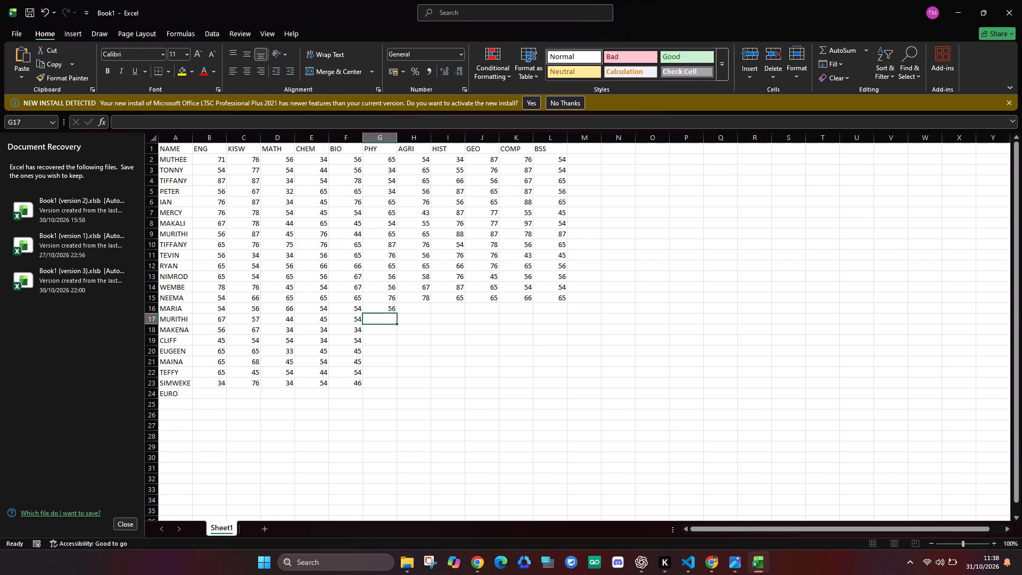
pyautogui.write('76')
pyautogui.press('Return')
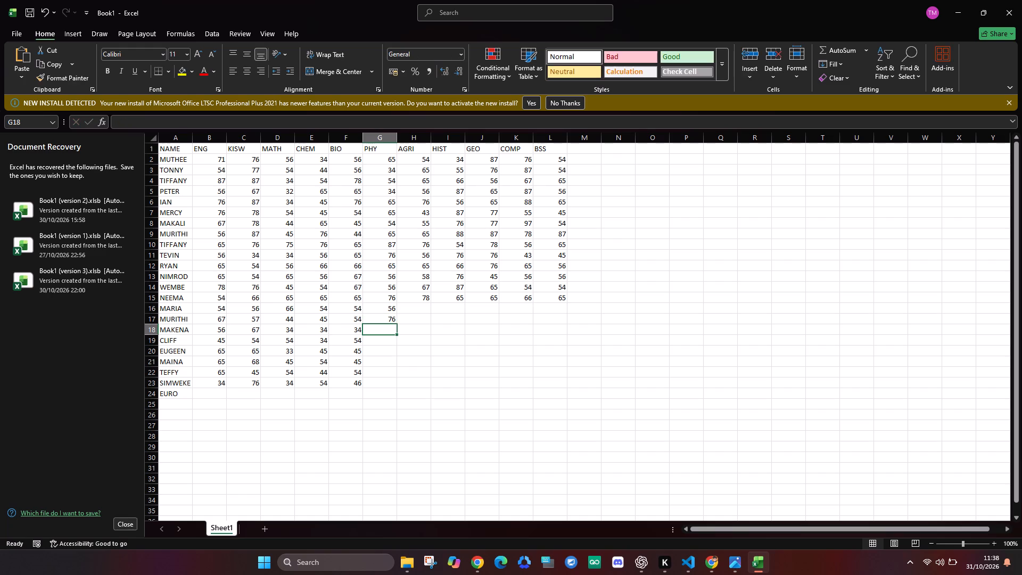
pyautogui.write('54')
pyautogui.press('Return')
pyautogui.write('34')
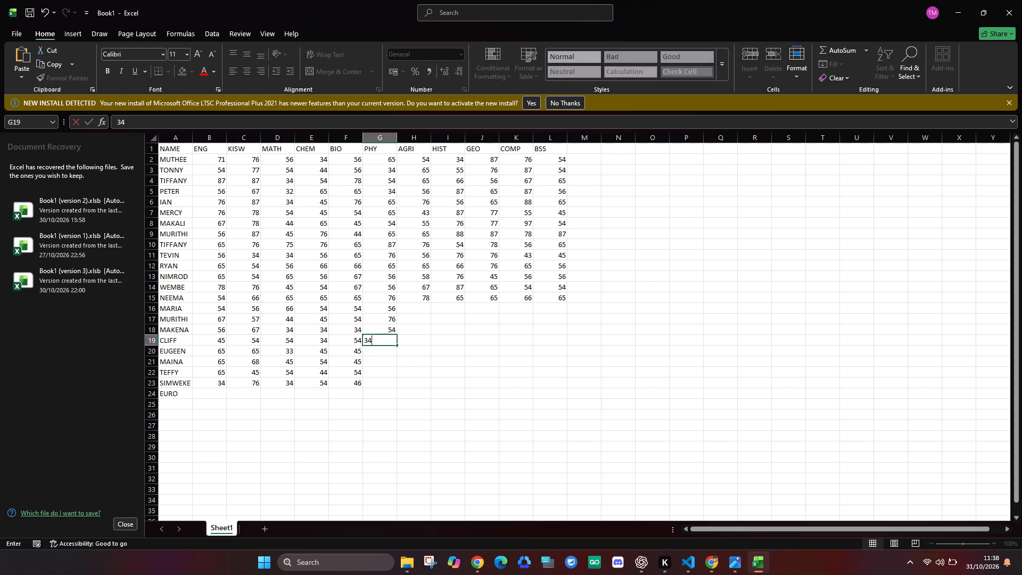
pyautogui.press('Return')
# Enter the PHY marks 54, 54, 65 and 67 for EUGEEN through SIMWEKE in cells G20 to G23.
pyautogui.write('54')
pyautogui.press('Return')
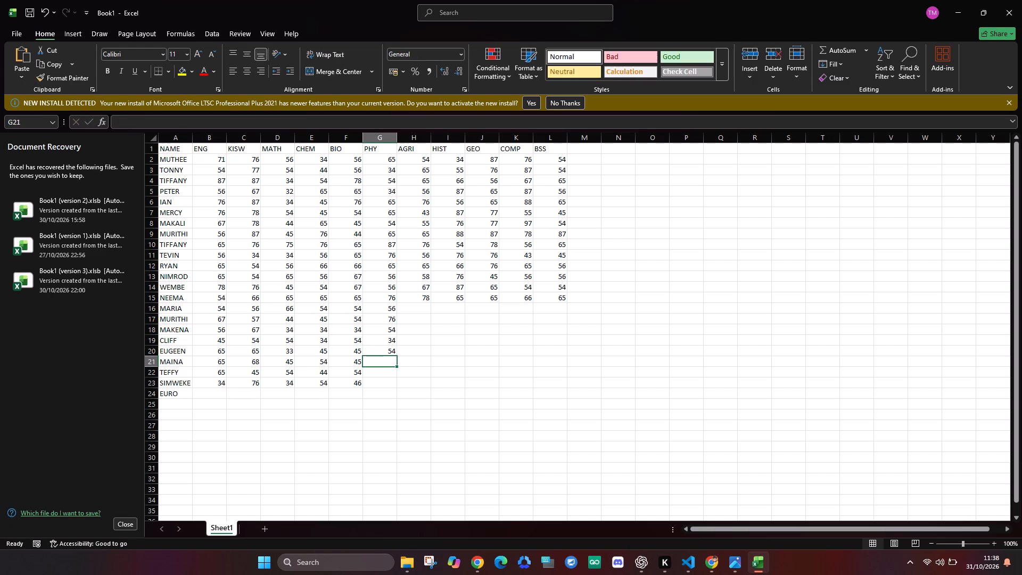
pyautogui.write('54')
pyautogui.press('Return')
pyautogui.write('65')
pyautogui.press('Return')
pyautogui.write('67')
pyautogui.press('Return')
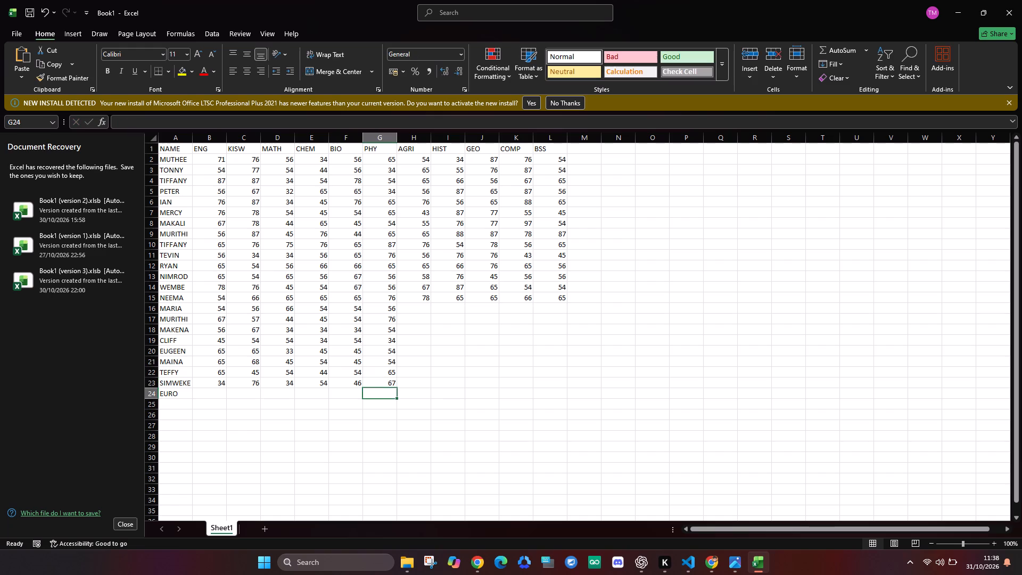
# Enter the AGRI marks 67, 56, 64 and 65 for MARIA through CLIFF in cells H16 to H19.
pyautogui.click(419, 312)
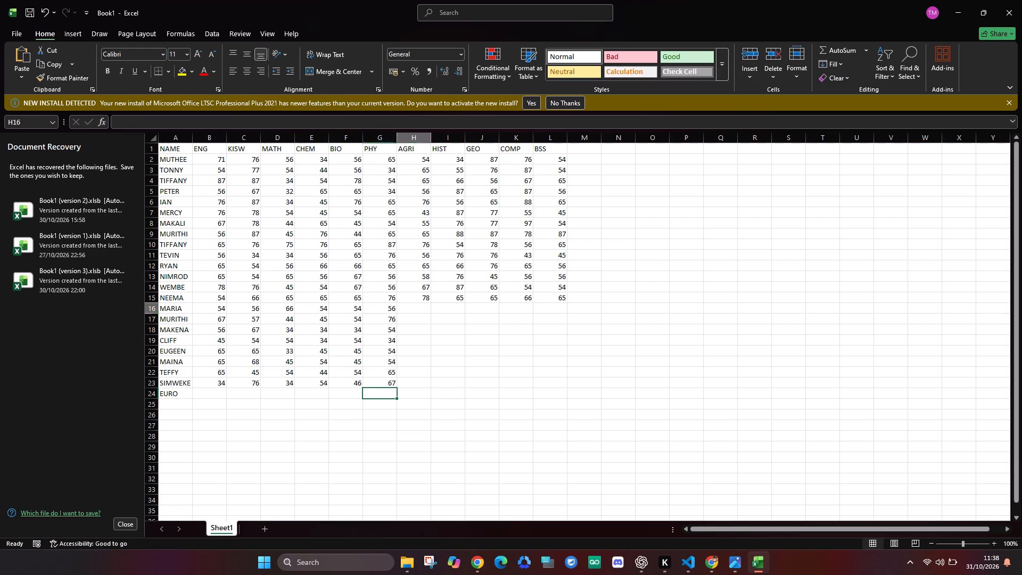
pyautogui.write('67')
pyautogui.press('Return')
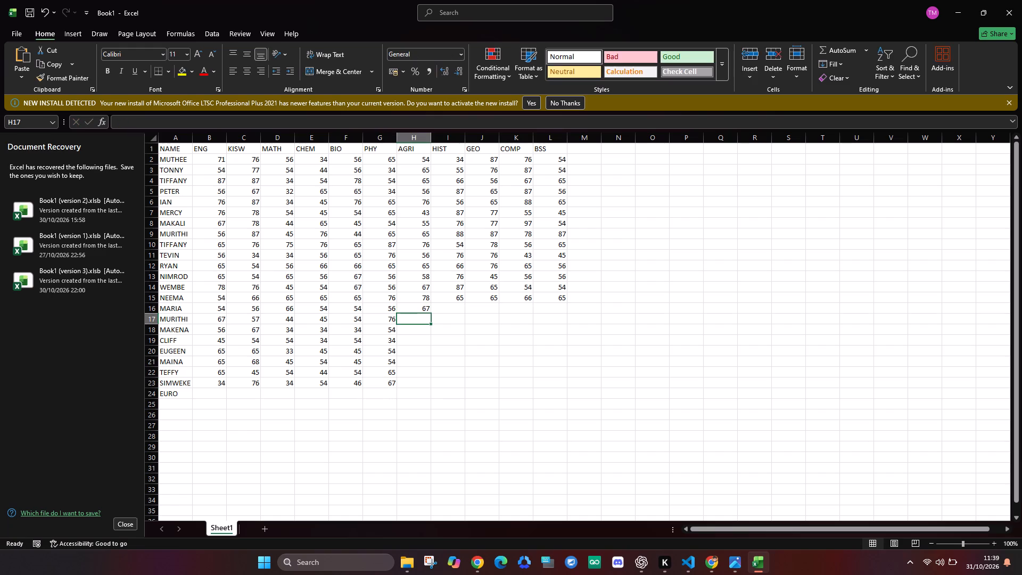
pyautogui.write('56')
pyautogui.press('Return')
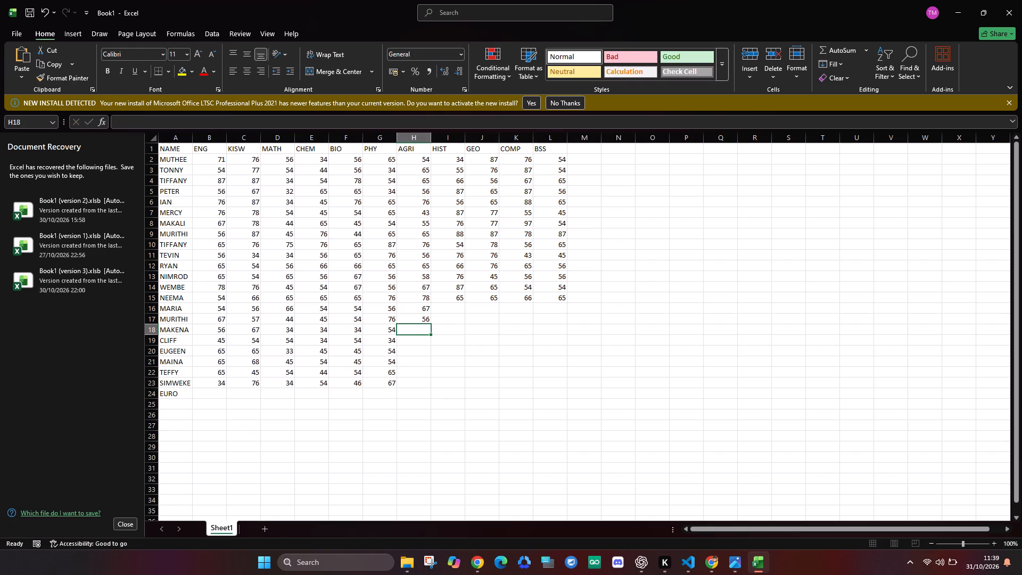
pyautogui.press('6')
pyautogui.press('4')
pyautogui.press('Return')
pyautogui.write('65')
pyautogui.press('Return')
# Enter the AGRI marks 45, 64, 65 and 87 for EUGEEN through SIMWEKE in cells H20 to H23.
pyautogui.write('45')
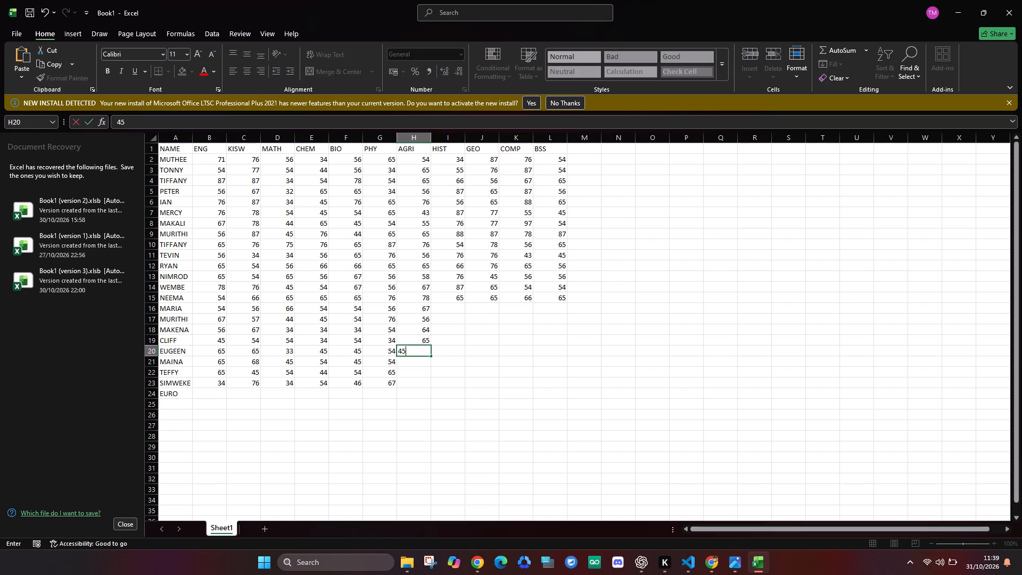
pyautogui.press('Return')
pyautogui.write('64')
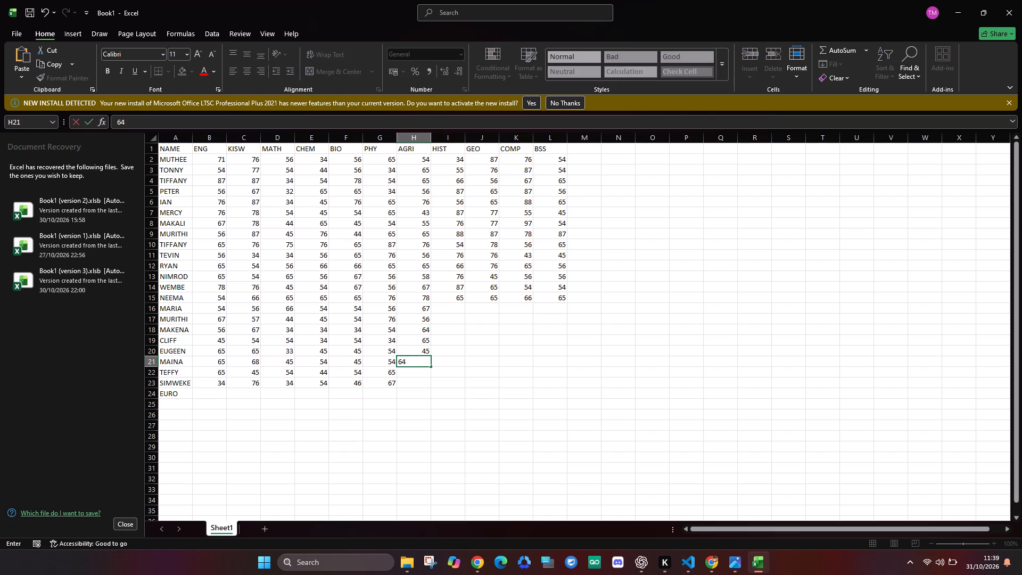
pyautogui.press('Return')
pyautogui.write('65')
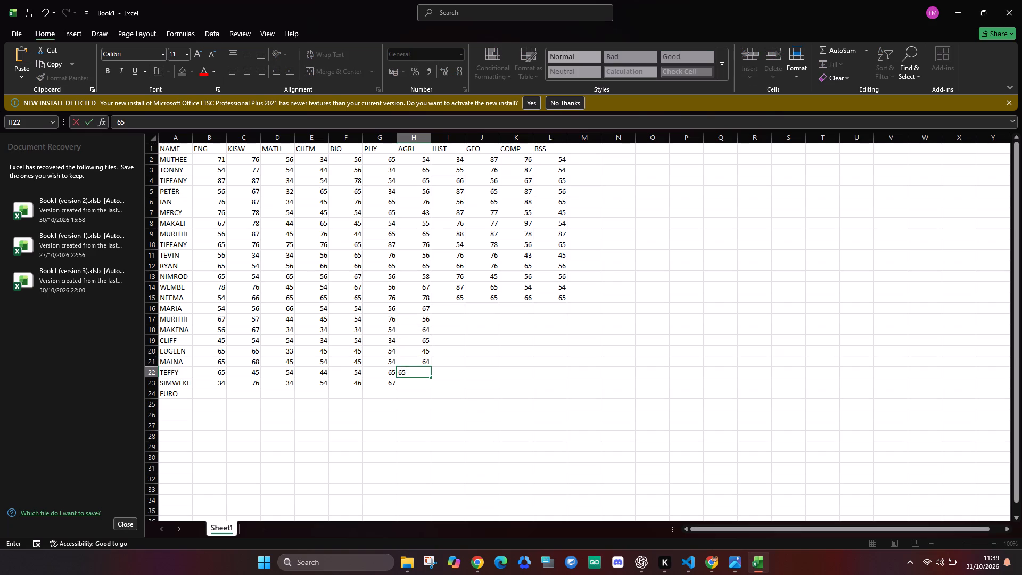
pyautogui.press('Return')
pyautogui.write('87')
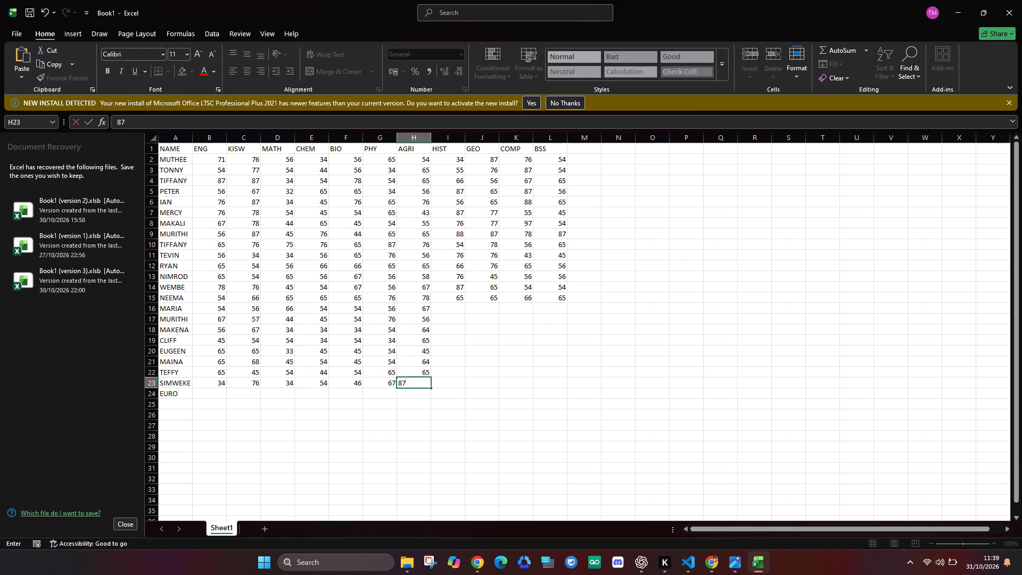
# Enter the HIST marks 45, 50, 65 and 76 for MARIA through CLIFF in cells I16 to I19.
pyautogui.click(451, 311)
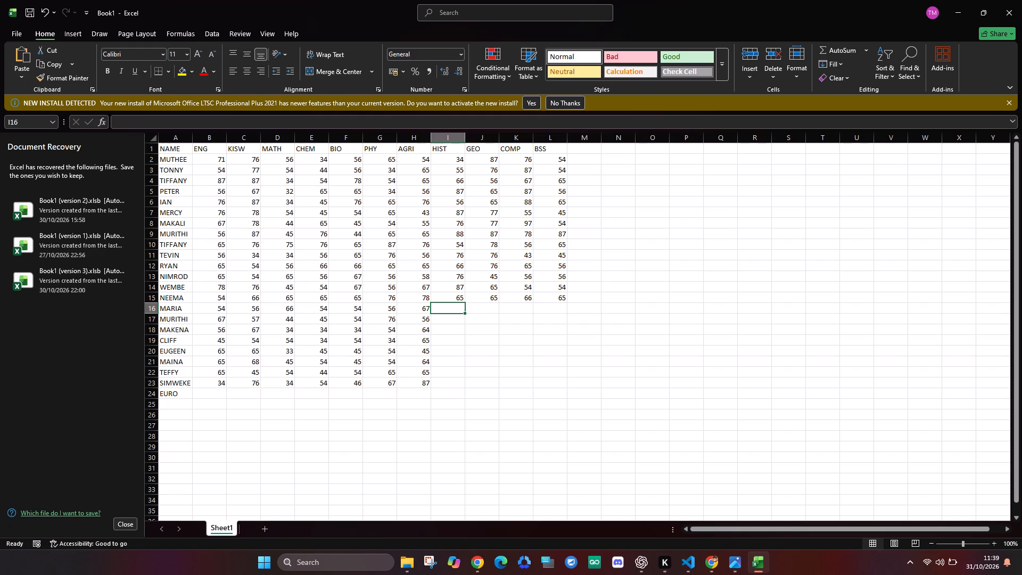
pyautogui.write('45')
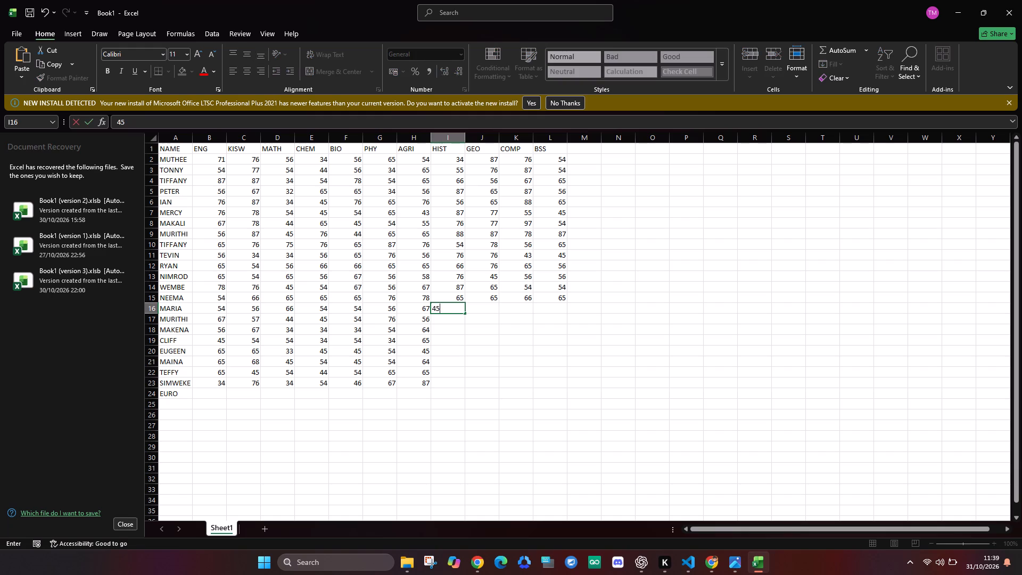
pyautogui.press('Return')
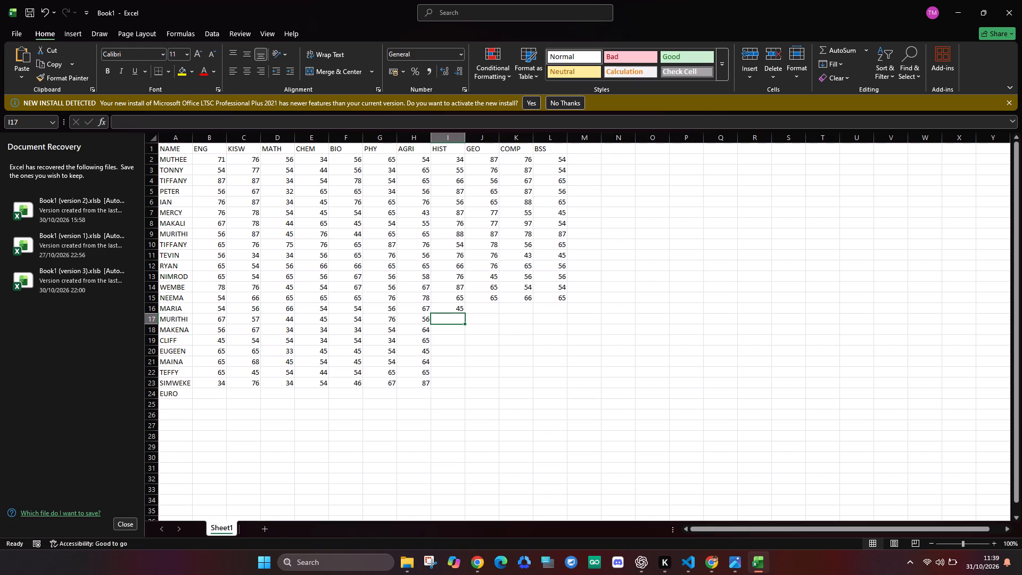
pyautogui.press('5')
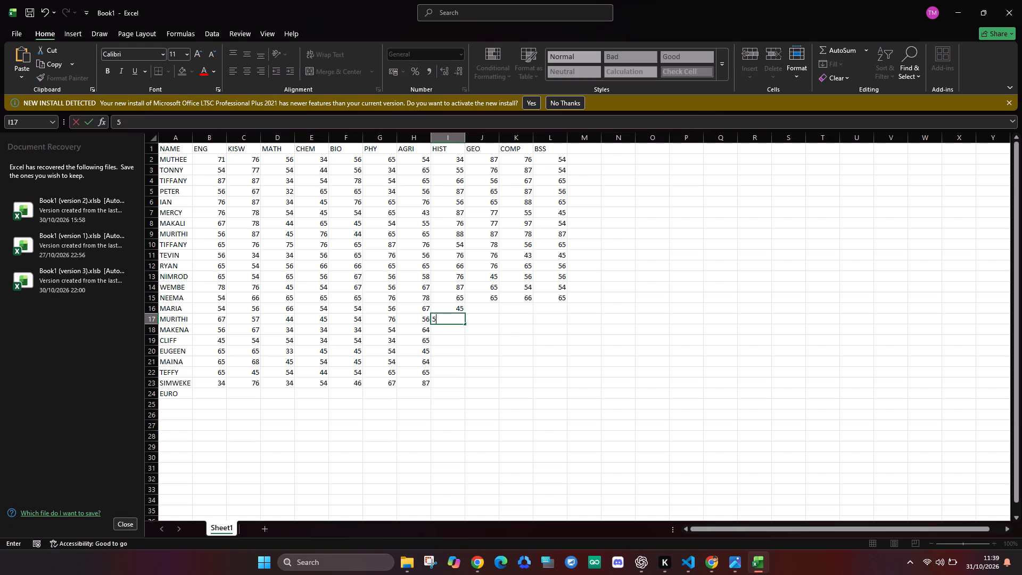
pyautogui.press('0')
pyautogui.press('Return')
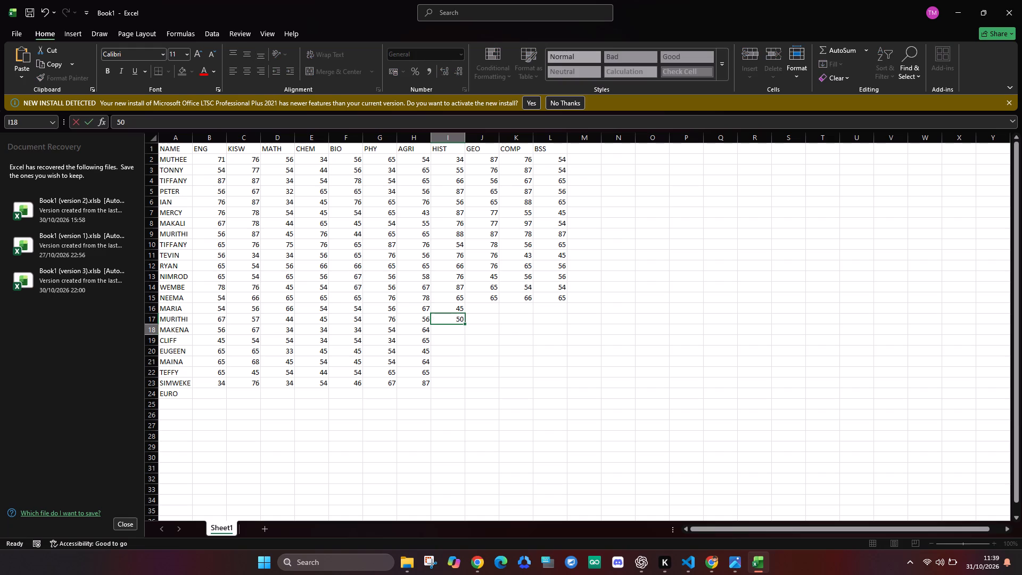
pyautogui.write('65')
pyautogui.press('Return')
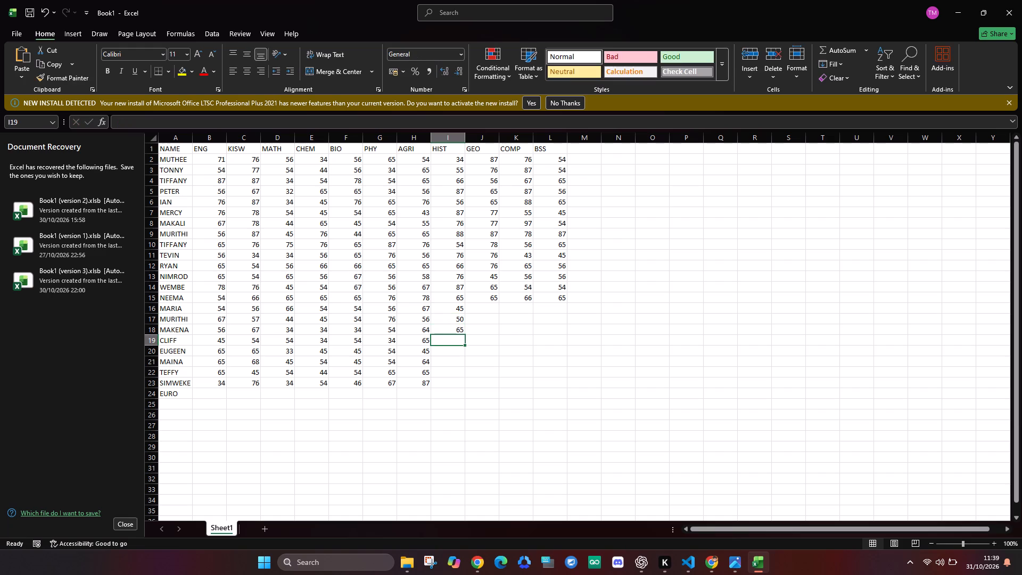
pyautogui.write('76')
pyautogui.press('Return')
# Enter the HIST marks 56, 43, 54 and 65 for EUGEEN through SIMWEKE in cells I20 to I23.
pyautogui.write('56')
pyautogui.press('Return')
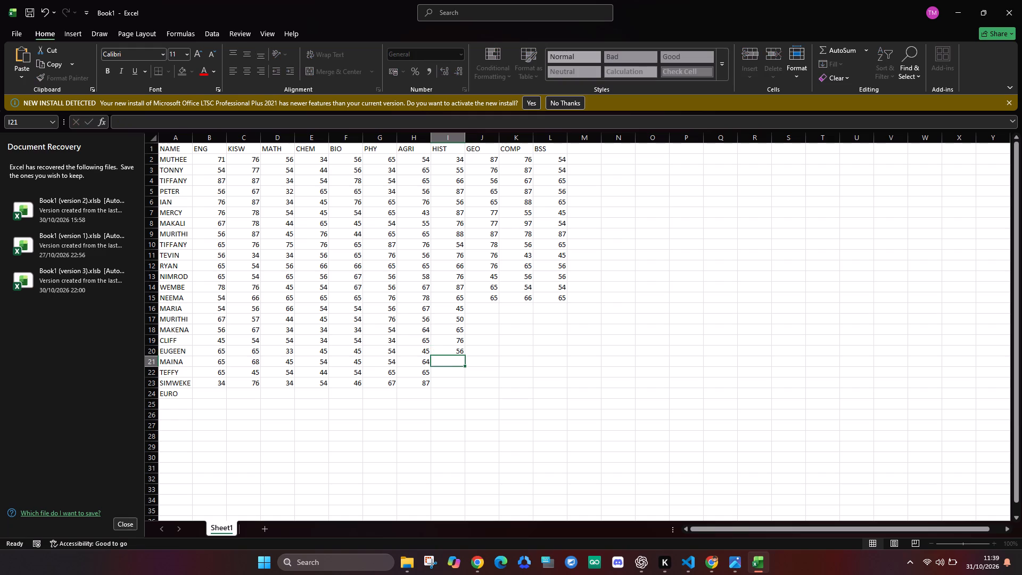
pyautogui.write('43')
pyautogui.press('Return')
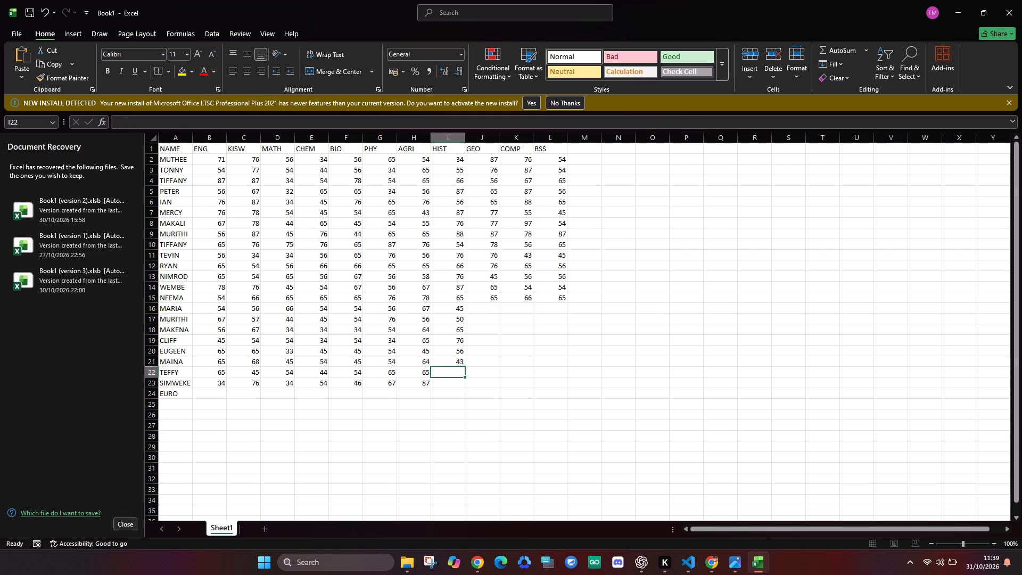
pyautogui.write('54')
pyautogui.press('Return')
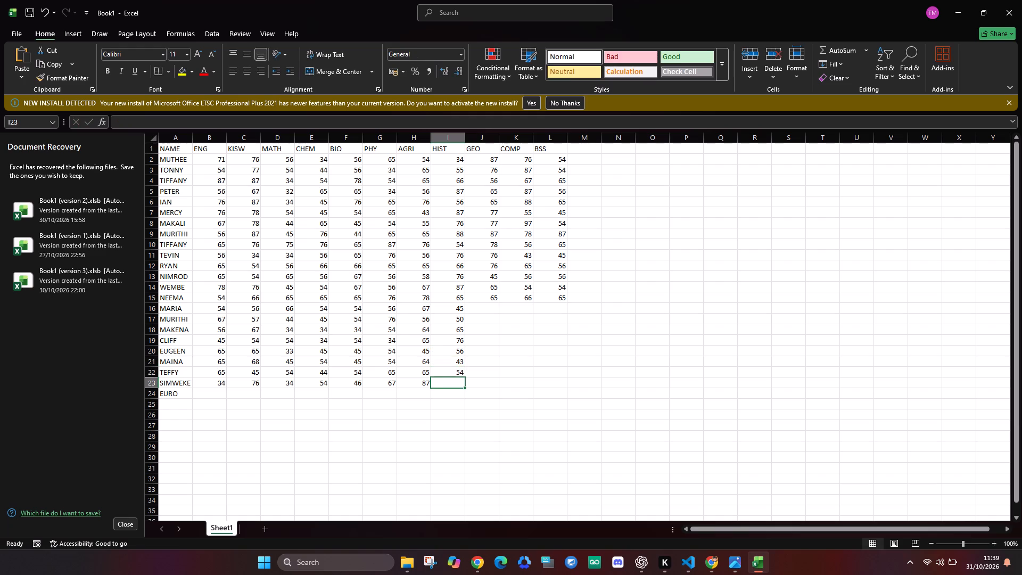
pyautogui.write('65')
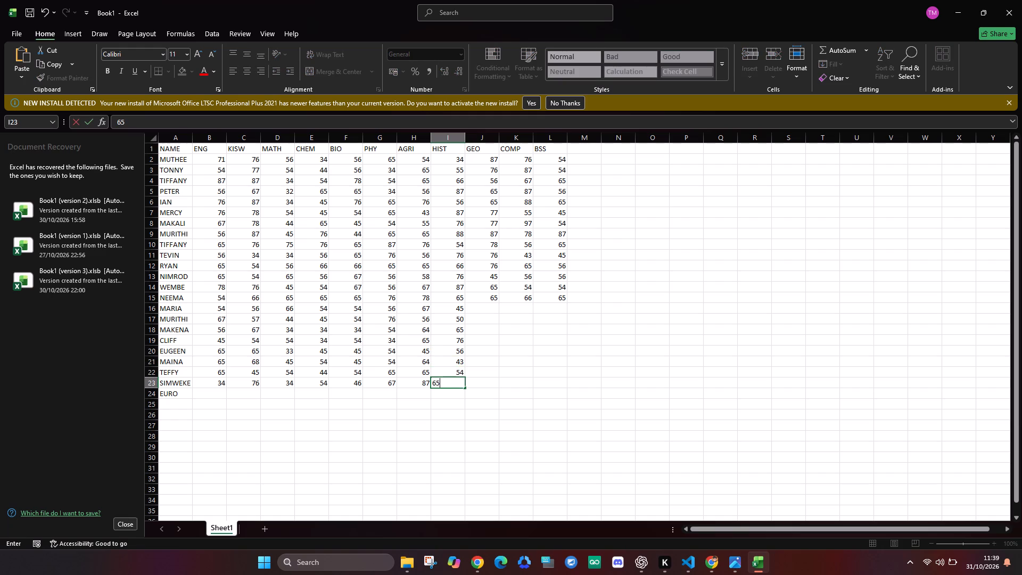
# Enter the GEO marks 56, 54, 65 and 45 for MARIA through CLIFF in cells J16 to J19.
pyautogui.click(488, 309)
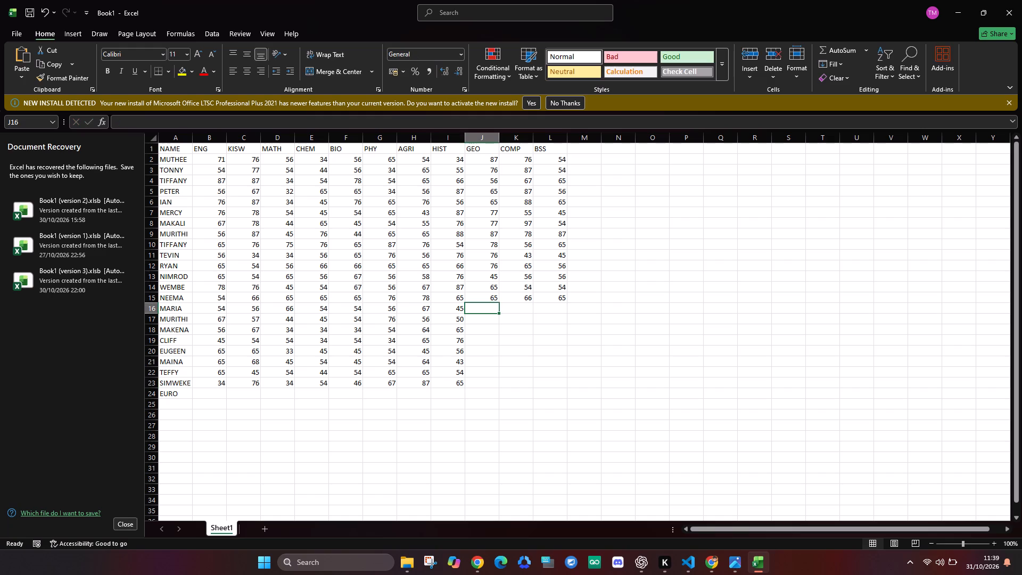
pyautogui.write('56')
pyautogui.press('Return')
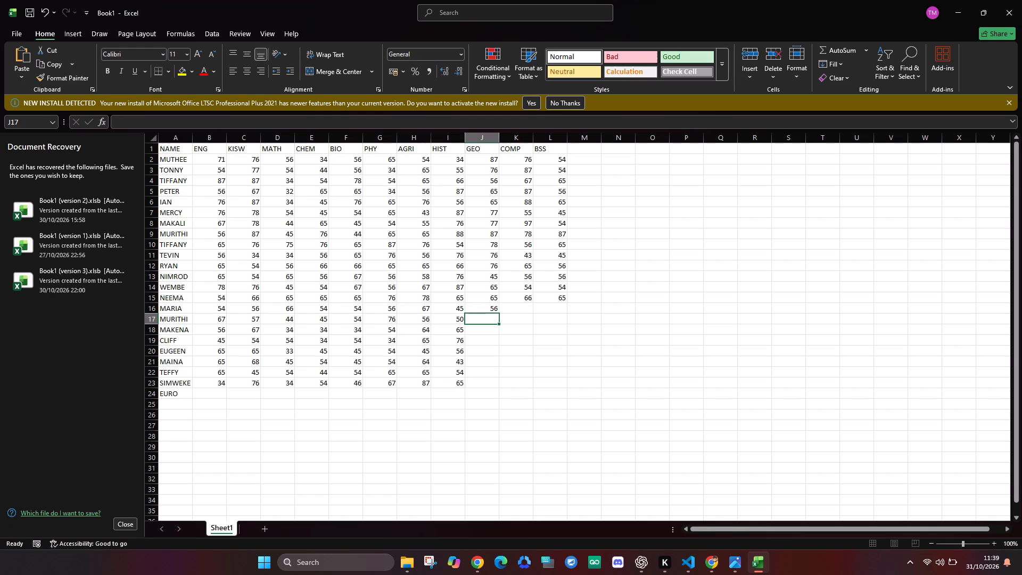
pyautogui.write('54')
pyautogui.press('Return')
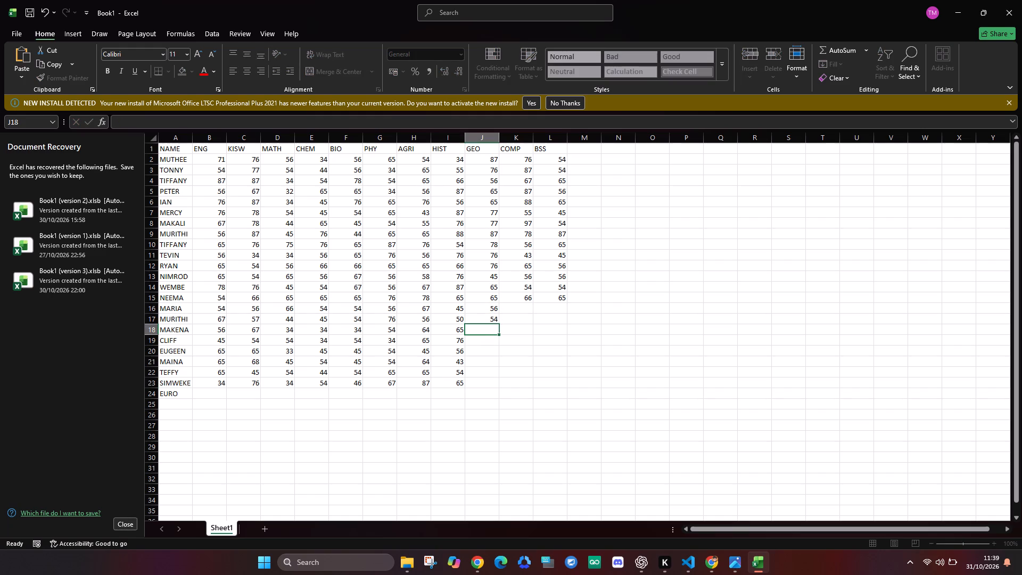
pyautogui.write('65')
pyautogui.press('Return')
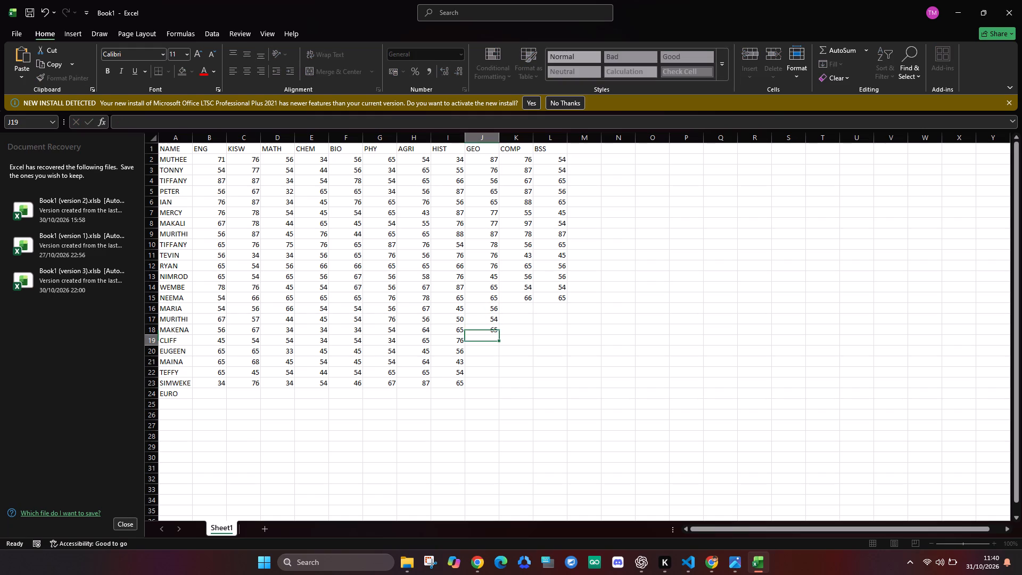
pyautogui.write('45')
pyautogui.press('Return')
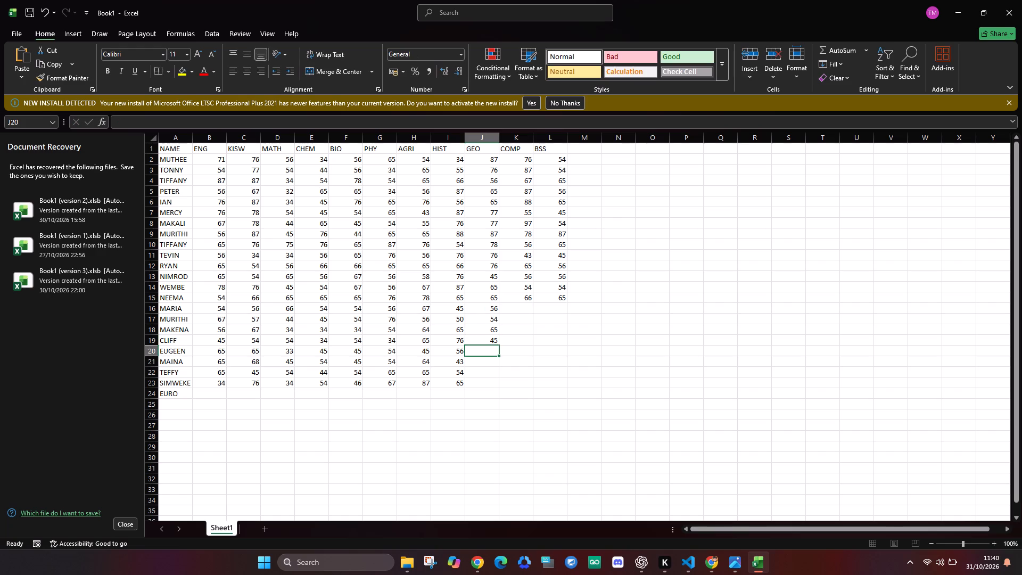
# Enter the GEO marks 54, 54, 65 and 54 for EUGEEN through SIMWEKE in cells J20 to J23.
pyautogui.write('54')
pyautogui.press('Return')
pyautogui.write('54')
pyautogui.press('Return')
pyautogui.write('65')
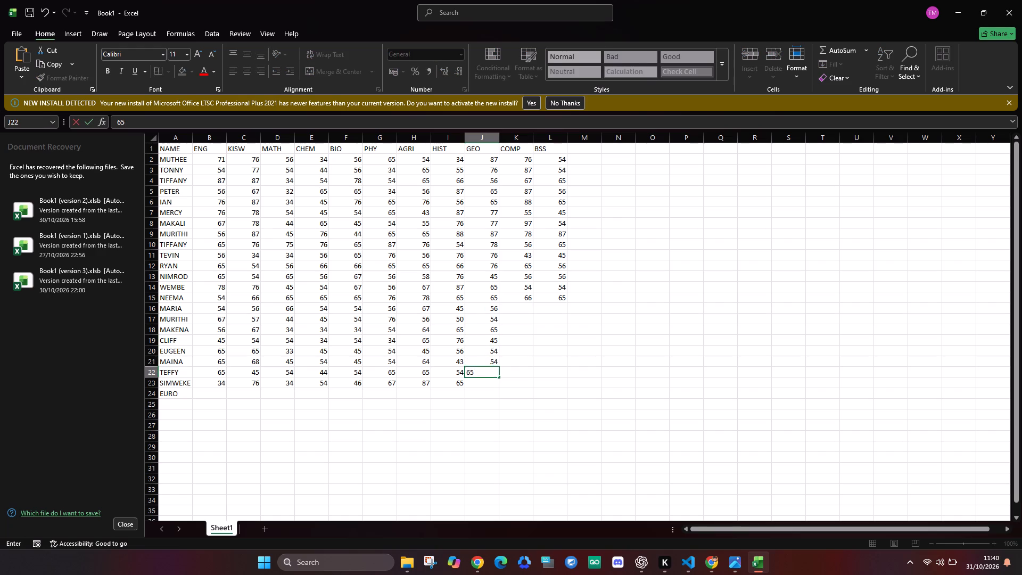
pyautogui.press('Return')
pyautogui.write('54')
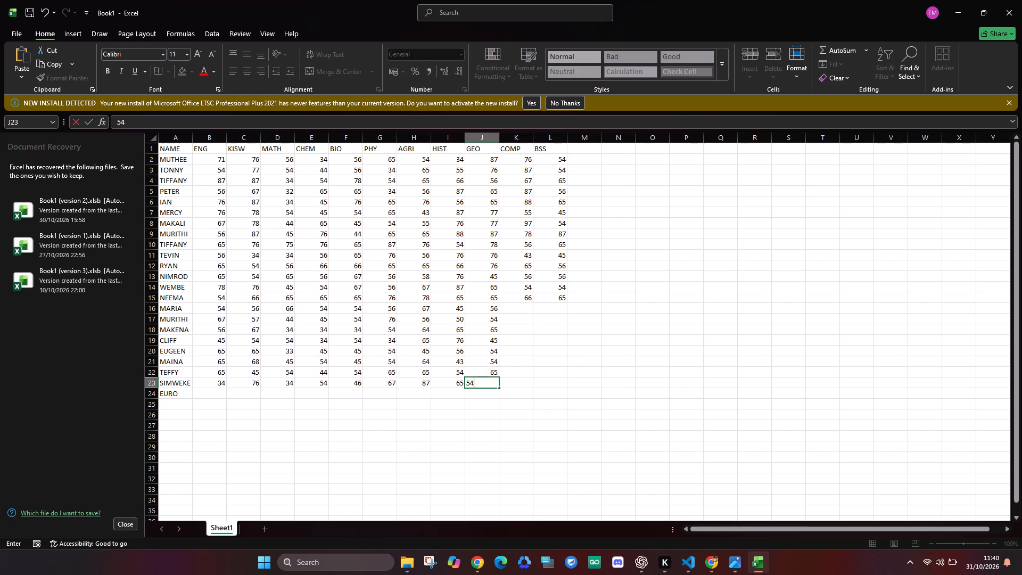
# Enter the COMP marks 66, 54, 54 and 56 for MARIA through CLIFF in cells K16 to K19.
pyautogui.click(519, 310)
pyautogui.write('66')
pyautogui.press('Return')
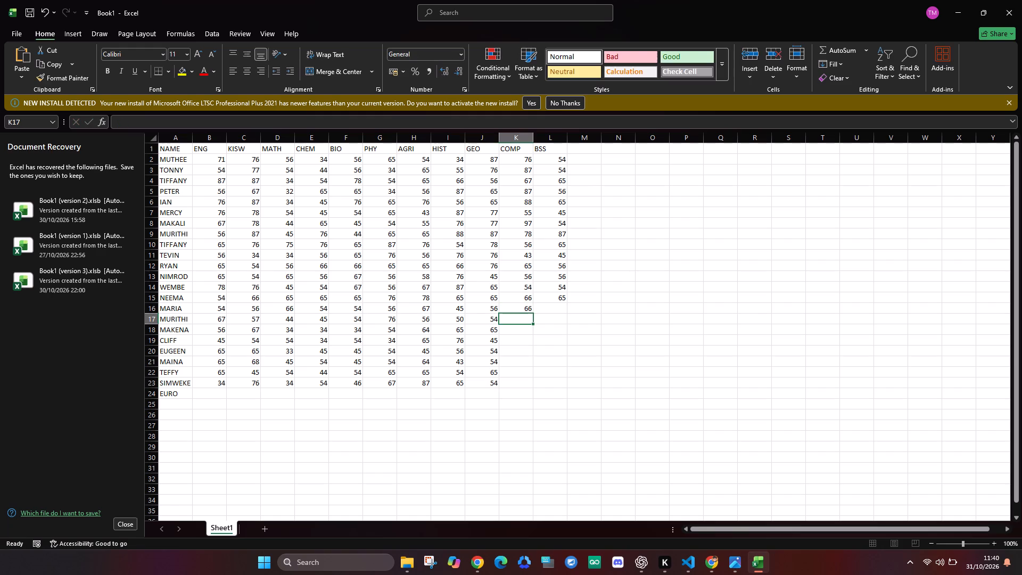
pyautogui.write('54')
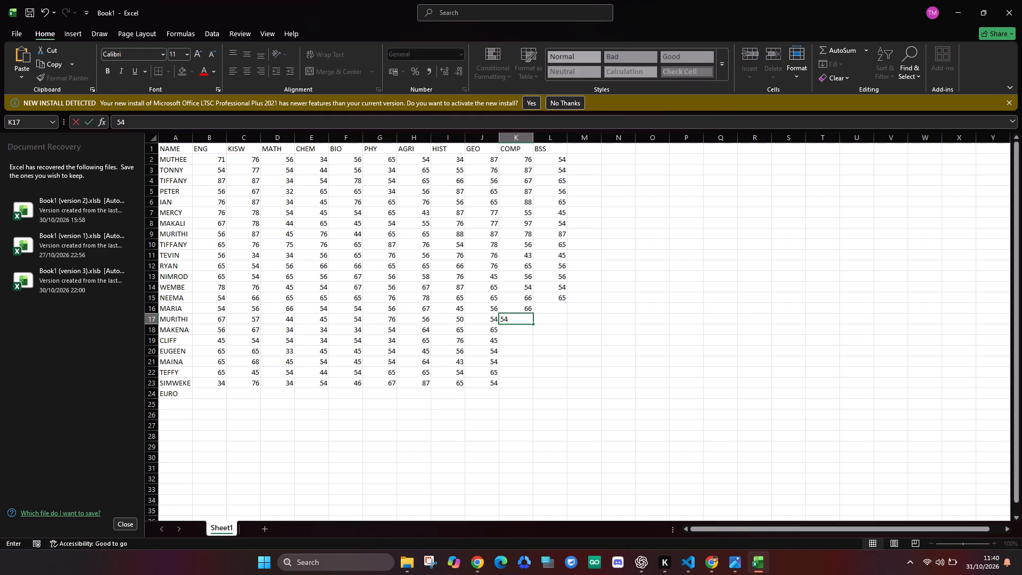
pyautogui.press('Return')
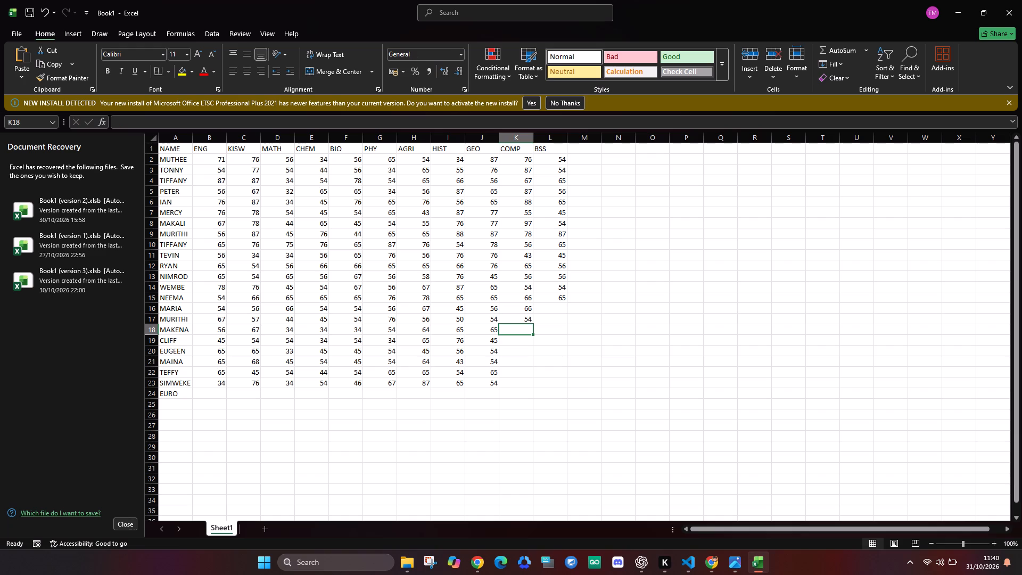
pyautogui.write('54')
pyautogui.press('Return')
pyautogui.write('56')
pyautogui.press('Return')
# Enter the COMP marks 64, 45, 45 and 45 for EUGEEN through SIMWEKE in cells K20 to K23.
pyautogui.press('6')
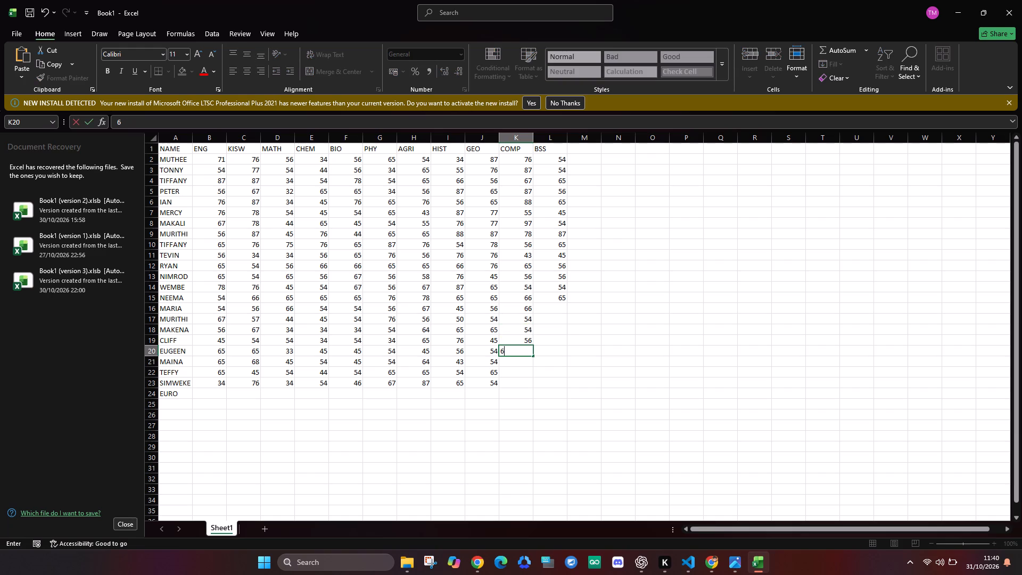
pyautogui.press('4')
pyautogui.press('Return')
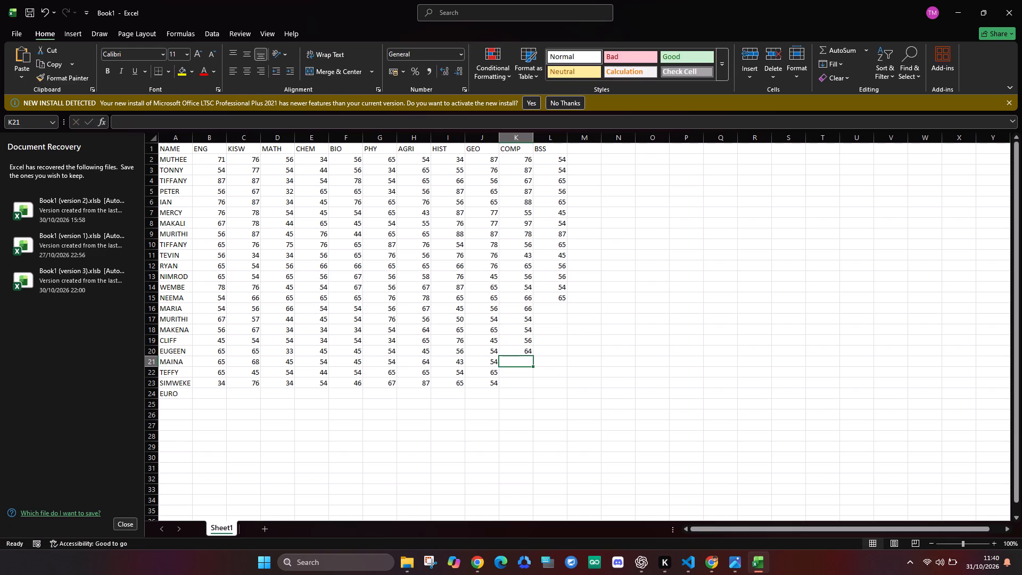
pyautogui.write('45')
pyautogui.press('Return')
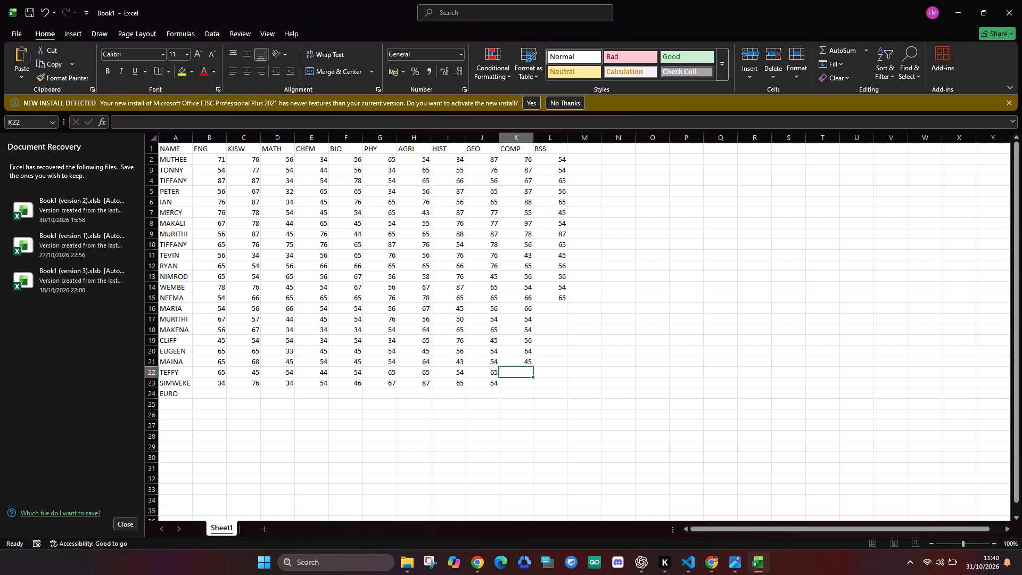
pyautogui.write('45')
pyautogui.press('Return')
pyautogui.write('45')
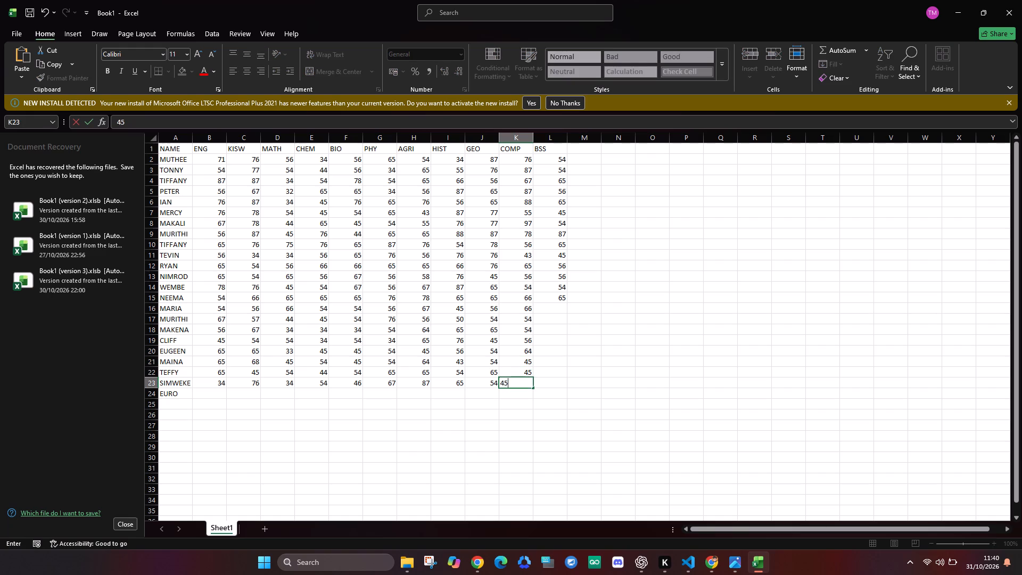
# Enter the BSS marks 56, 66, 55 and 76 for MARIA through CLIFF in cells L16 to L19.
pyautogui.click(555, 310)
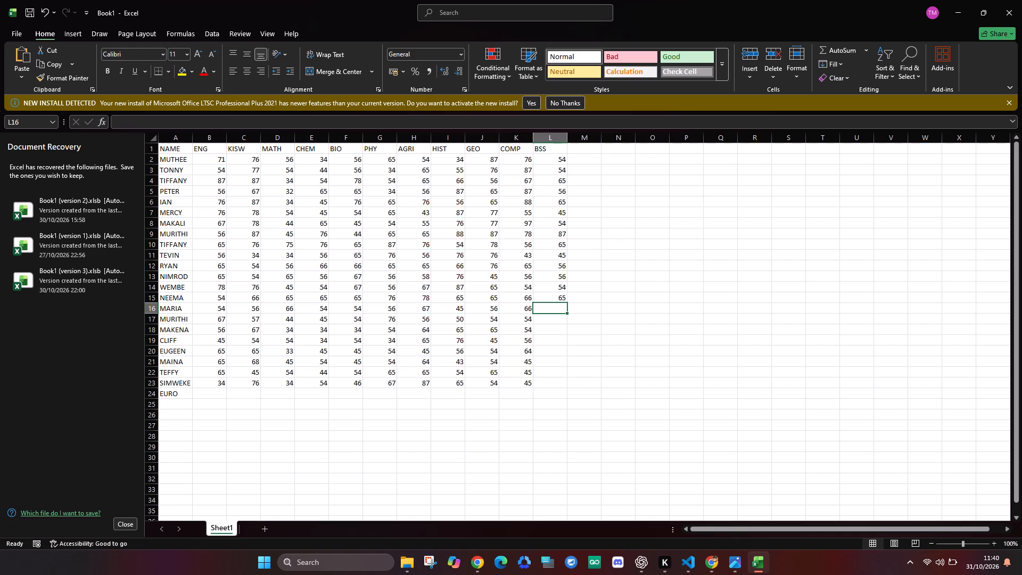
pyautogui.write('56')
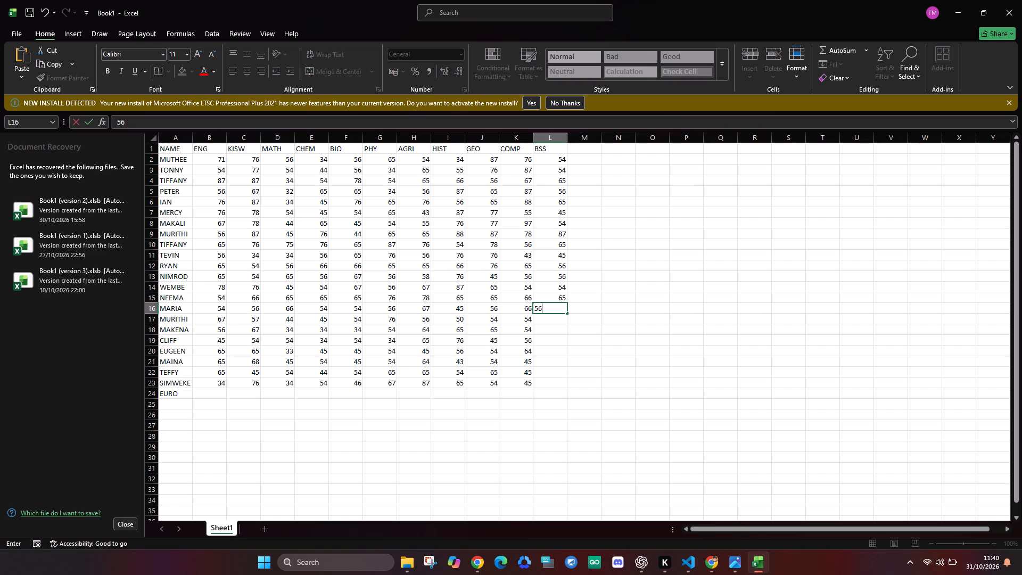
pyautogui.press('Return')
pyautogui.write('66')
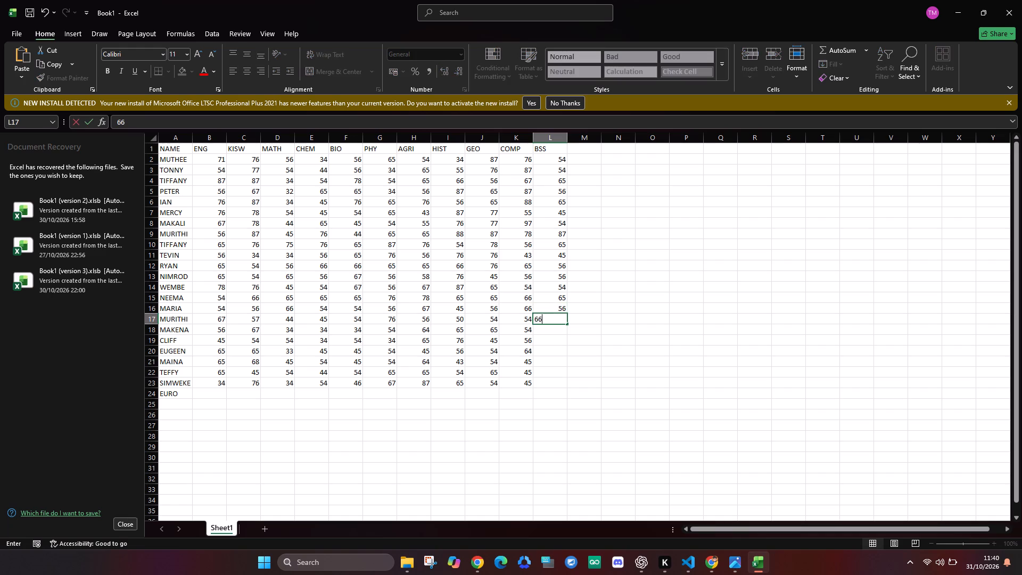
pyautogui.press('Return')
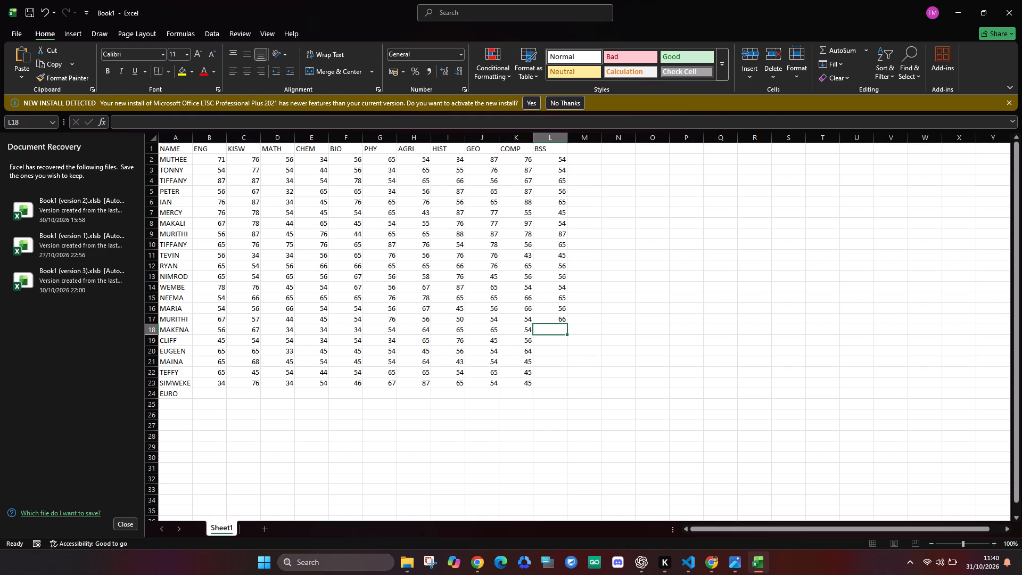
pyautogui.write('554')
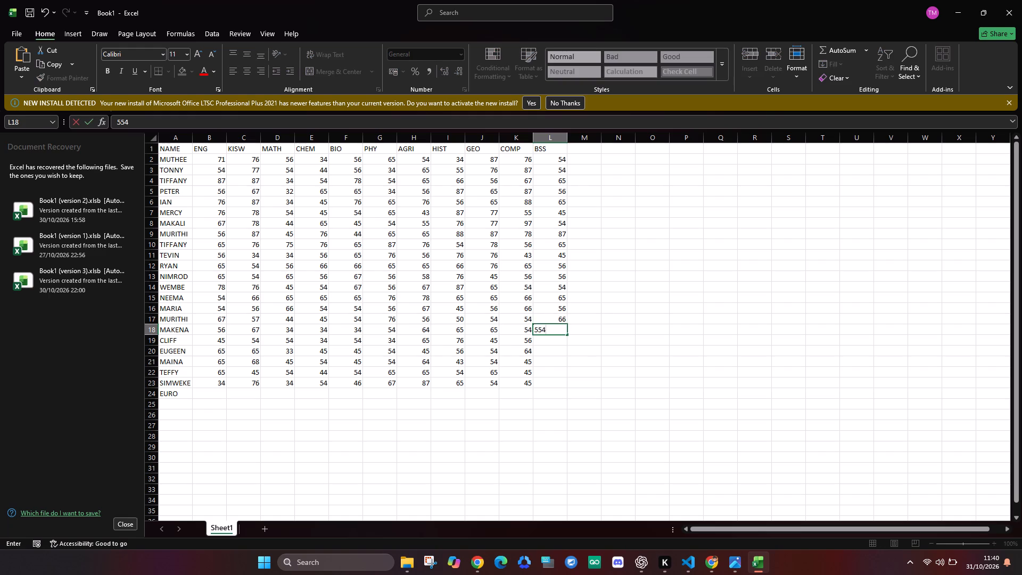
pyautogui.press('BackSpace')
pyautogui.press('Return')
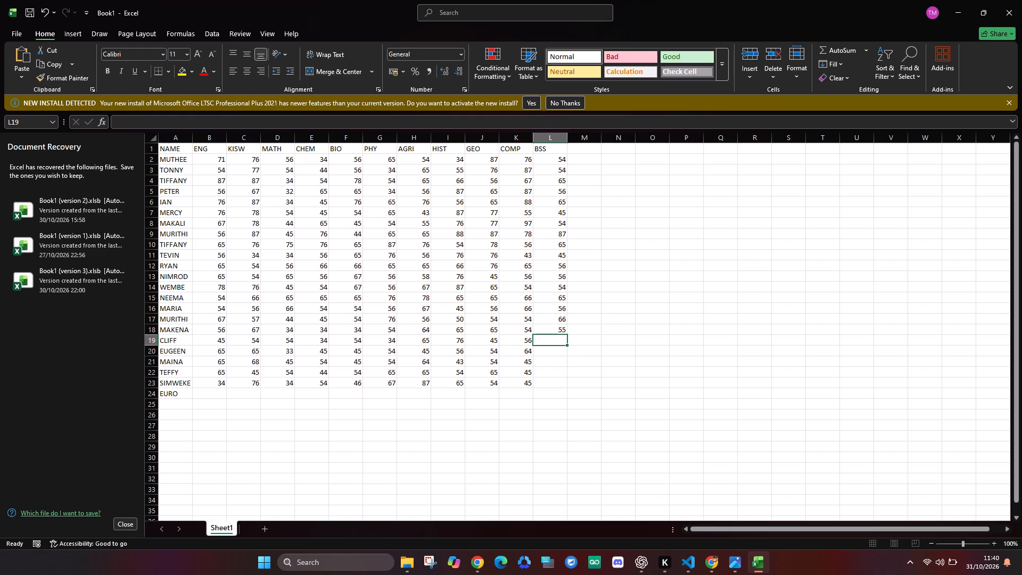
pyautogui.write('76')
pyautogui.press('Return')
# Enter the BSS marks 55, 65, 65 and 75 for EUGEEN through SIMWEKE in cells L20 to L23.
pyautogui.write('55')
pyautogui.press('Return')
pyautogui.write('65')
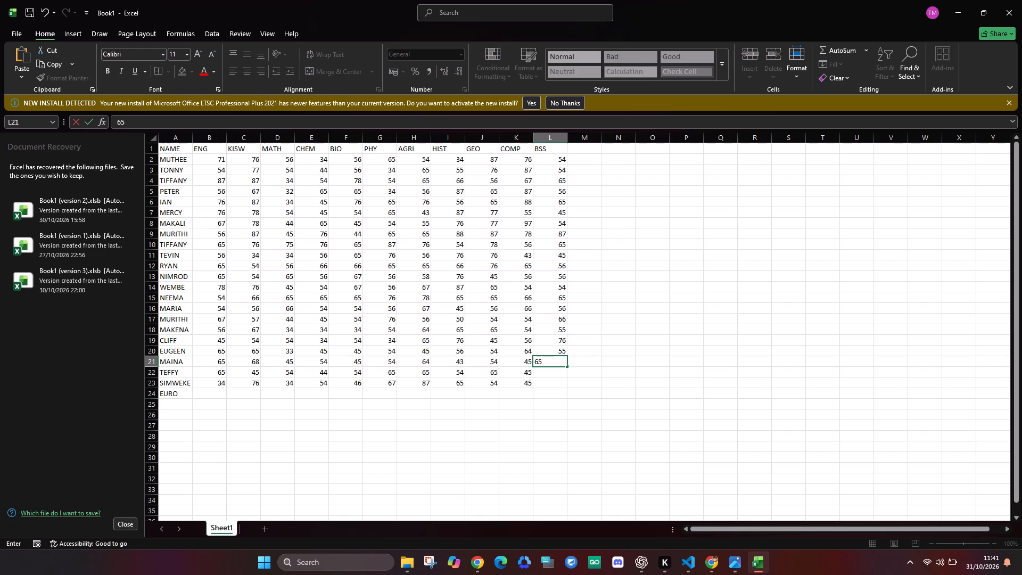
pyautogui.press('Return')
pyautogui.write('65')
pyautogui.press('Return')
pyautogui.write('75')
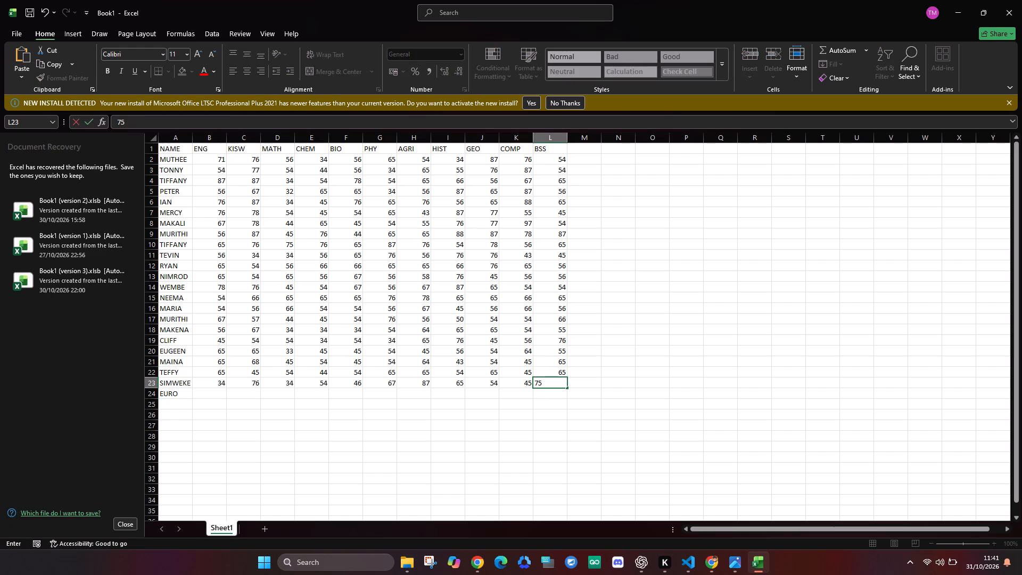
# Add the student names TIMOTHY, PAUL, TITUS and SETH in cells A25 to A28.
pyautogui.click(171, 406)
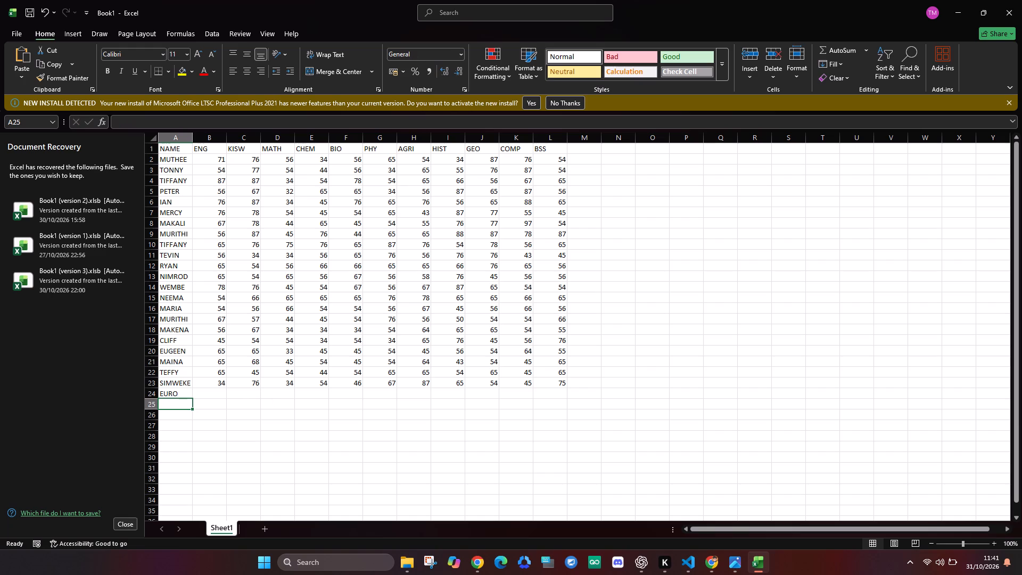
pyautogui.write('TIMOTHY')
pyautogui.press('Return')
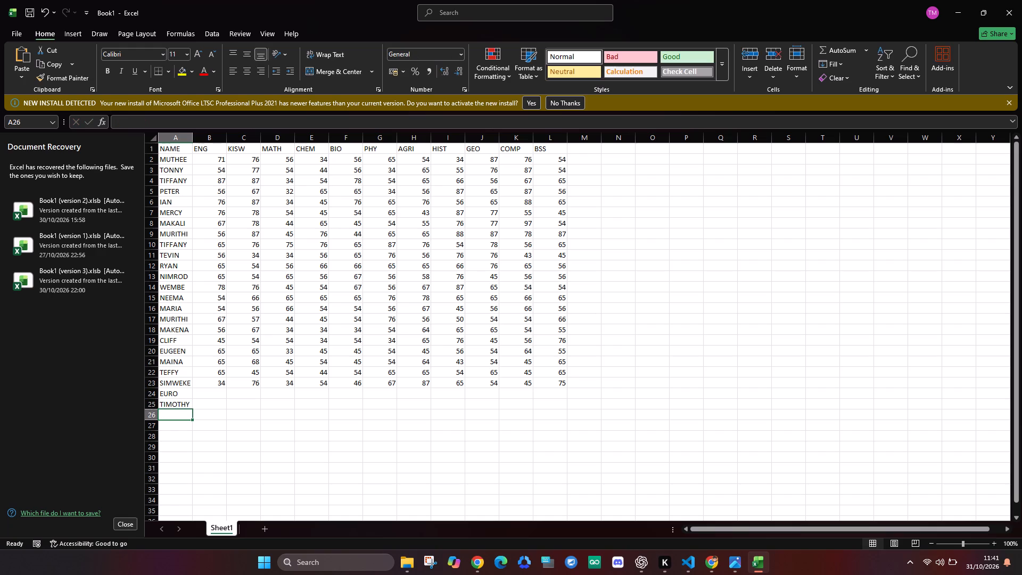
pyautogui.write('PAUL')
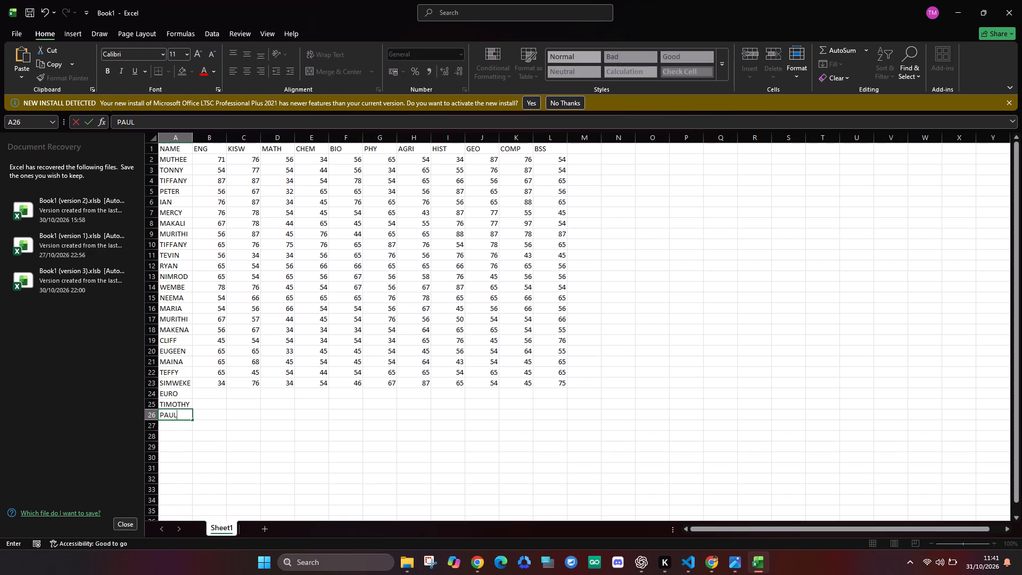
pyautogui.press('Return')
pyautogui.press('t')
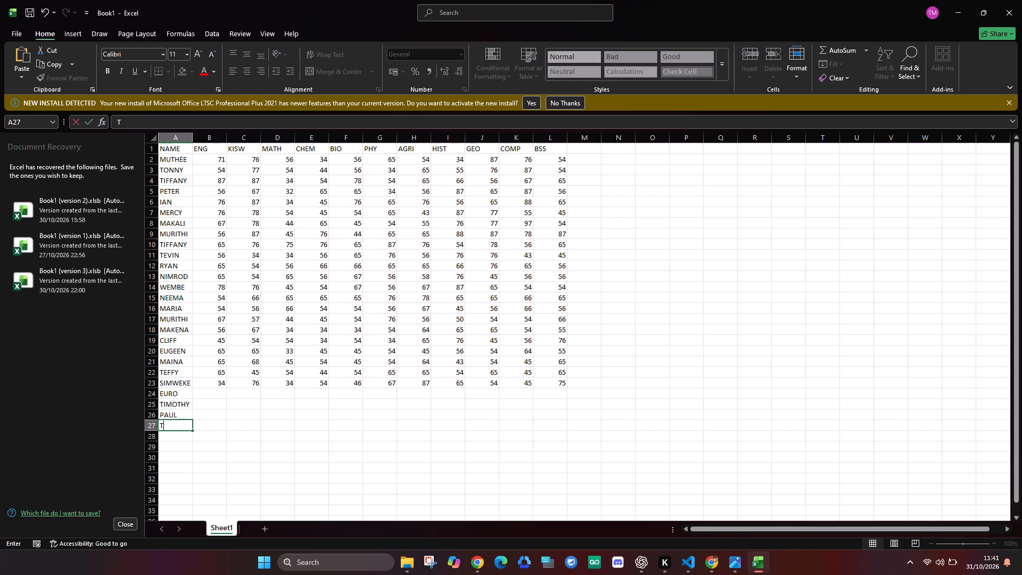
pyautogui.write('ITUS')
pyautogui.press('Return')
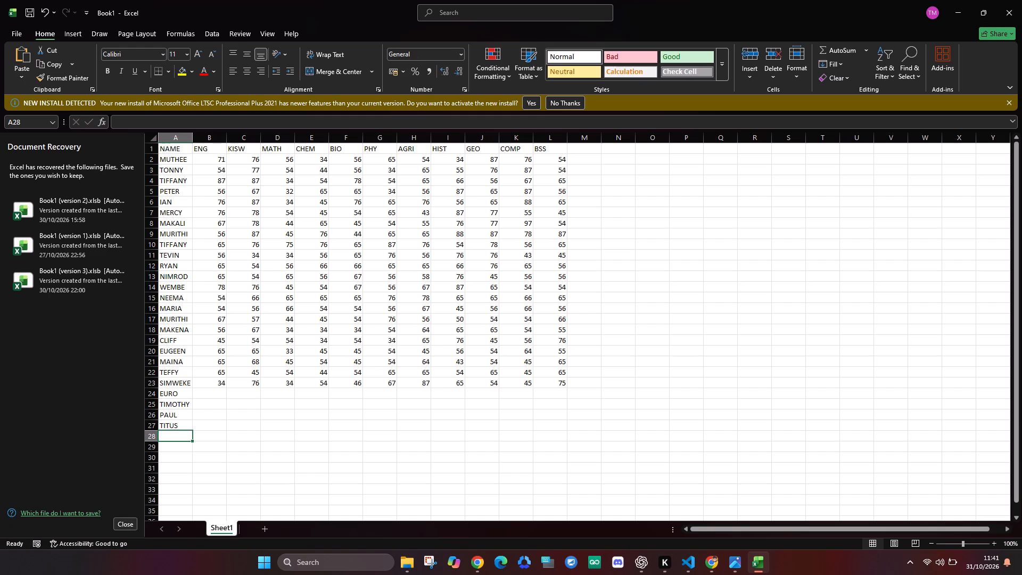
pyautogui.write('SET')
pyautogui.press('h')
pyautogui.press('Return')
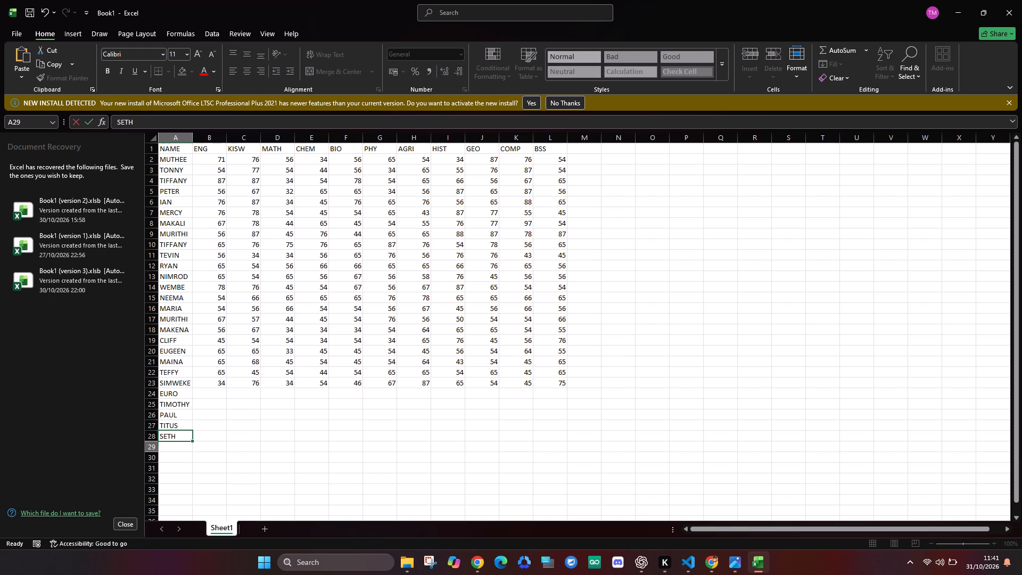
# Add the student names FLORA, JULIA, JULIET and RUSSIA in cells A29 to A32.
pyautogui.write('FL')
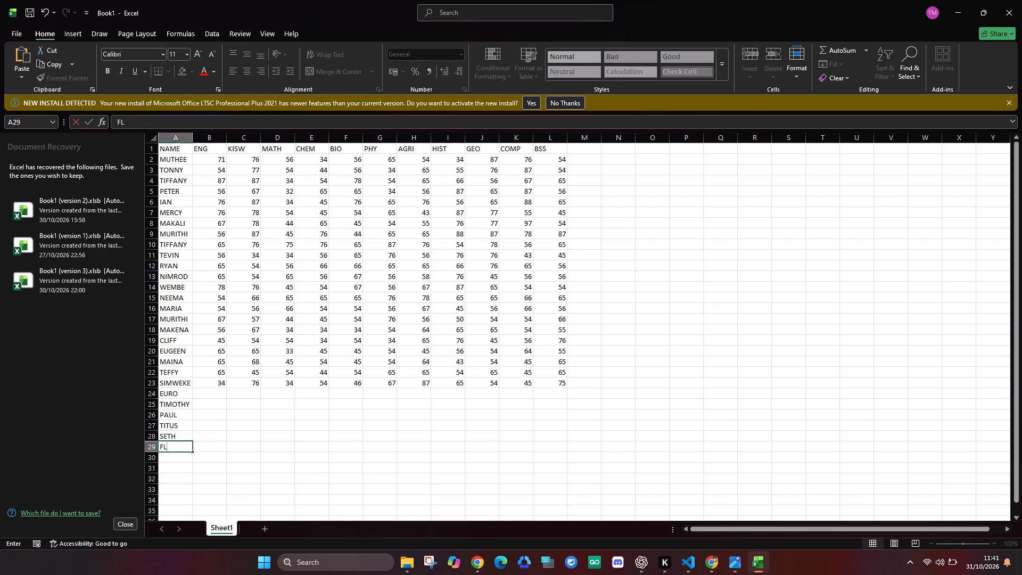
pyautogui.write('ORA')
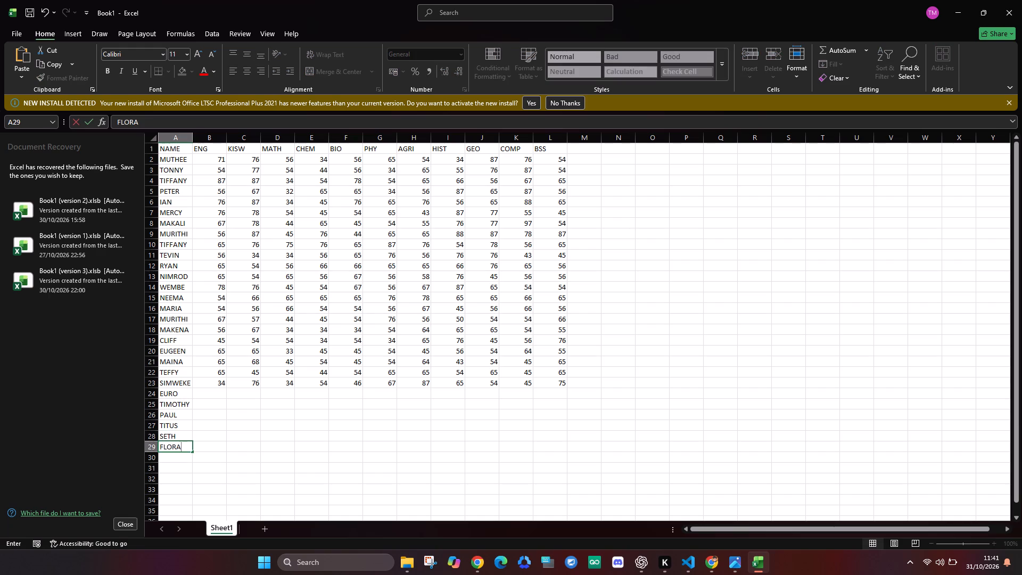
pyautogui.press('Return')
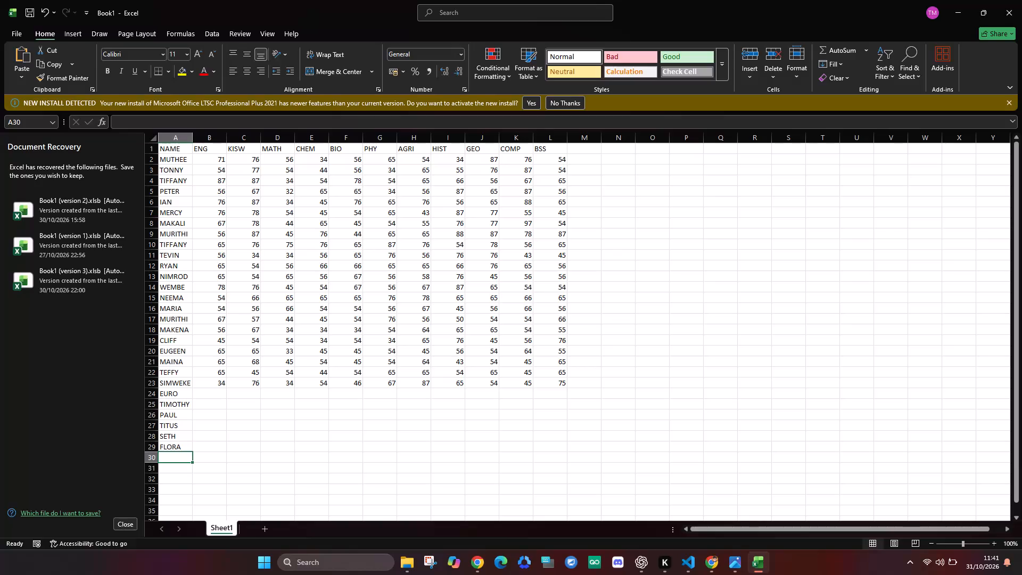
pyautogui.write('JULI')
pyautogui.press('a')
pyautogui.press('Return')
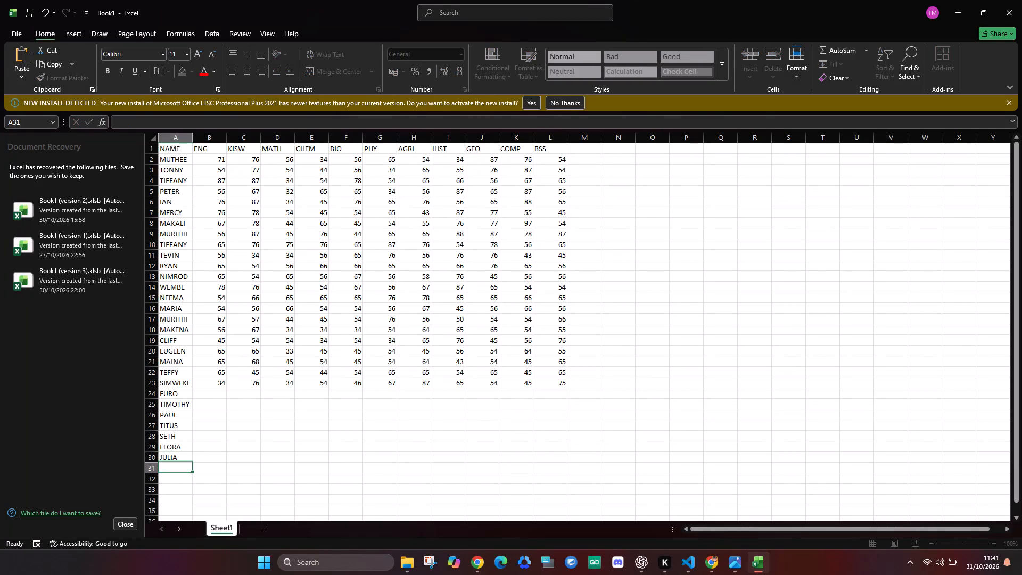
pyautogui.write('JULIET')
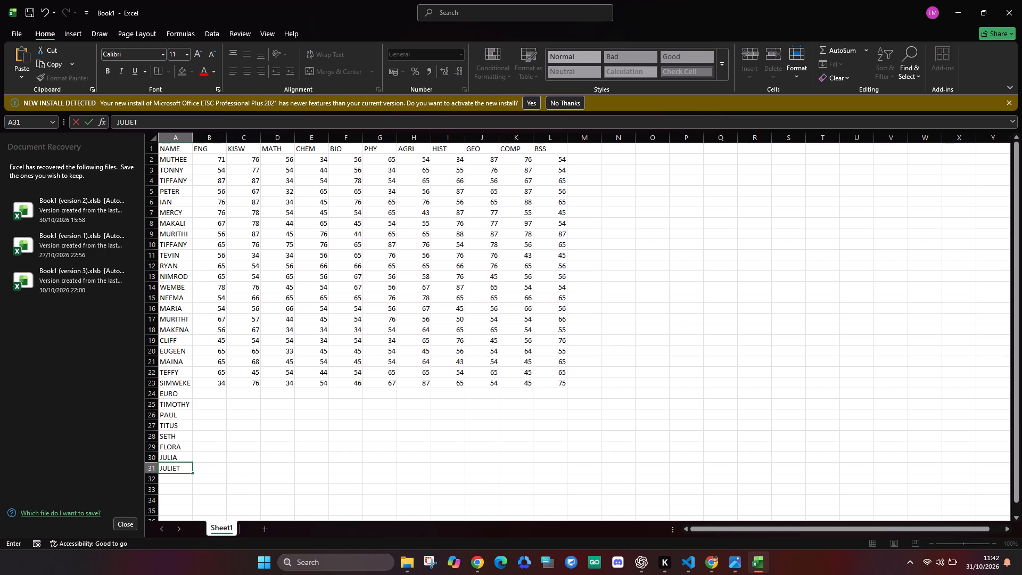
pyautogui.press('Return')
pyautogui.write('RUSSIA')
pyautogui.press('Return')
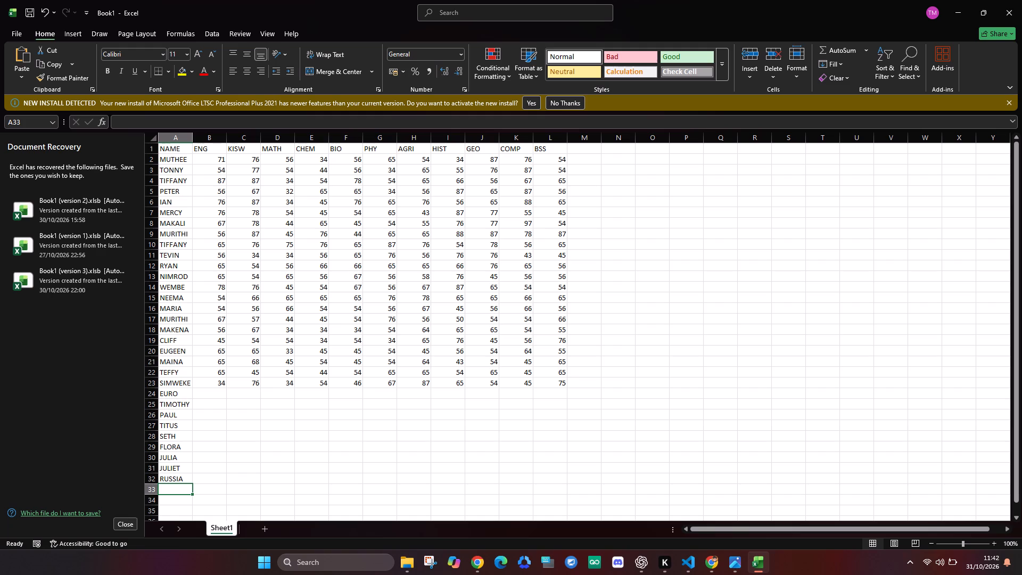
# Add the student names GEYM, BEN and RERN in cells A33 to A35.
pyautogui.write('GE')
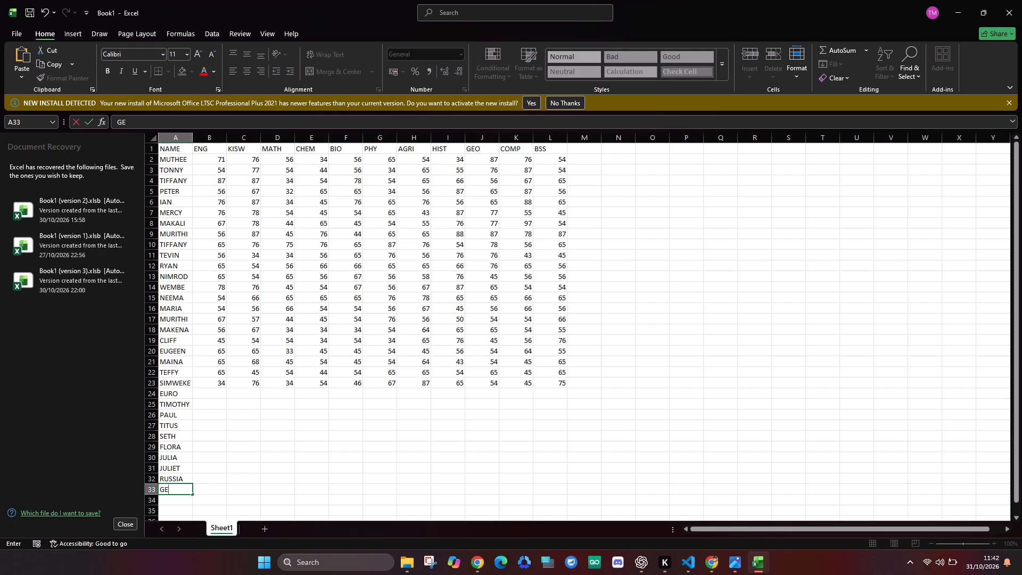
pyautogui.press('y')
pyautogui.press('m')
pyautogui.press('Return')
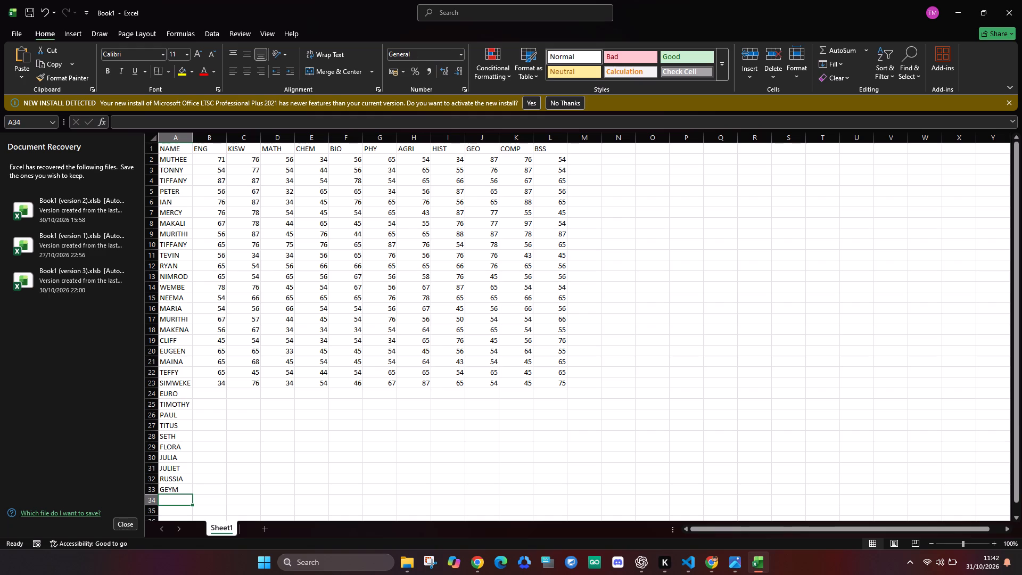
pyautogui.write('BEN')
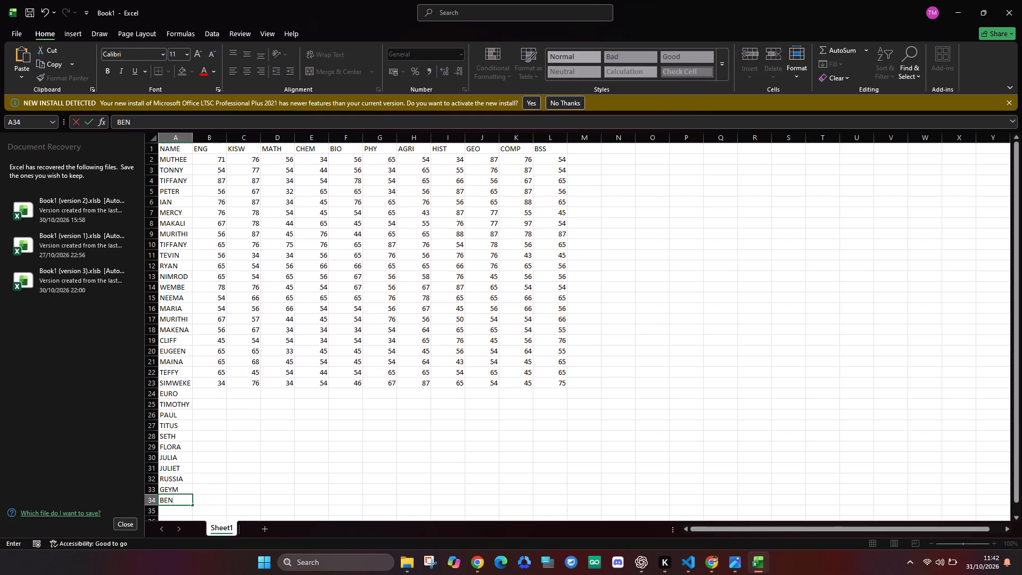
pyautogui.press('Return')
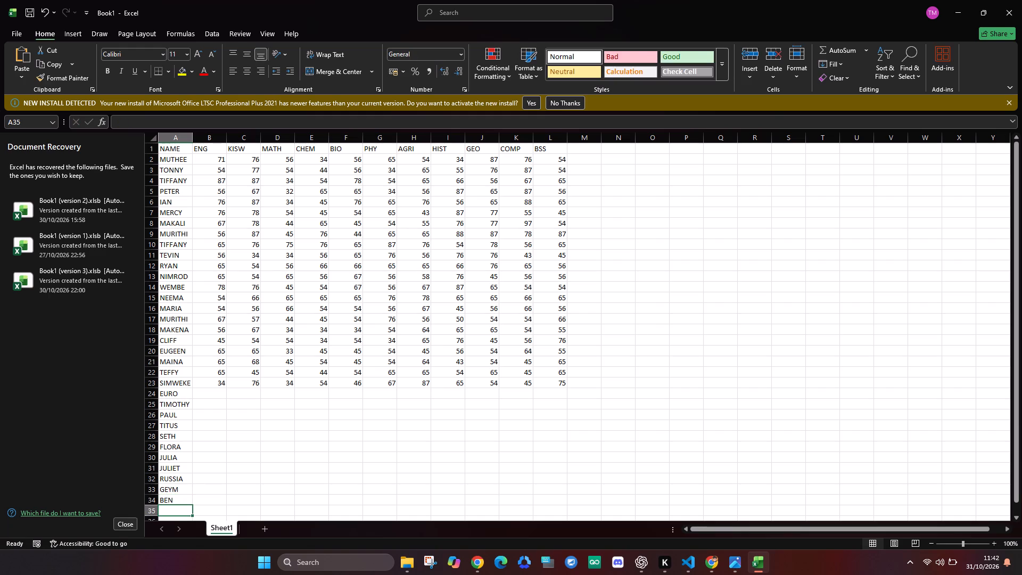
pyautogui.press('r')
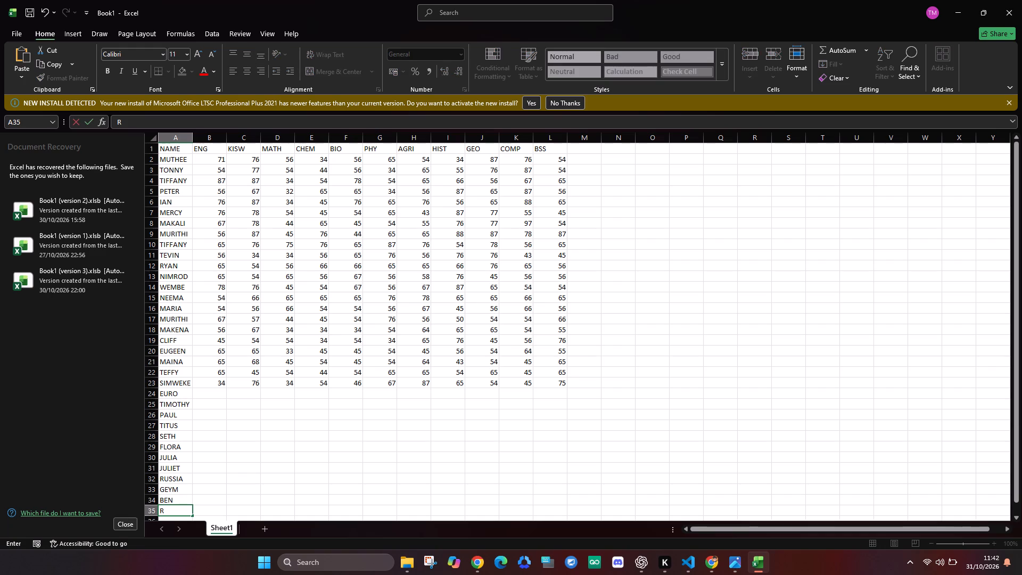
pyautogui.write('ER')
pyautogui.press('n')
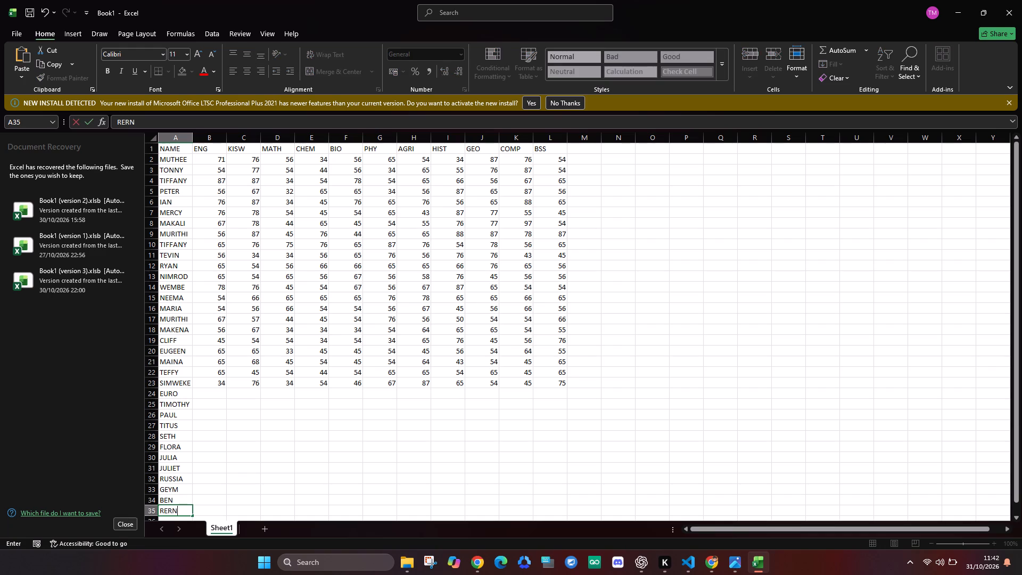
# Enter the ENG marks 44, 45, 54, 34 and 43 for EURO through SETH in cells B24 to B28.
pyautogui.click(212, 392)
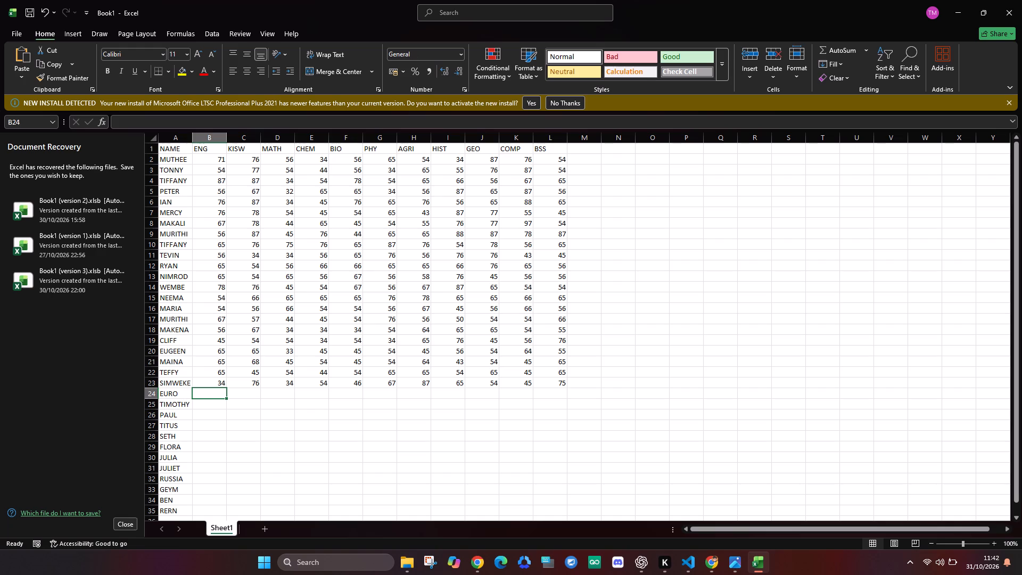
pyautogui.write('44')
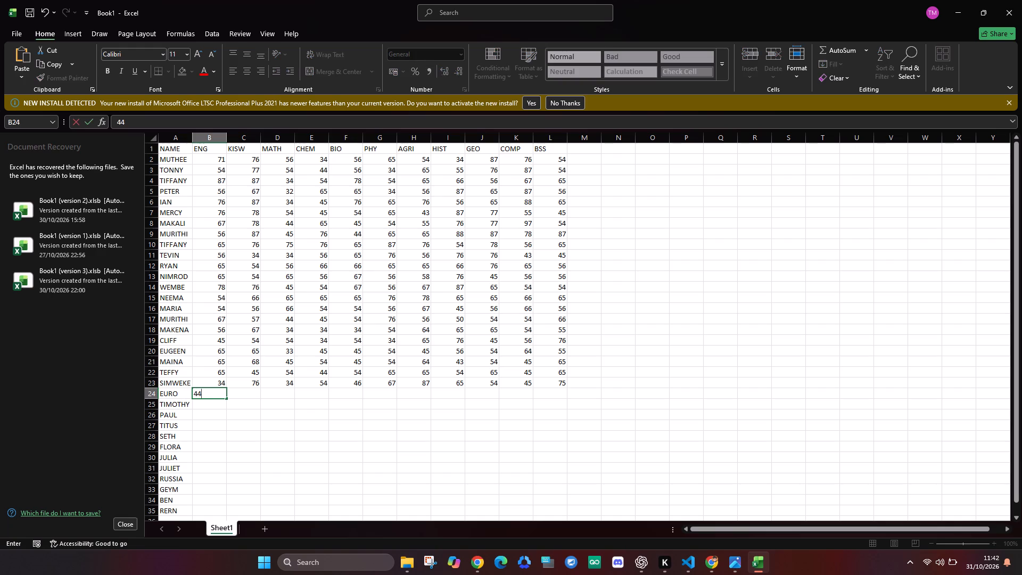
pyautogui.press('Return')
pyautogui.write('45')
pyautogui.press('Return')
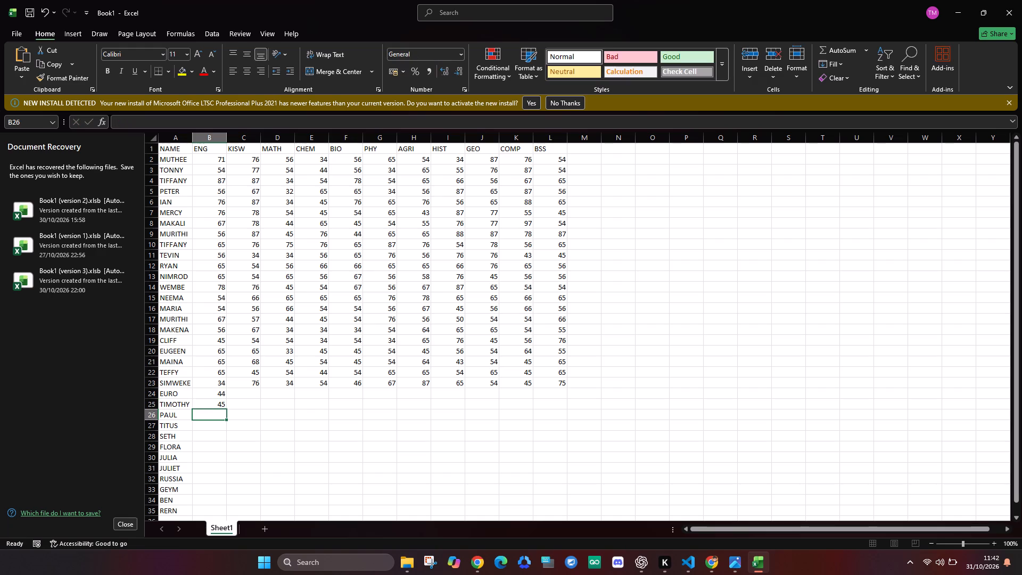
pyautogui.press('Return')
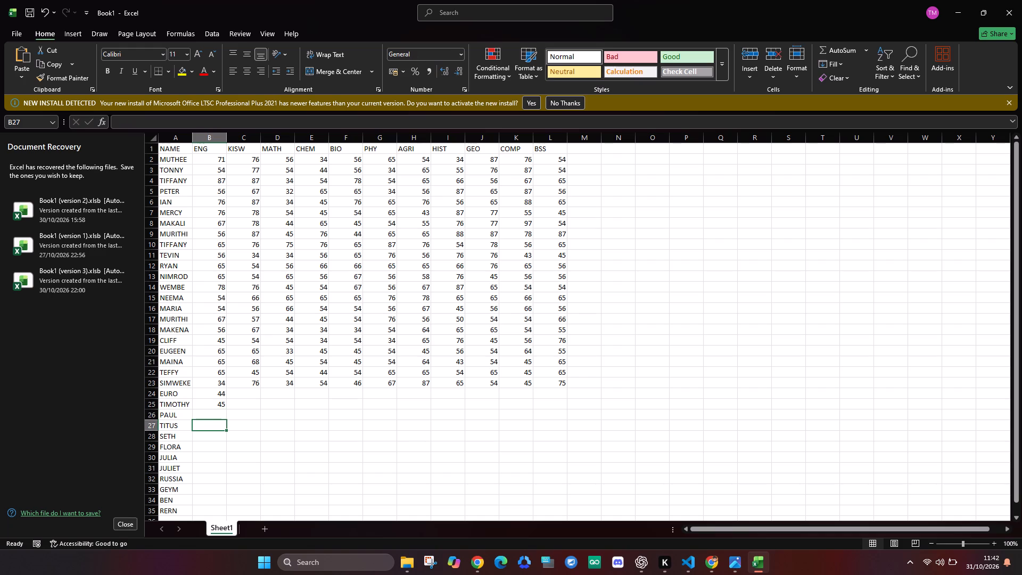
pyautogui.press('3')
pyautogui.press('4')
pyautogui.press('Return')
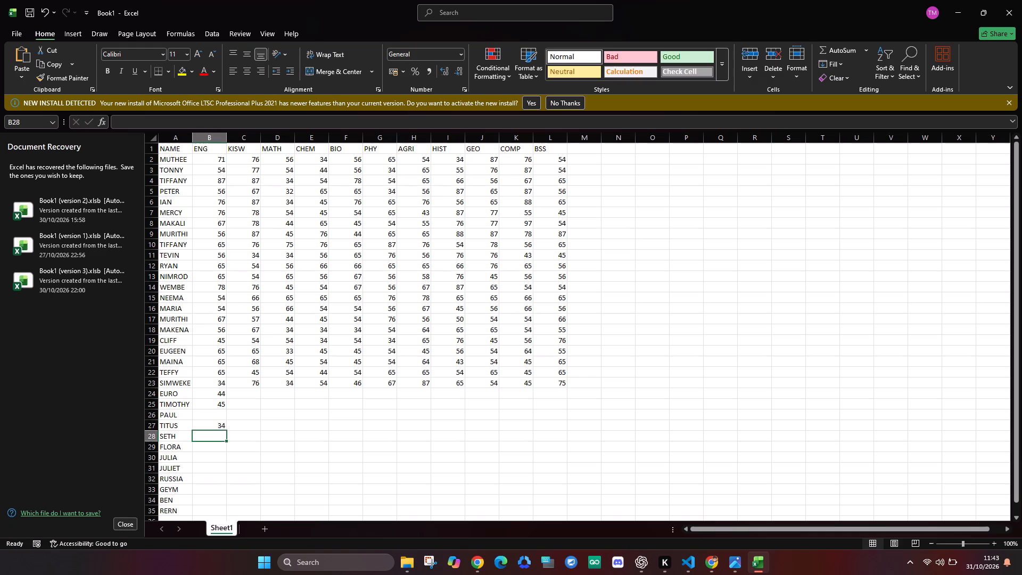
pyautogui.write('43')
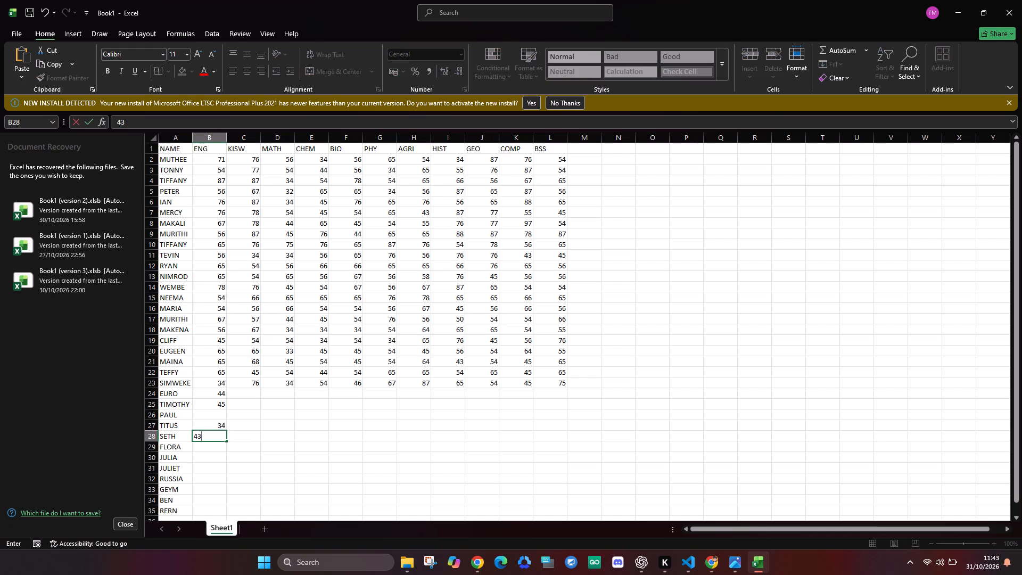
pyautogui.click(208, 420)
pyautogui.click(211, 413)
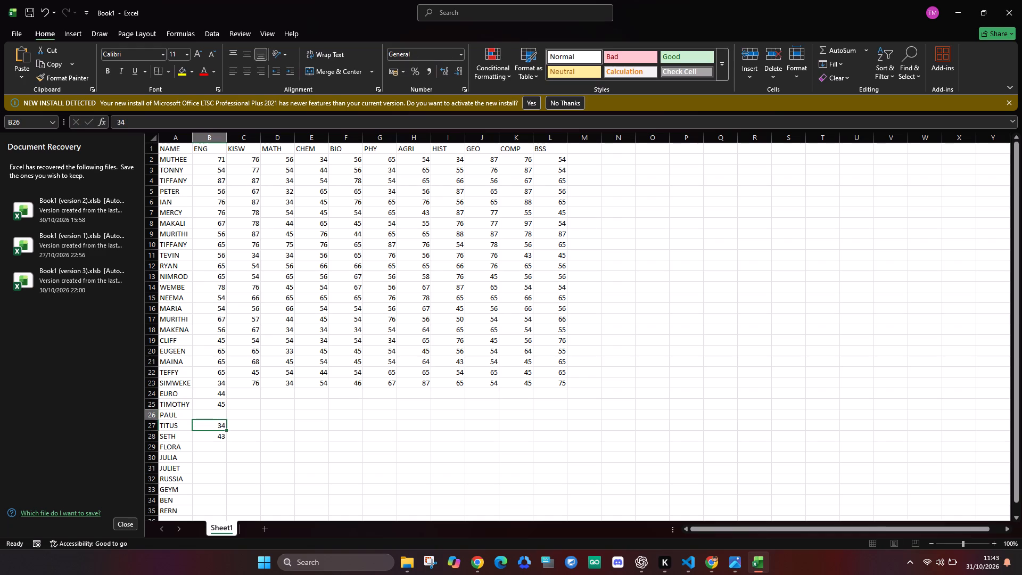
pyautogui.write('54')
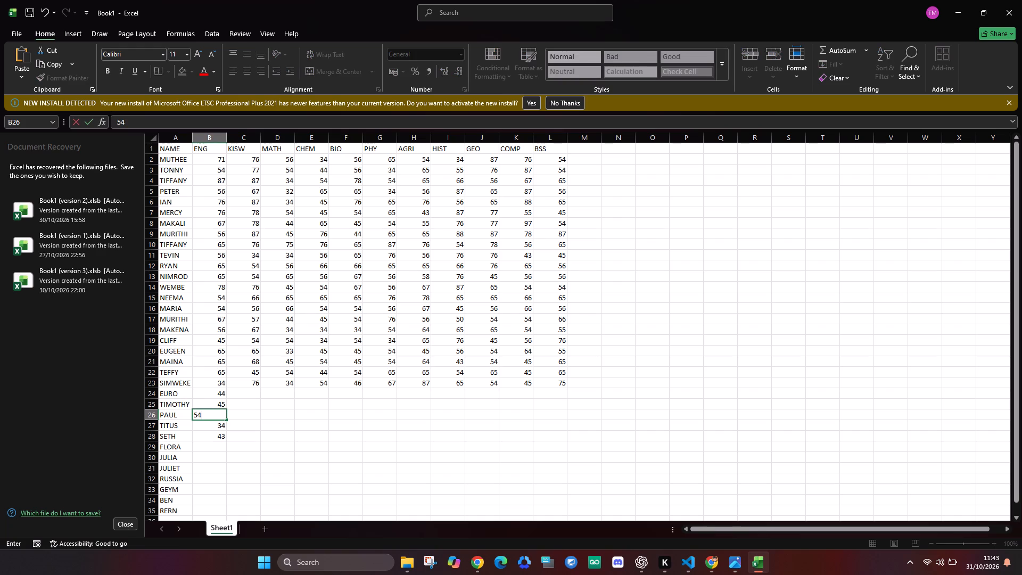
# Enter the ENG marks 65, 65, 67 and 76 for FLORA through RUSSIA in cells B29 to B32.
pyautogui.click(208, 446)
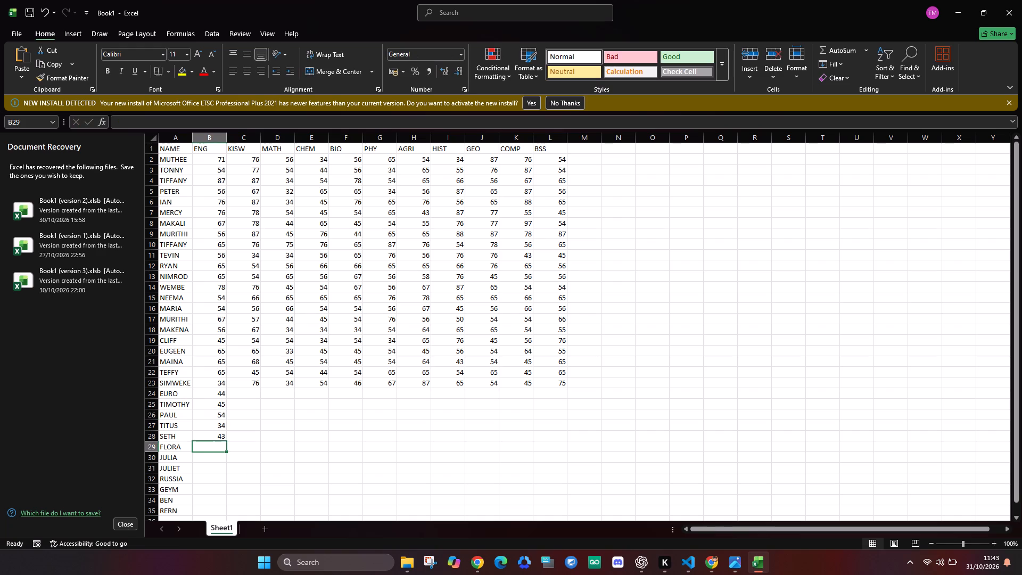
pyautogui.write('65')
pyautogui.press('Return')
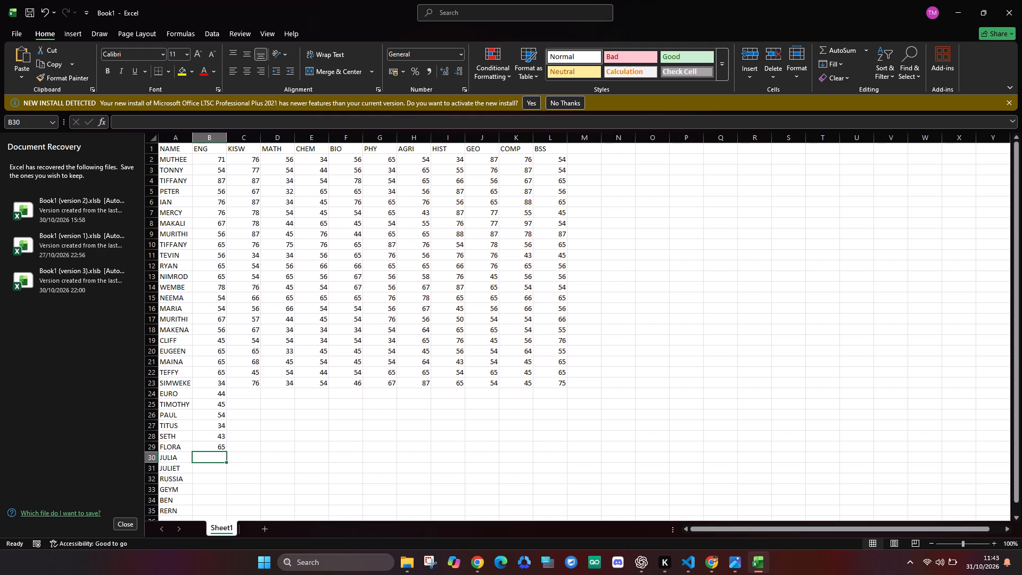
pyautogui.write('65')
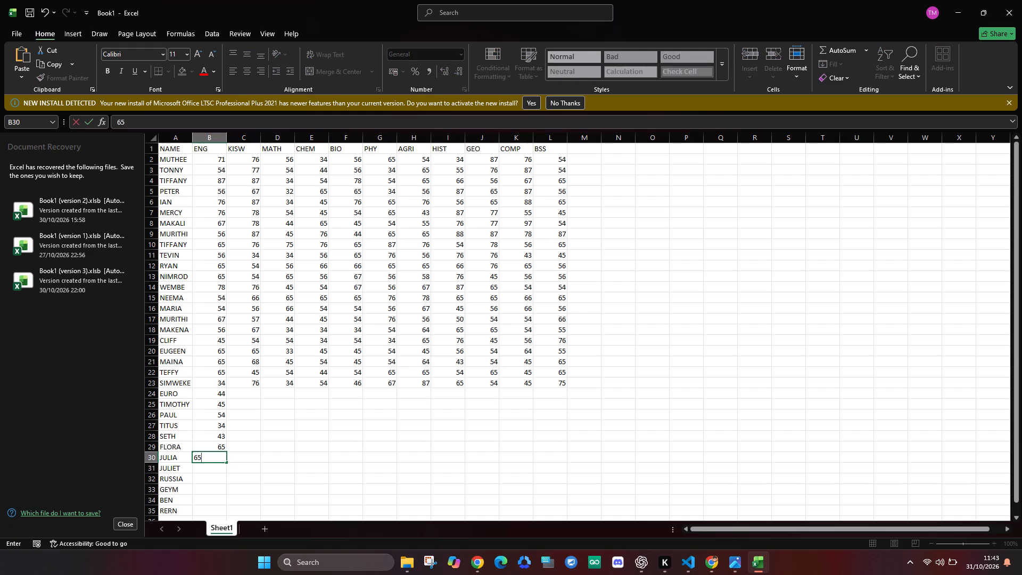
pyautogui.press('Return')
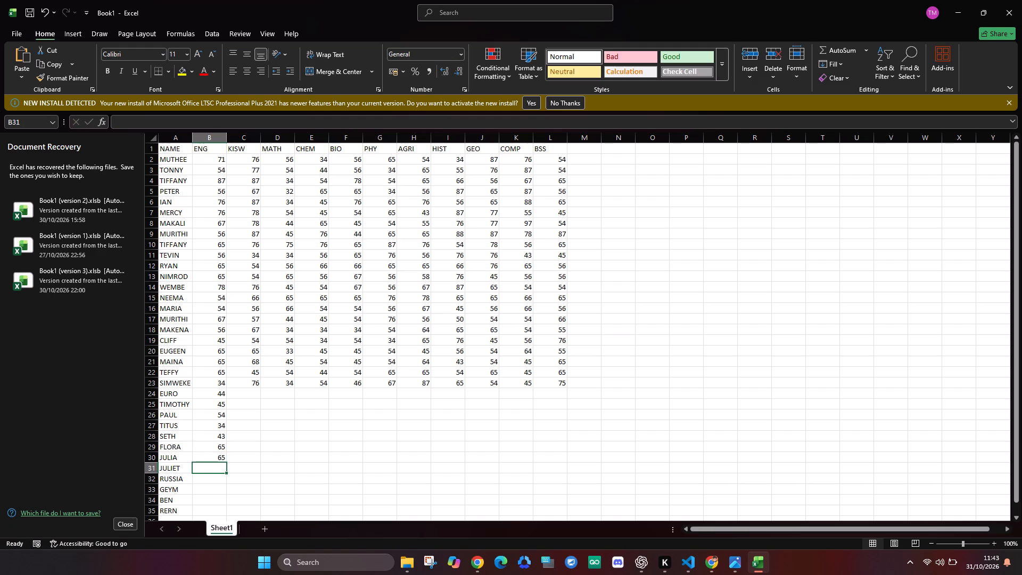
pyautogui.write('67')
pyautogui.press('Return')
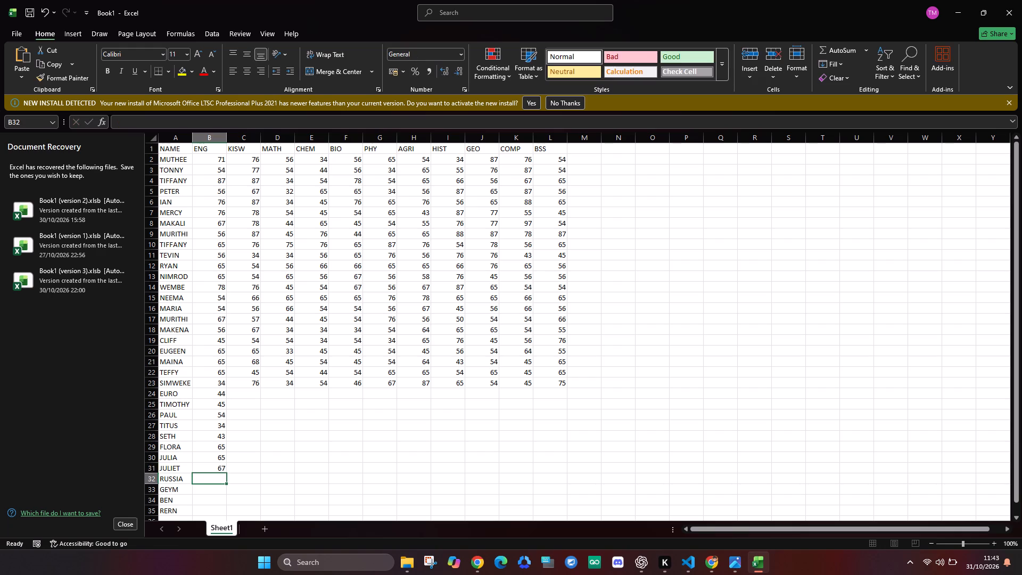
pyautogui.press('7')
pyautogui.press('6')
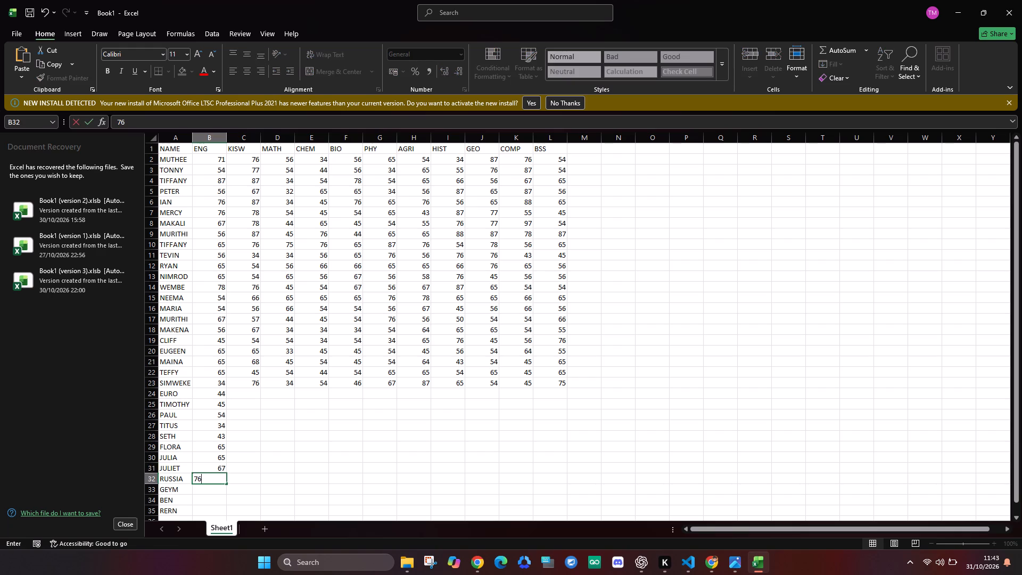
pyautogui.press('Return')
# Enter the ENG marks 55, 65 and 54 for GEYM, BEN and RERN in cells B33 to B35.
pyautogui.write('554')
pyautogui.press('BackSpace')
pyautogui.press('Return')
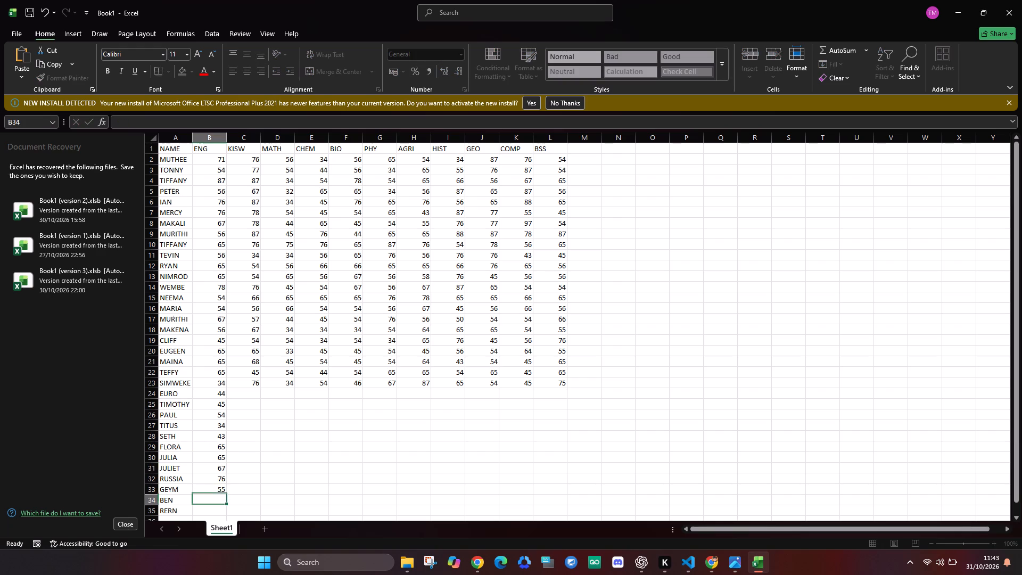
pyautogui.write('65')
pyautogui.press('Return')
pyautogui.write('54')
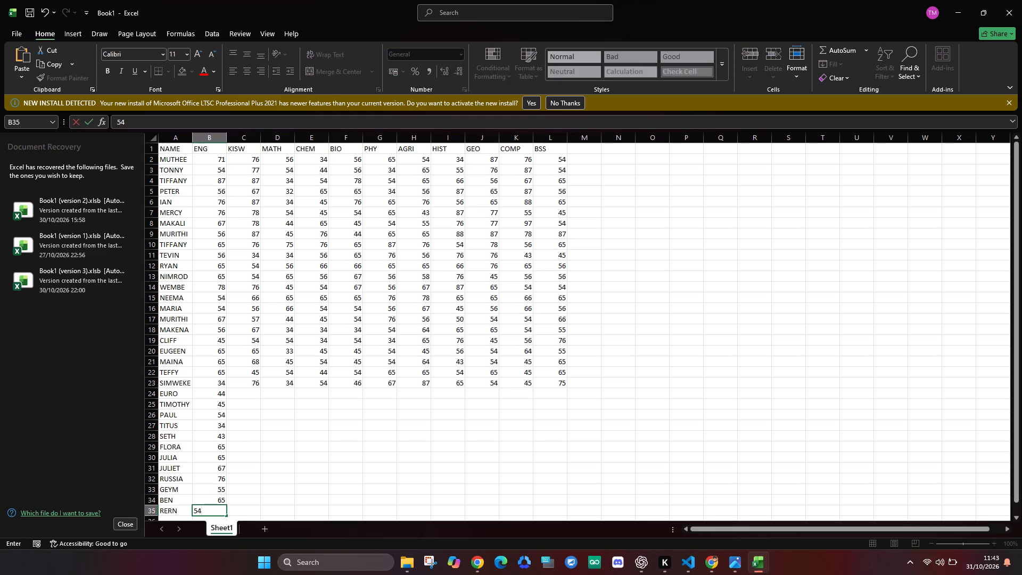
# Enter the KISW marks 54, 76, 65, 56 and 56 for EURO through SETH in cells C24 to C28.
pyautogui.click(257, 397)
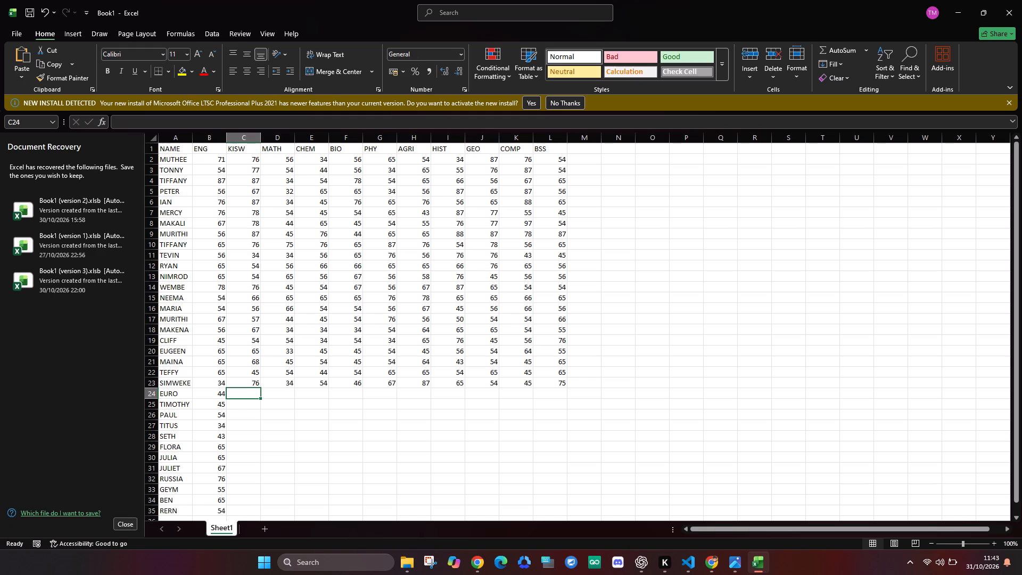
pyautogui.click(254, 395)
pyautogui.write('54')
pyautogui.press('Return')
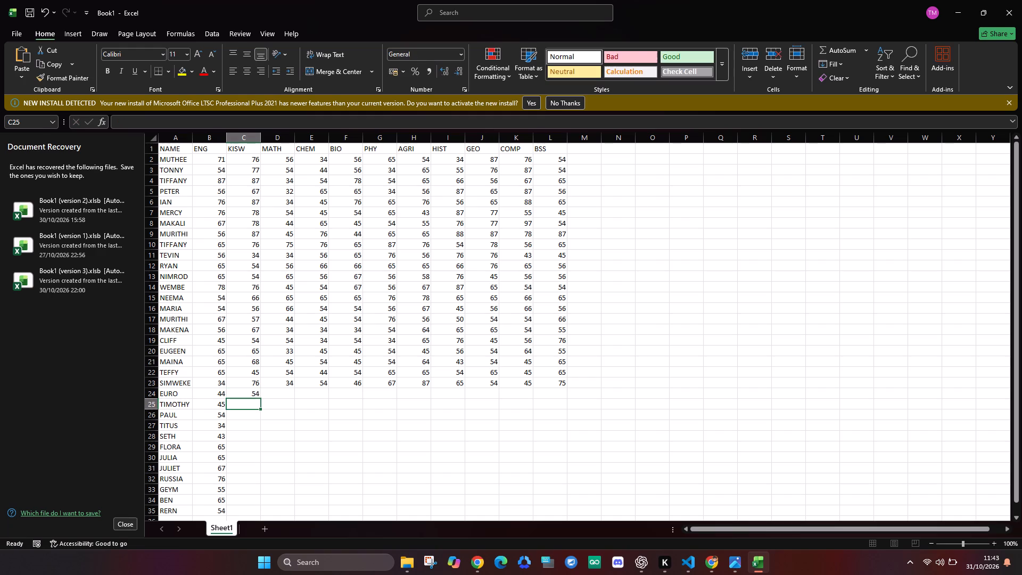
pyautogui.write('76')
pyautogui.press('Return')
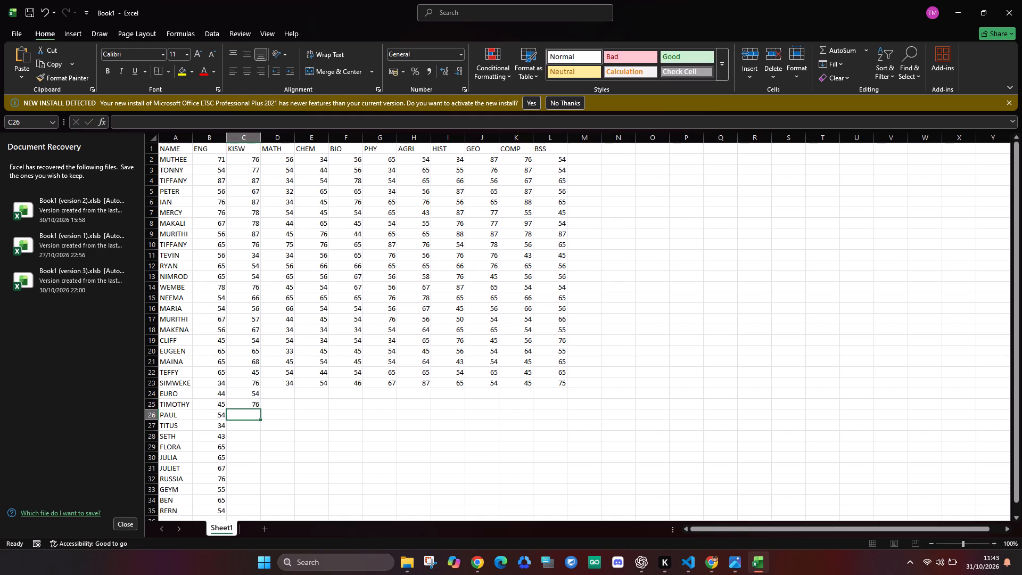
pyautogui.write('65')
pyautogui.press('Return')
pyautogui.write('56')
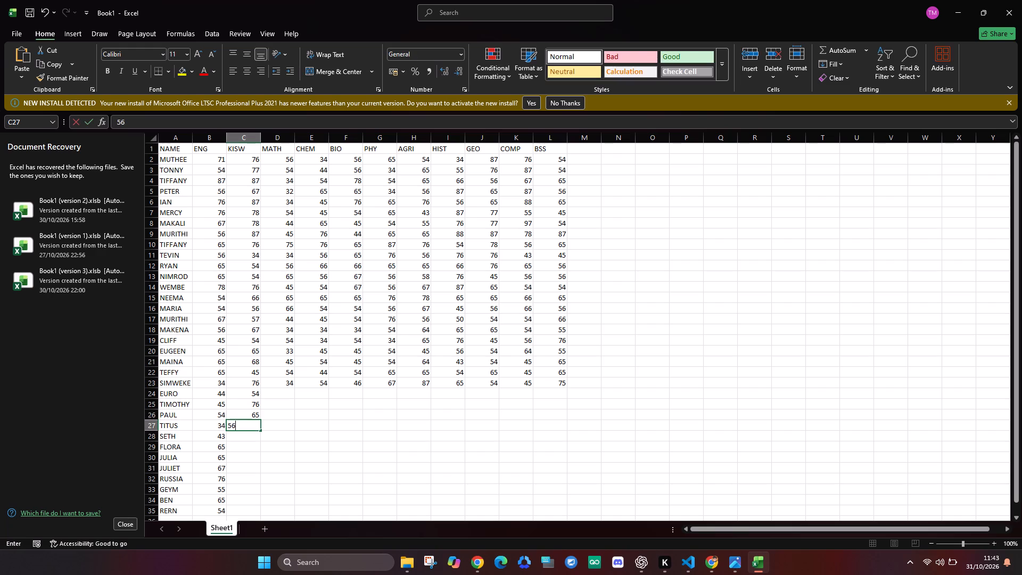
pyautogui.press('Return')
pyautogui.write('56')
pyautogui.press('Return')
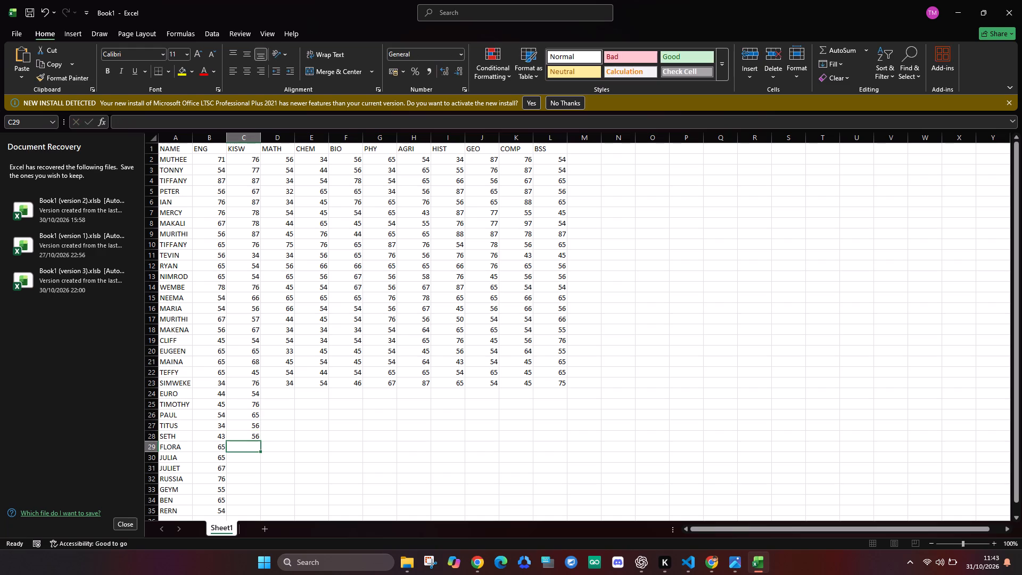
# Enter the KISW marks 65, 56, 65, 54, 65, 65 and 65 for FLORA through RERN in cells C29 to C35.
pyautogui.write('65')
pyautogui.press('Return')
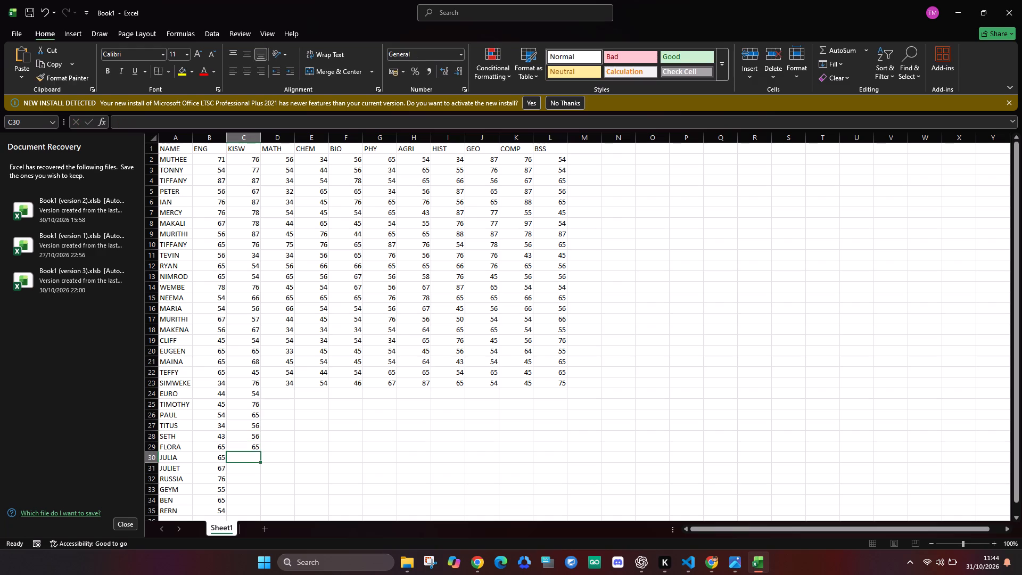
pyautogui.write('56')
pyautogui.press('Return')
pyautogui.write('65')
pyautogui.press('Return')
pyautogui.write('54')
pyautogui.press('Return')
pyautogui.write('65')
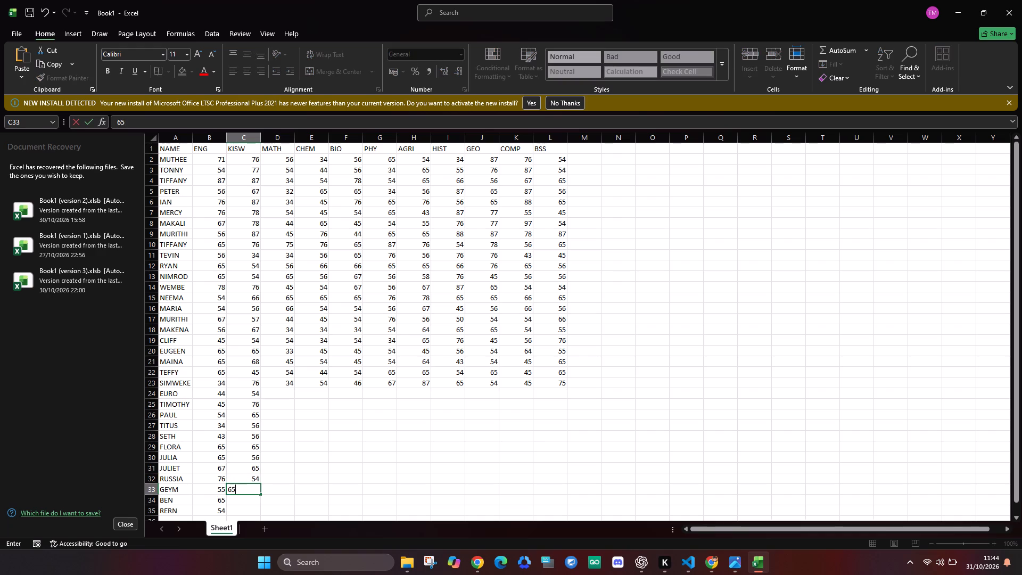
pyautogui.press('Return')
pyautogui.write('65')
pyautogui.press('Return')
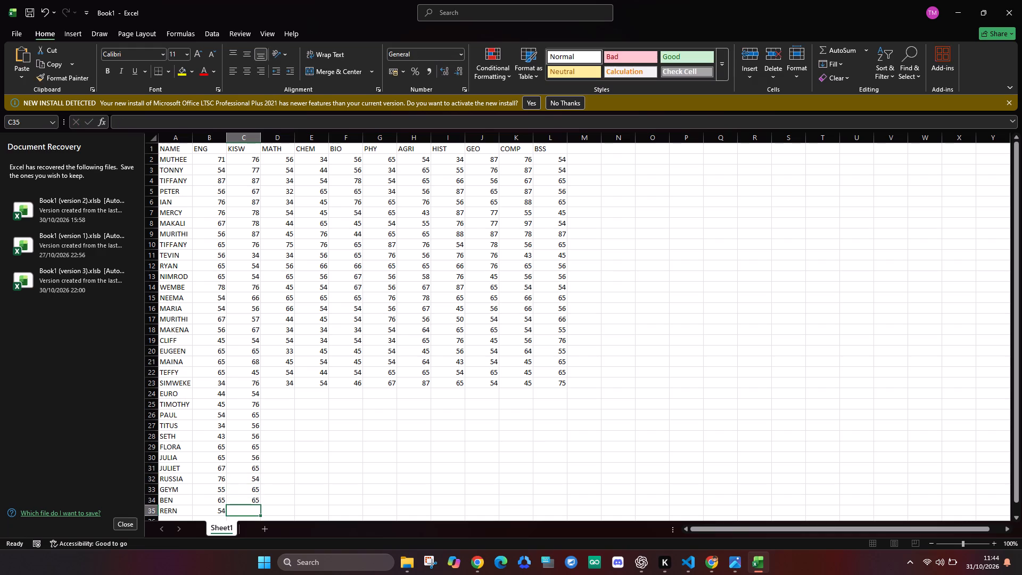
pyautogui.write('65')
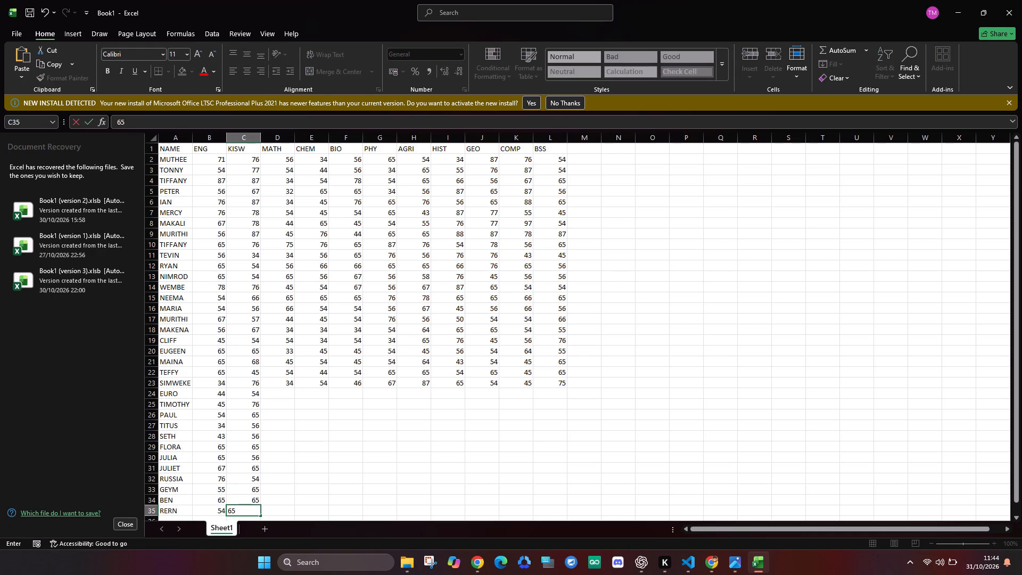
# Enter the MATH marks 66 and 56 for EURO and TIMOTHY in cells D24 and D25.
pyautogui.click(282, 396)
pyautogui.write('66')
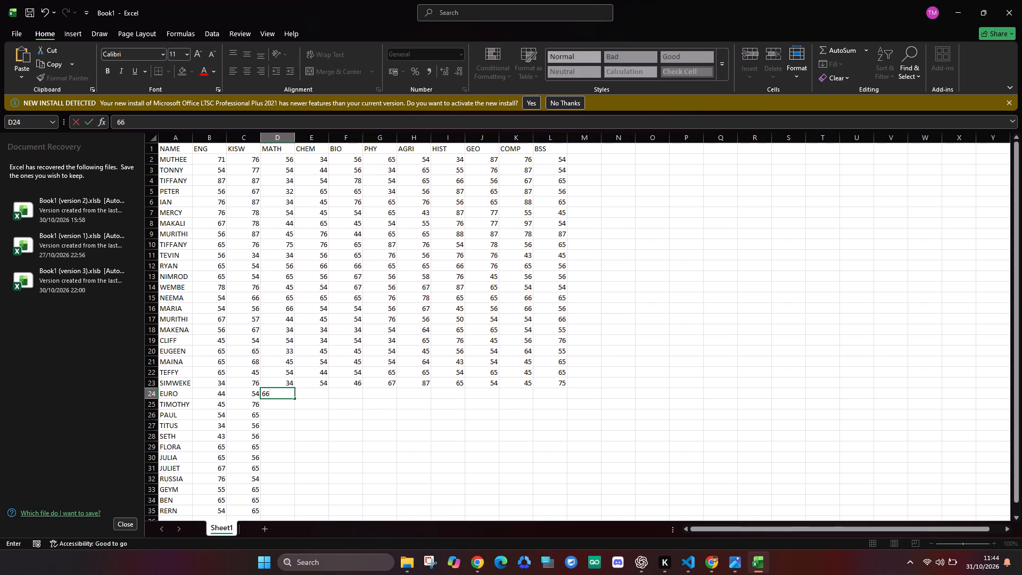
pyautogui.press('8')
pyautogui.press('BackSpace')
pyautogui.press('Return')
pyautogui.write('TY')
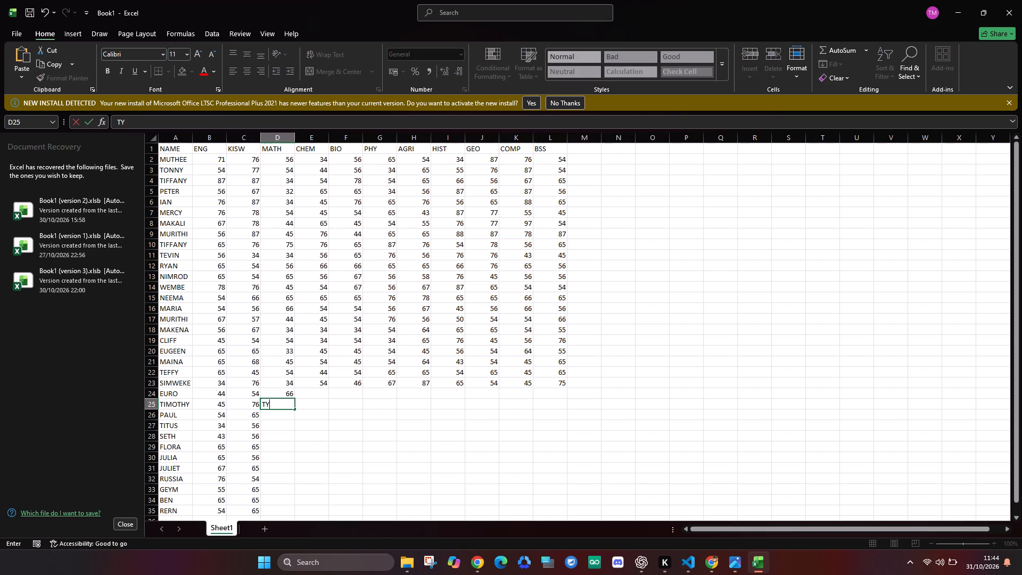
pyautogui.press('BackSpace')
pyautogui.press('BackSpace')
pyautogui.write('56')
pyautogui.press('Return')
# Enter the MATH mark 76 for each of PAUL, TITUS and SETH in cells D26 to D28.
pyautogui.write('76')
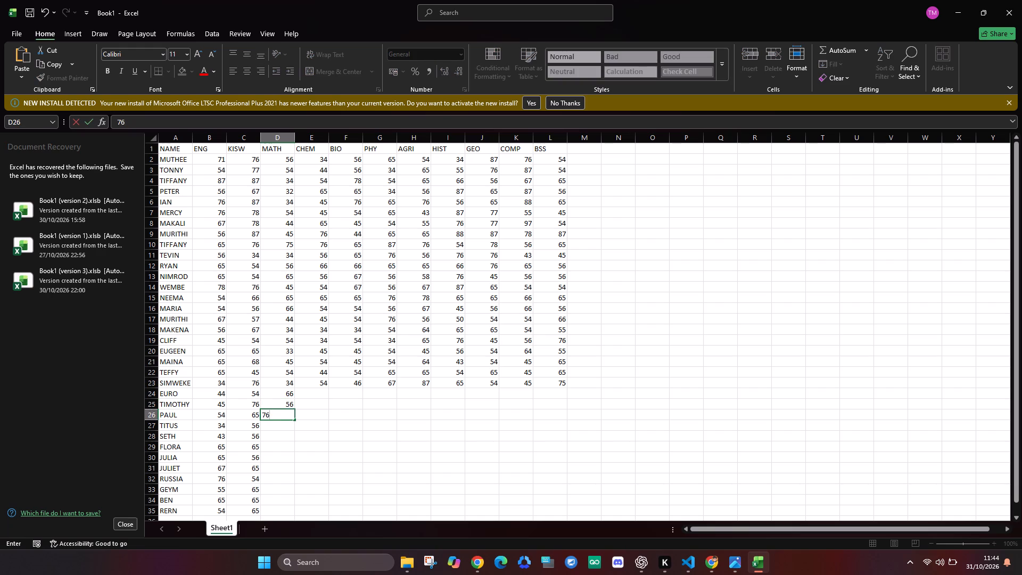
pyautogui.press('Return')
pyautogui.write('76')
pyautogui.press('Return')
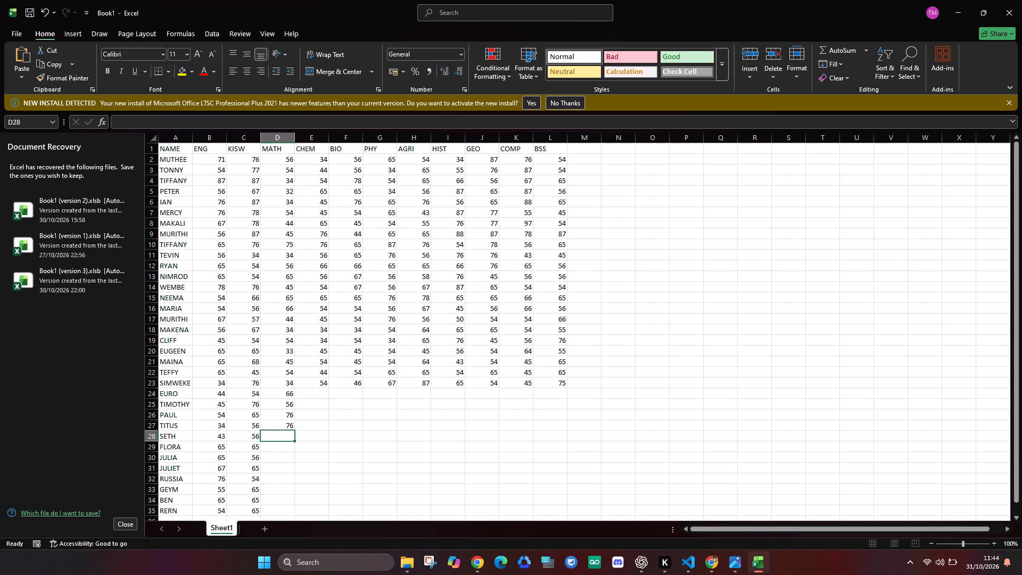
pyautogui.write('76')
pyautogui.press('Return')
# Enter the MATH mark for FLORA in cell D29.
pyautogui.write('87]')
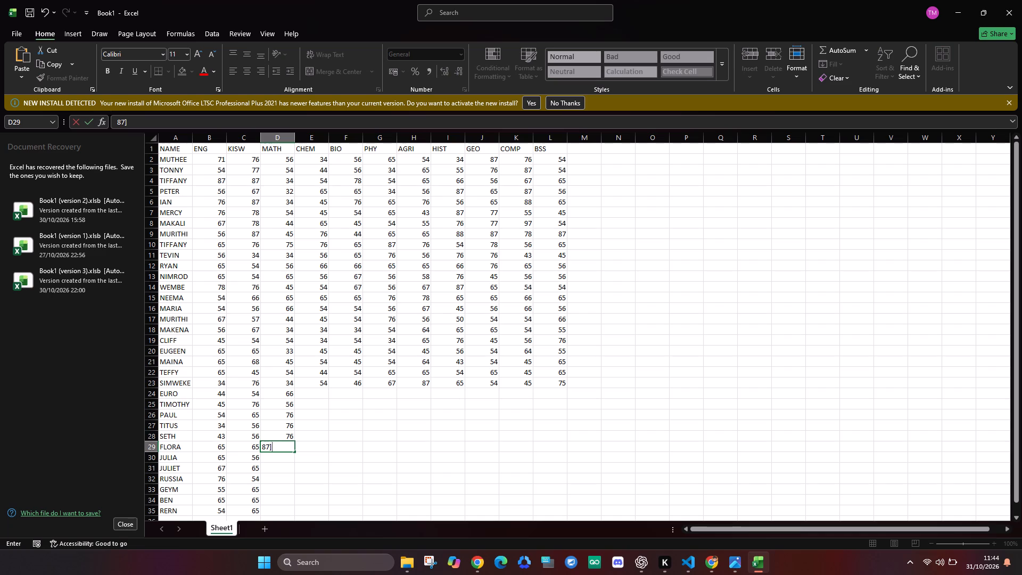
pyautogui.press('BackSpace')
pyautogui.press('BackSpace')
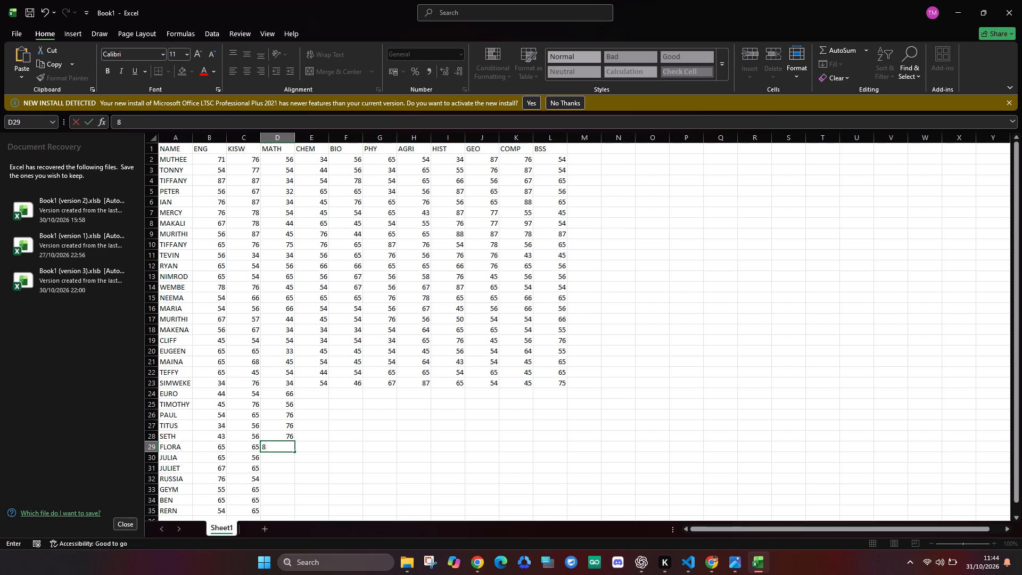
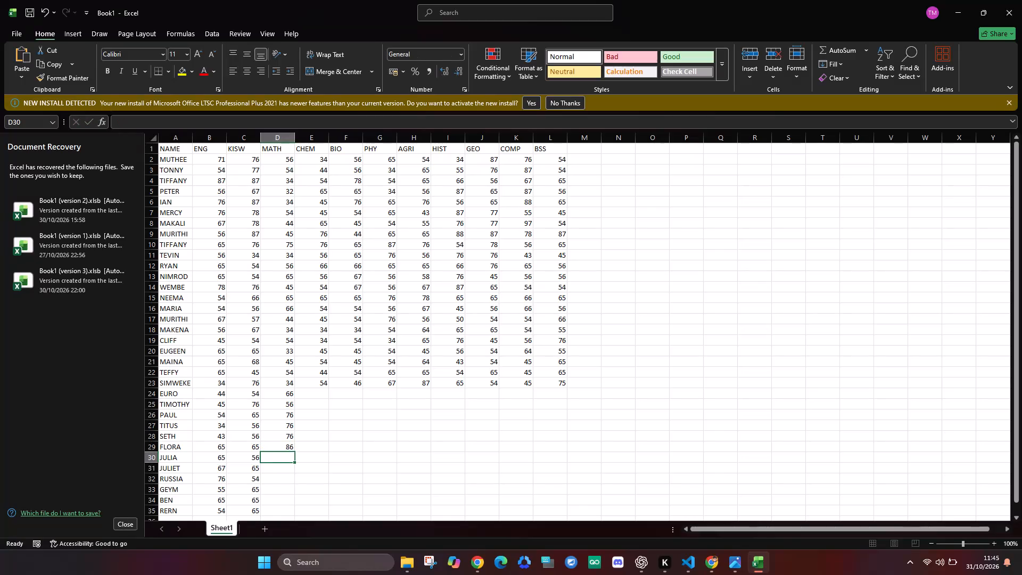
# Enter the MATH marks 66, 56, 67, 87, 54 and 65 for JULIA through RERN in cells D30 to D35.
pyautogui.write('66')
pyautogui.press('Return')
pyautogui.press('`')
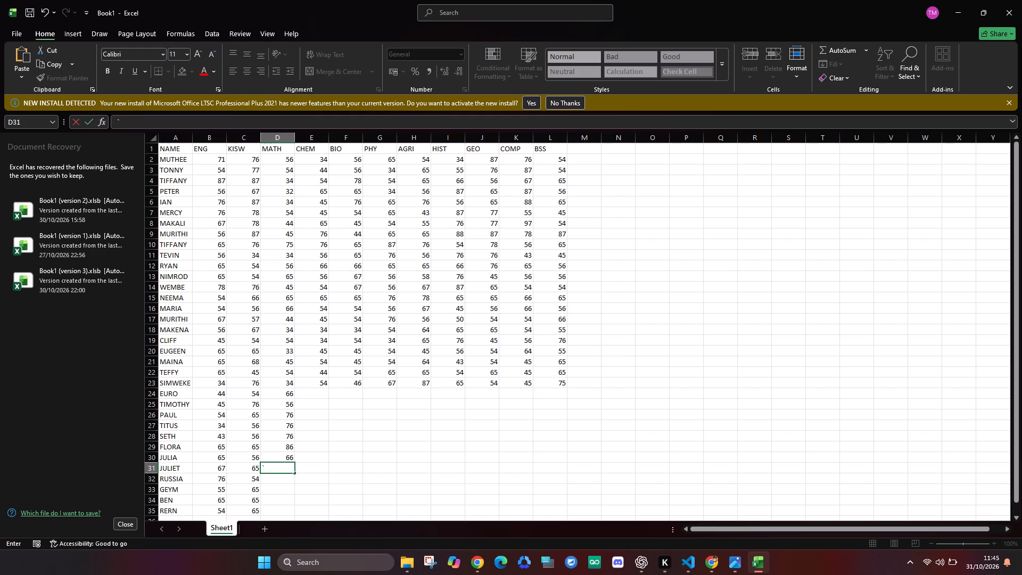
pyautogui.press('BackSpace')
pyautogui.write('56')
pyautogui.press('Return')
pyautogui.write('67')
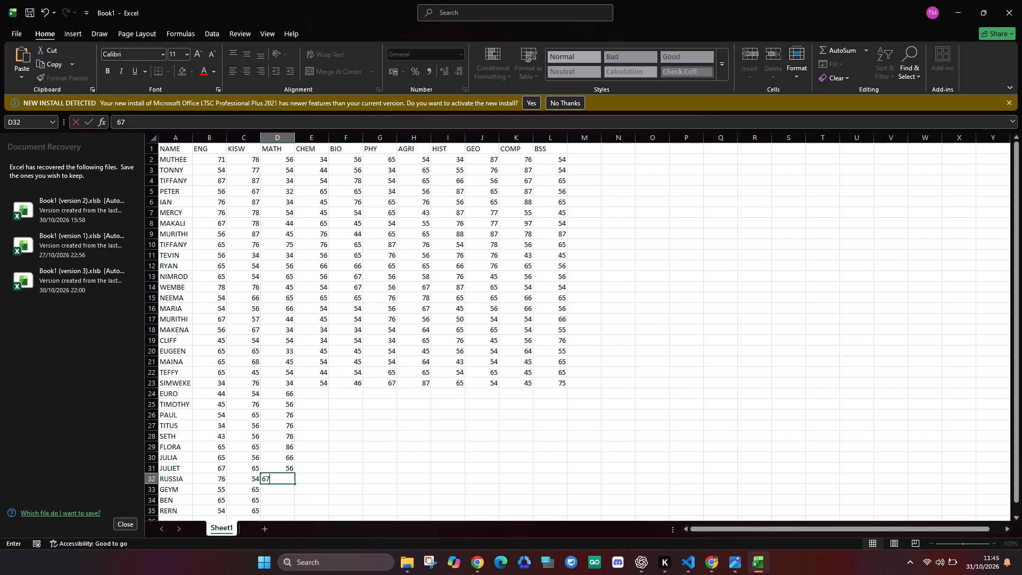
pyautogui.press('Delete')
pyautogui.press('Return')
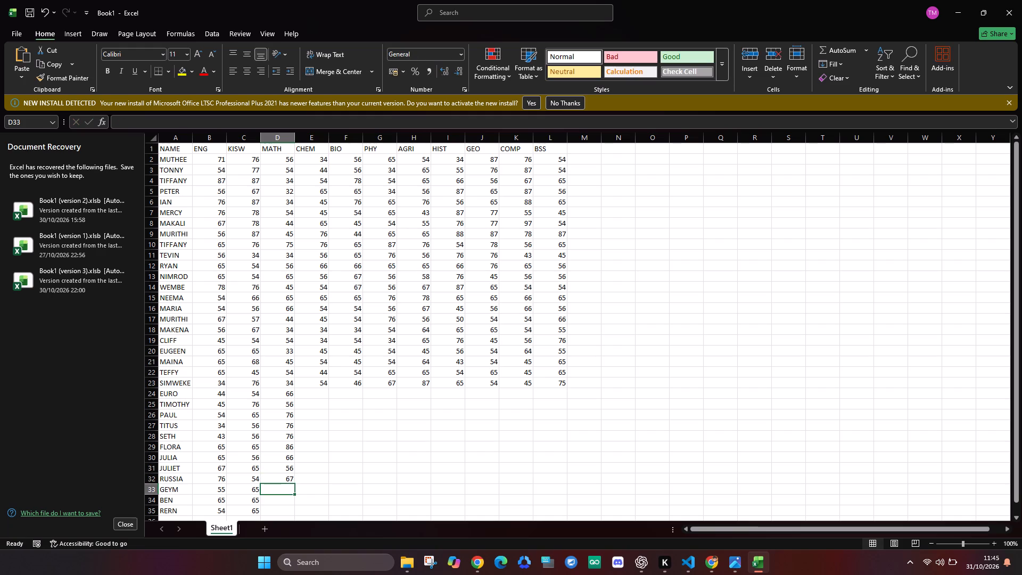
pyautogui.write('87')
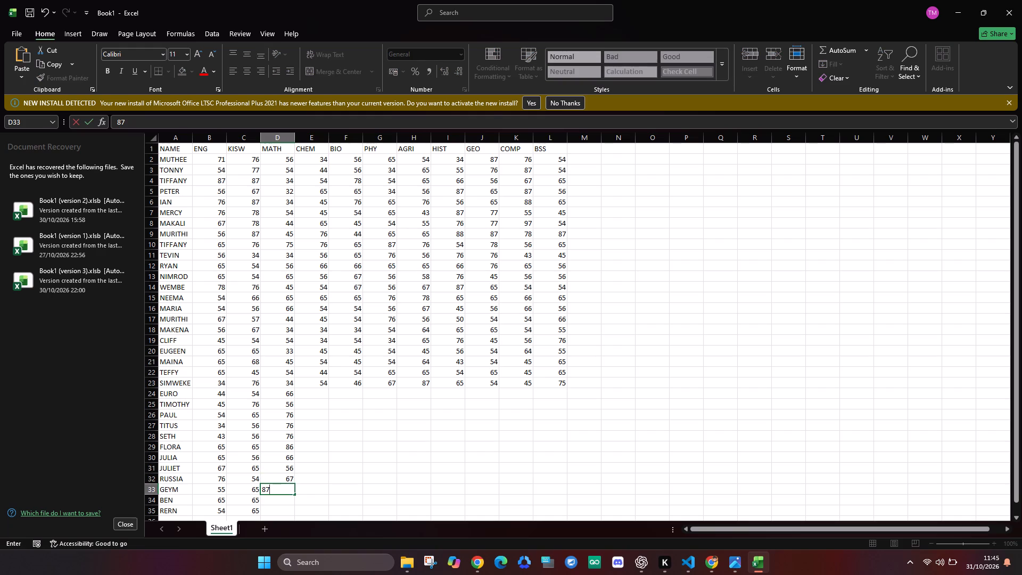
pyautogui.press('Return')
pyautogui.write('54')
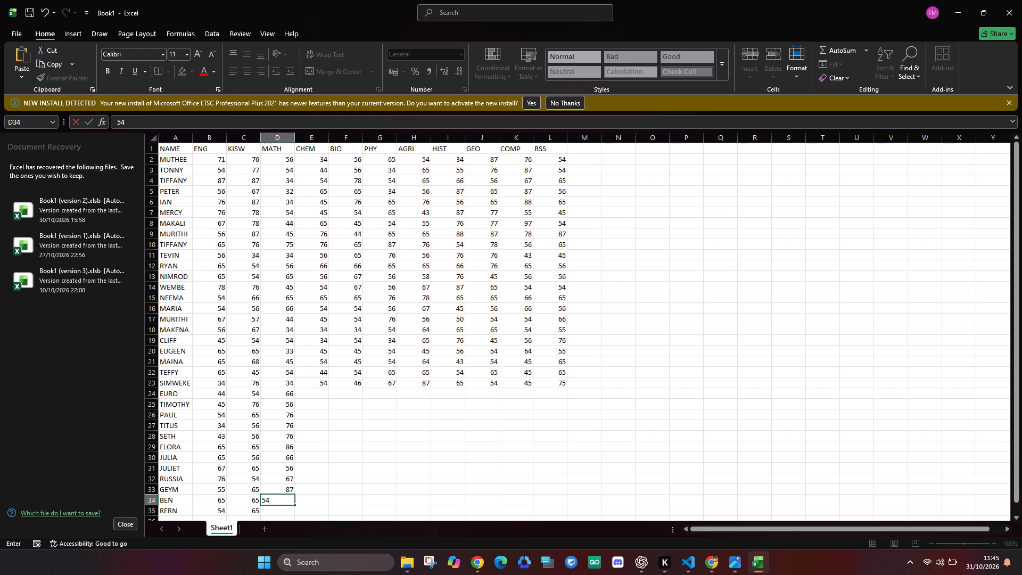
pyautogui.press('Return')
pyautogui.write('65')
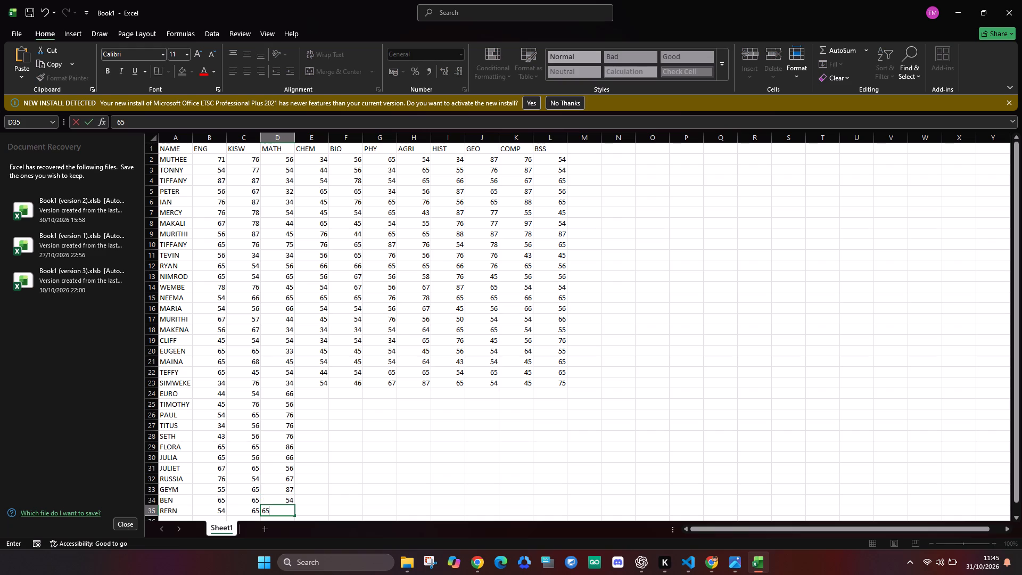
# Enter the CHEM marks 66, 67, 65, 67, 65 and 54 for EURO through FLORA in cells E24 to E29.
pyautogui.click(308, 395)
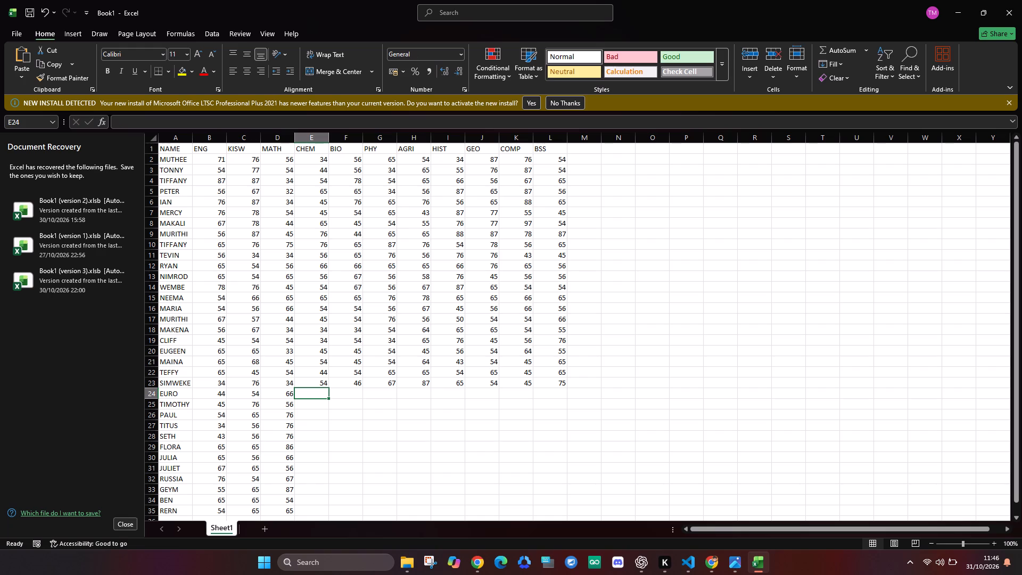
pyautogui.write('66')
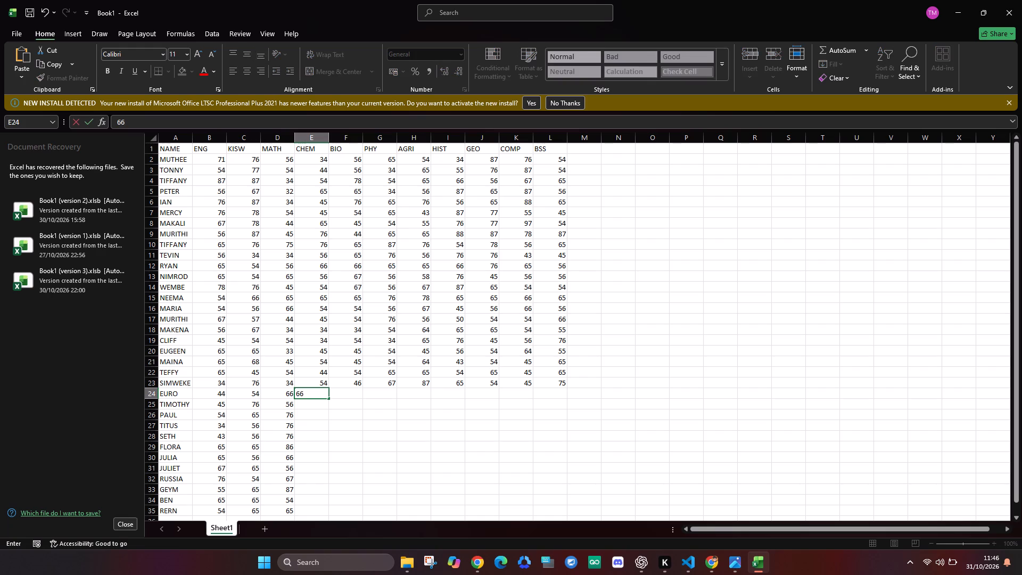
pyautogui.press('Return')
pyautogui.write('67')
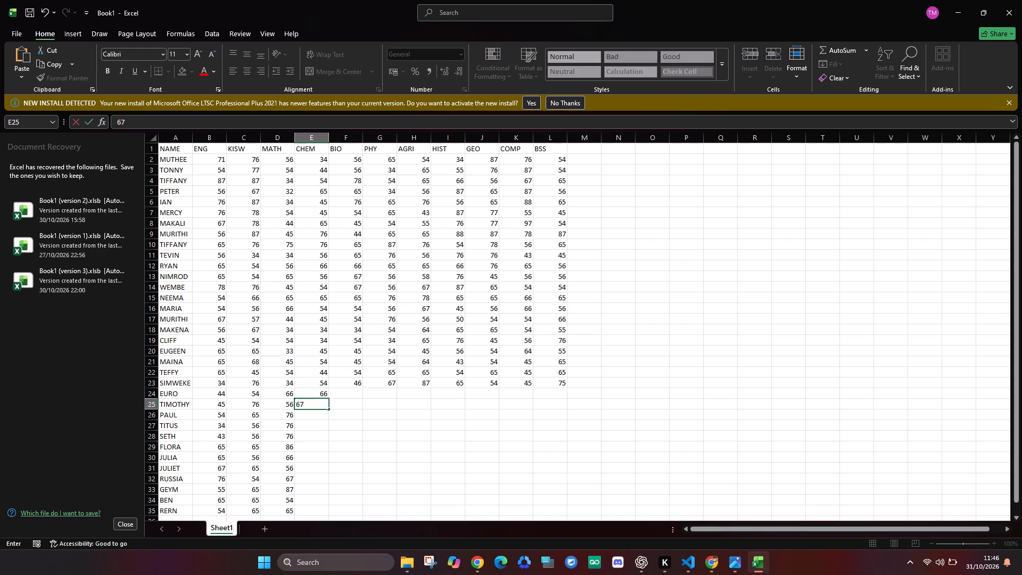
pyautogui.press('Return')
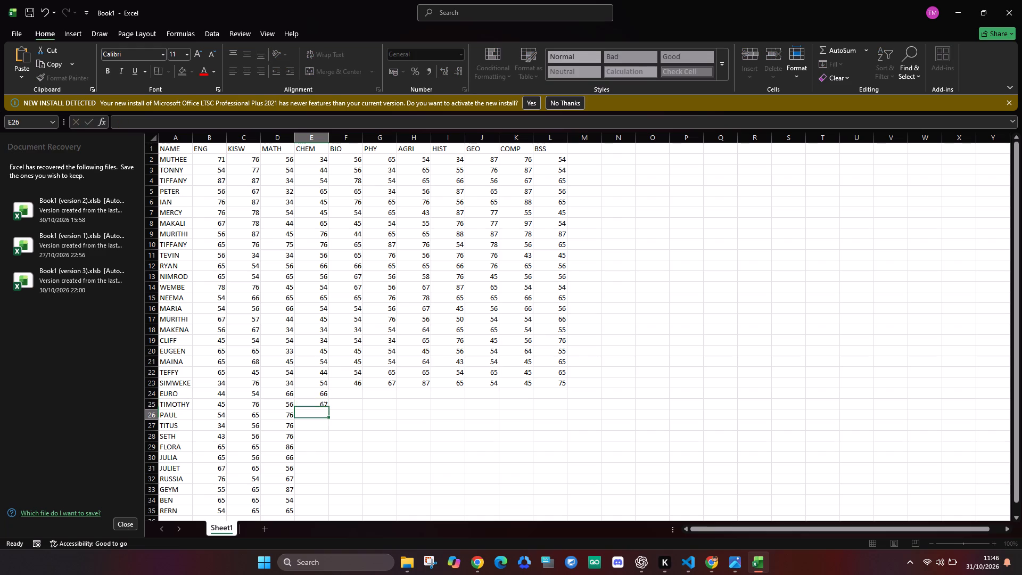
pyautogui.write('65')
pyautogui.press('Return')
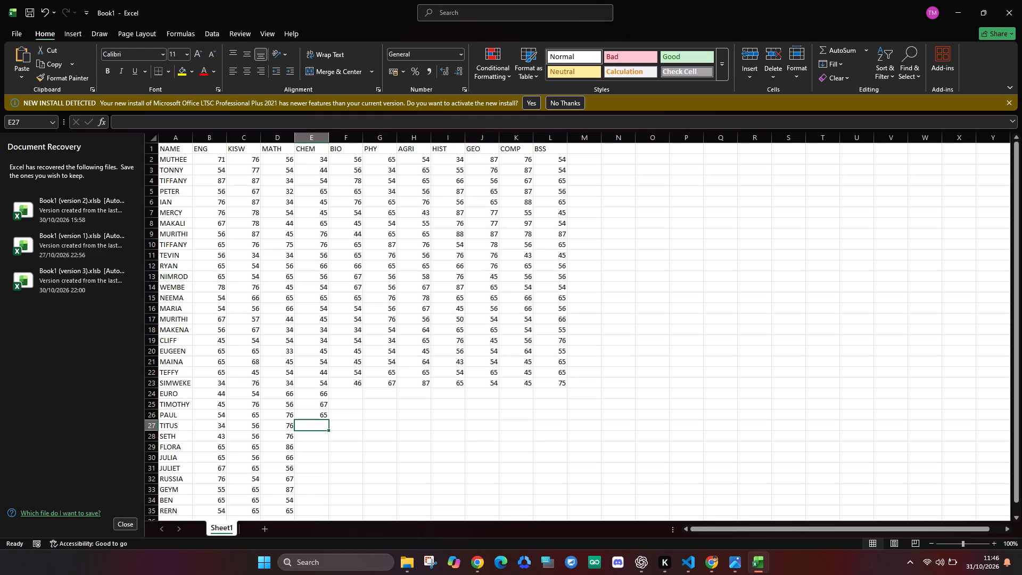
pyautogui.write('67')
pyautogui.press('Return')
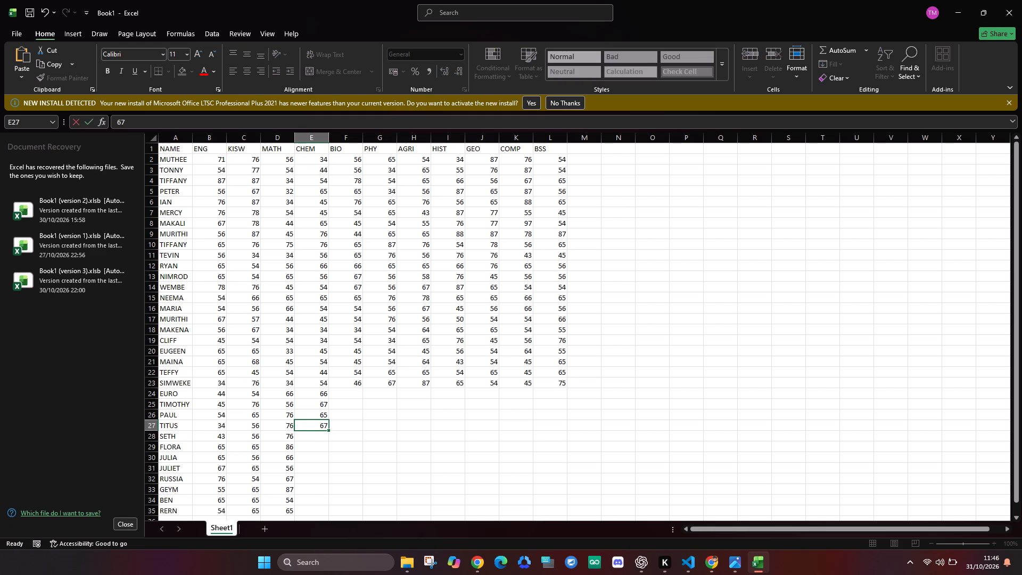
pyautogui.write('65')
pyautogui.press('Return')
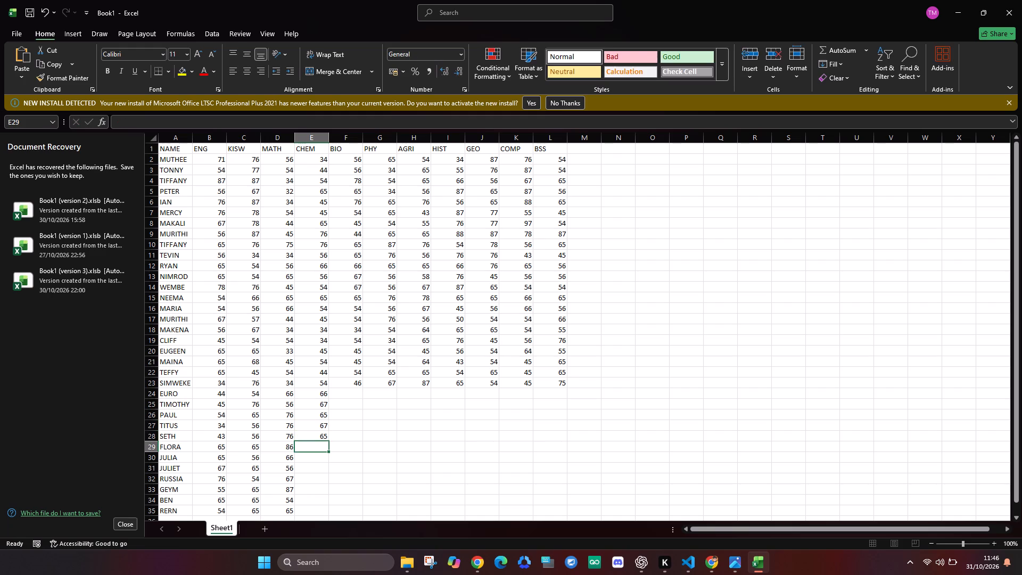
pyautogui.write('54')
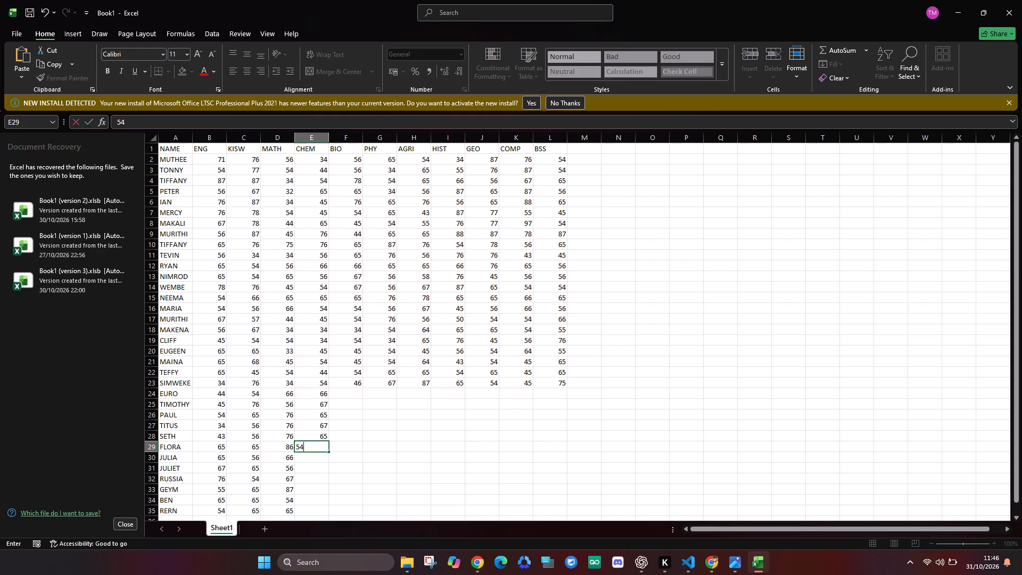
pyautogui.press('Return')
# Enter the CHEM marks 67, 87, 76, 56, 65 and 65 for JULIA through RERN in cells E30 to E35.
pyautogui.write('67')
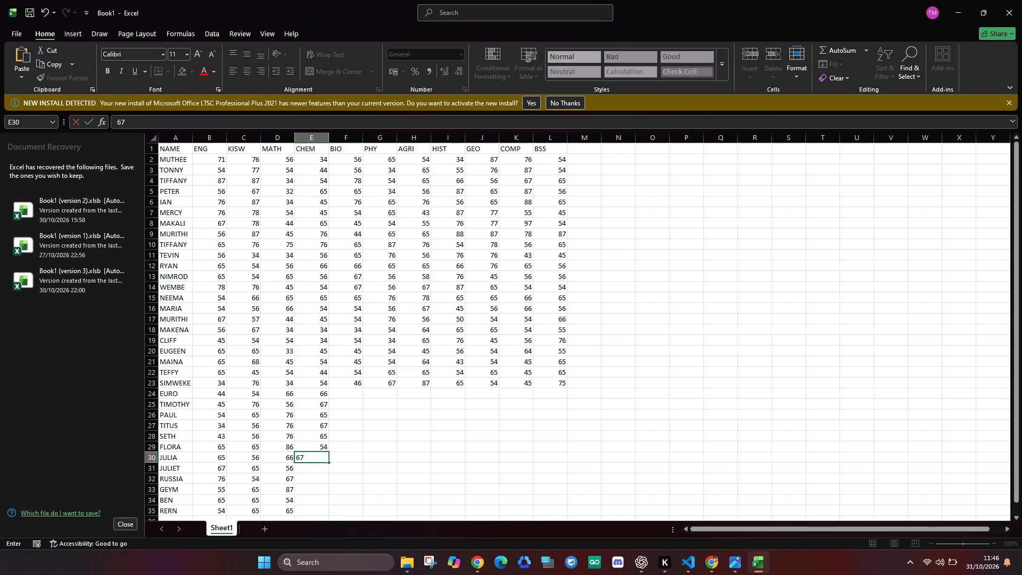
pyautogui.press('Return')
pyautogui.write('87')
pyautogui.press('Return')
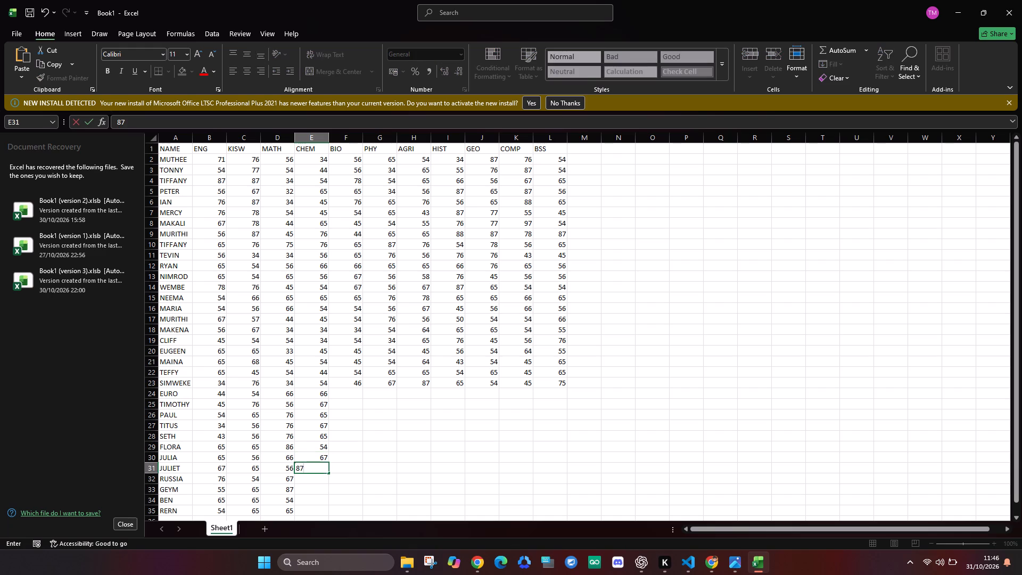
pyautogui.write('76')
pyautogui.press('Return')
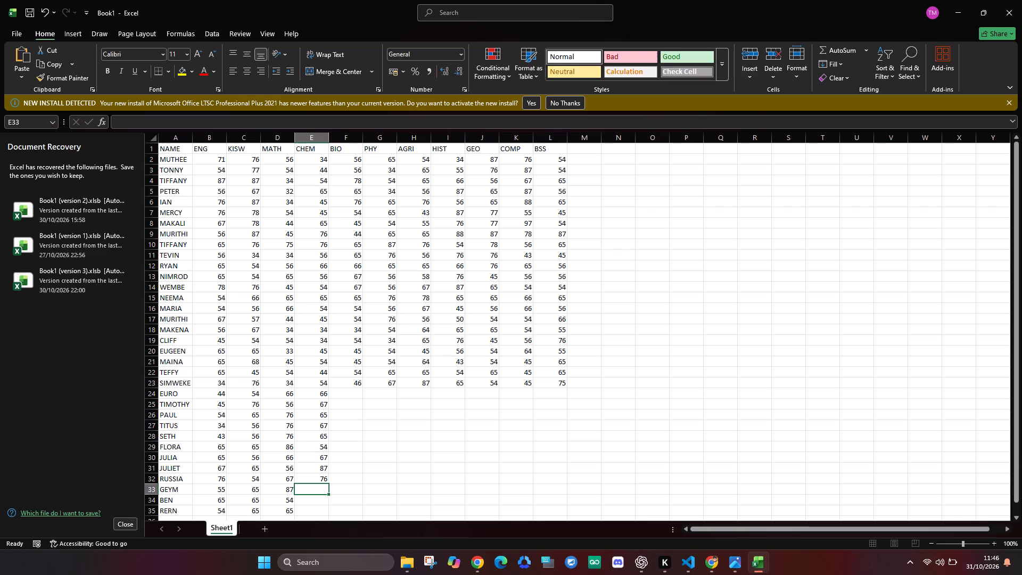
pyautogui.press('5')
pyautogui.press('6')
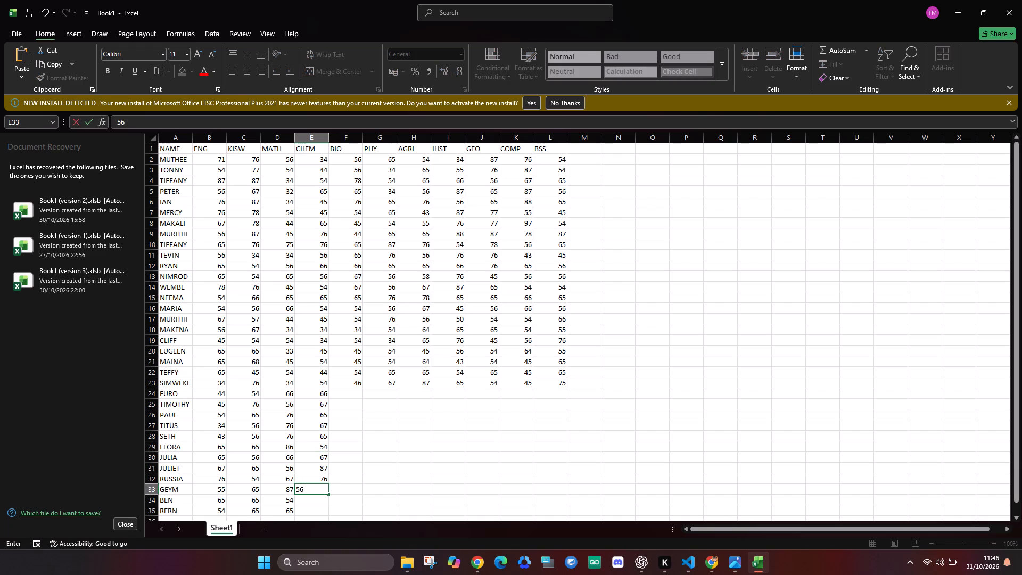
pyautogui.press('Return')
pyautogui.write('65')
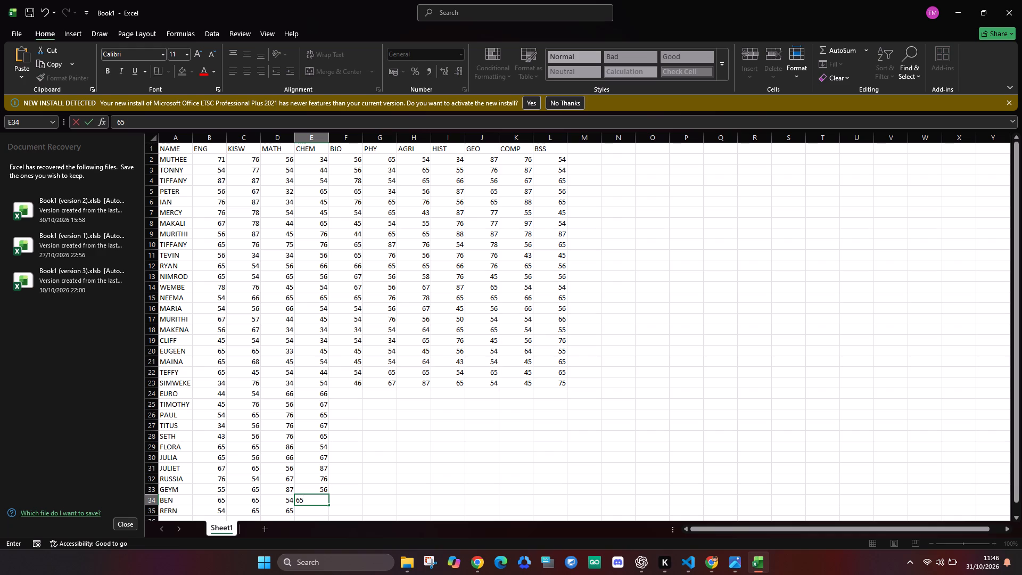
pyautogui.click(309, 512)
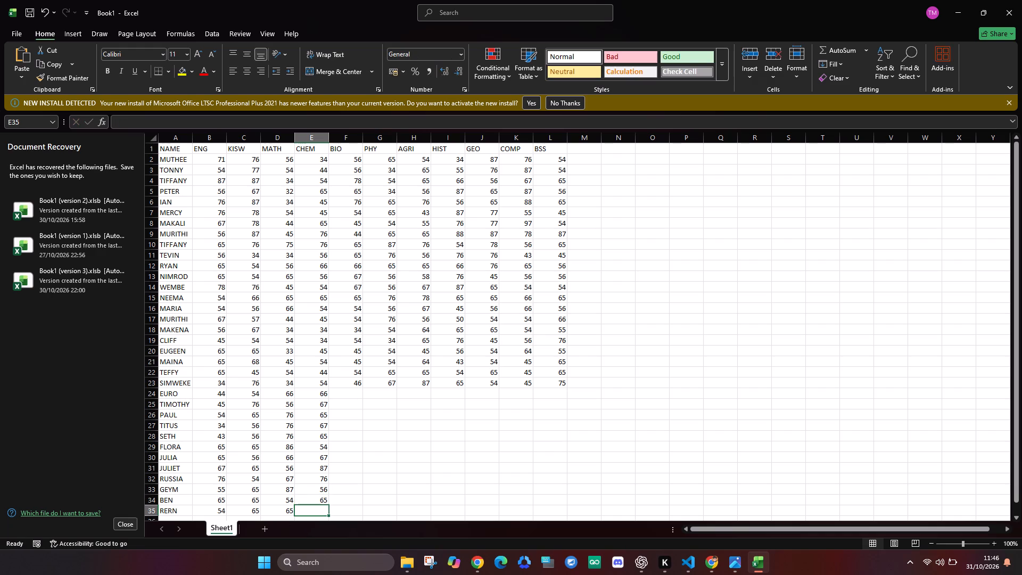
pyautogui.write('65')
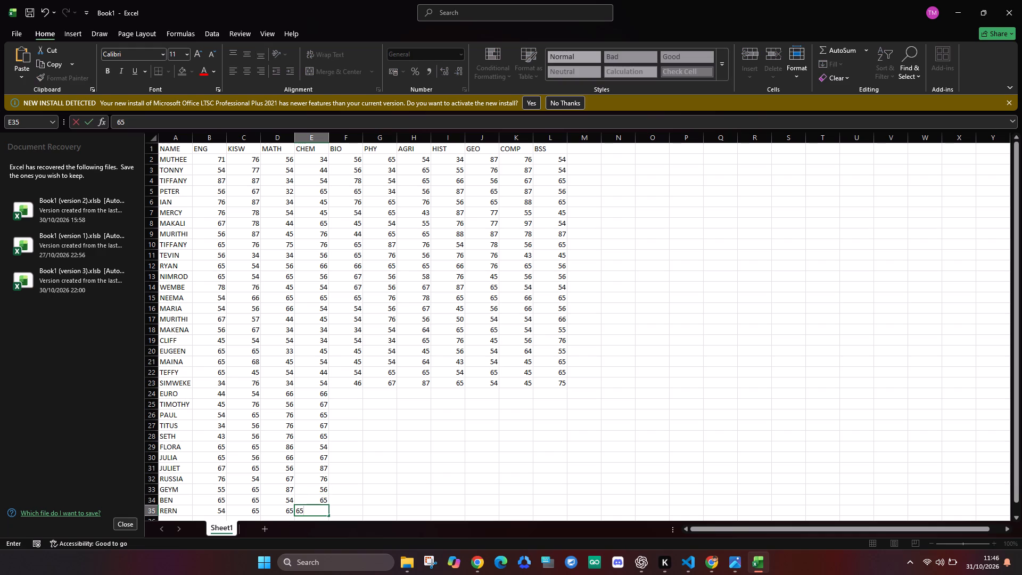
# Enter the BIO marks 76, 87, 98, 87, 76 and 45 for EURO through FLORA in cells F24 to F29.
pyautogui.click(351, 390)
pyautogui.write('76')
pyautogui.press('Return')
pyautogui.write('87')
pyautogui.press('Return')
pyautogui.write('98')
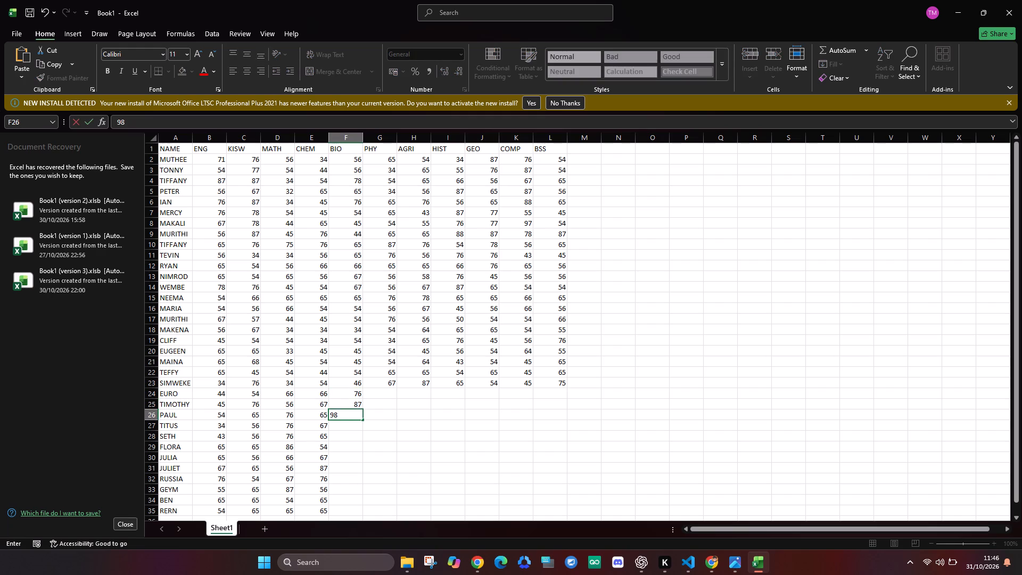
pyautogui.press('Return')
pyautogui.write('87')
pyautogui.press('Return')
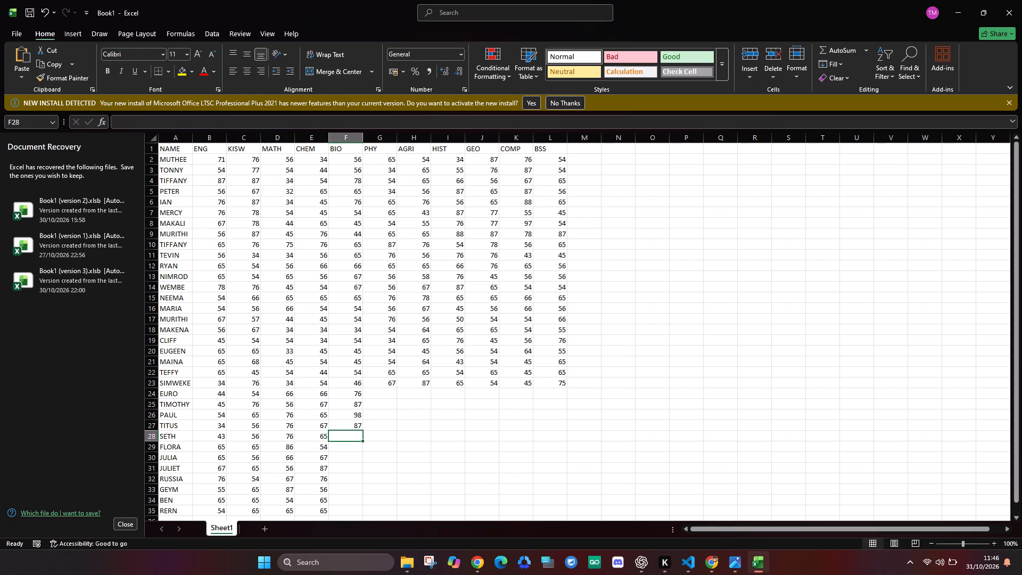
pyautogui.write('76')
pyautogui.press('Return')
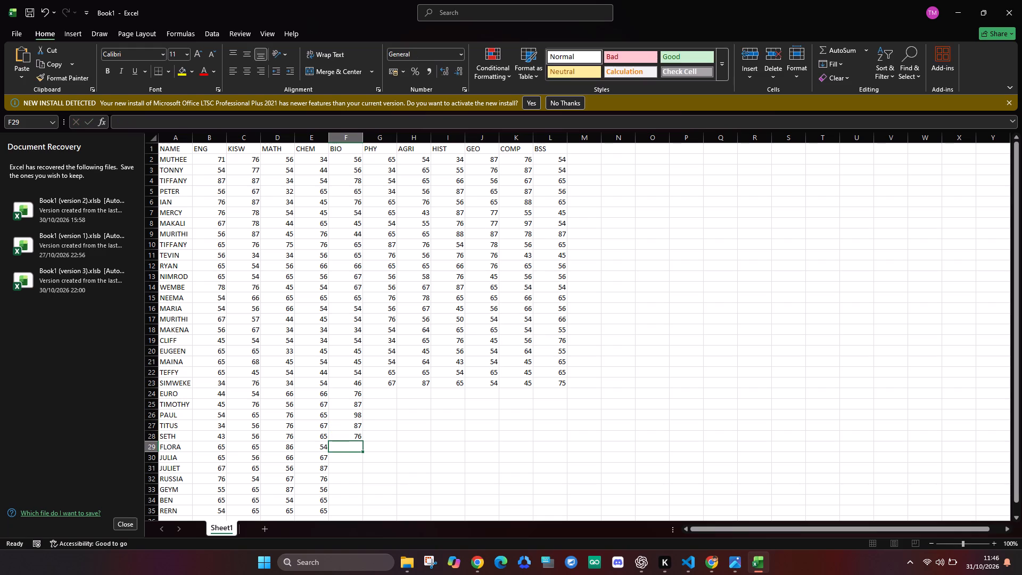
pyautogui.write('45')
pyautogui.press('Return')
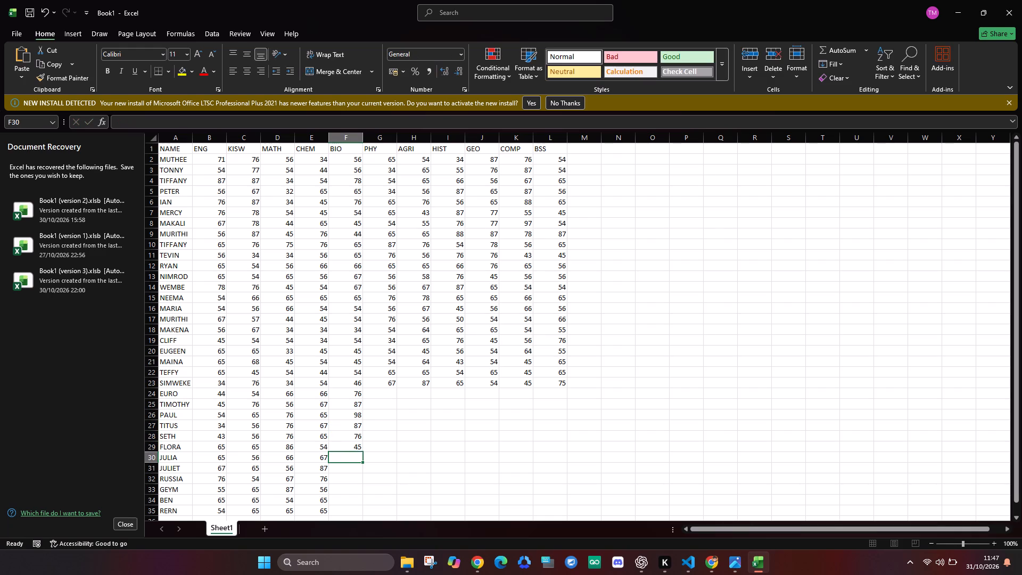
# Enter the BIO marks 34, 56, 76, 76, 76 and 76 for JULIA through RERN in cells F30 to F35.
pyautogui.write('34')
pyautogui.press('Return')
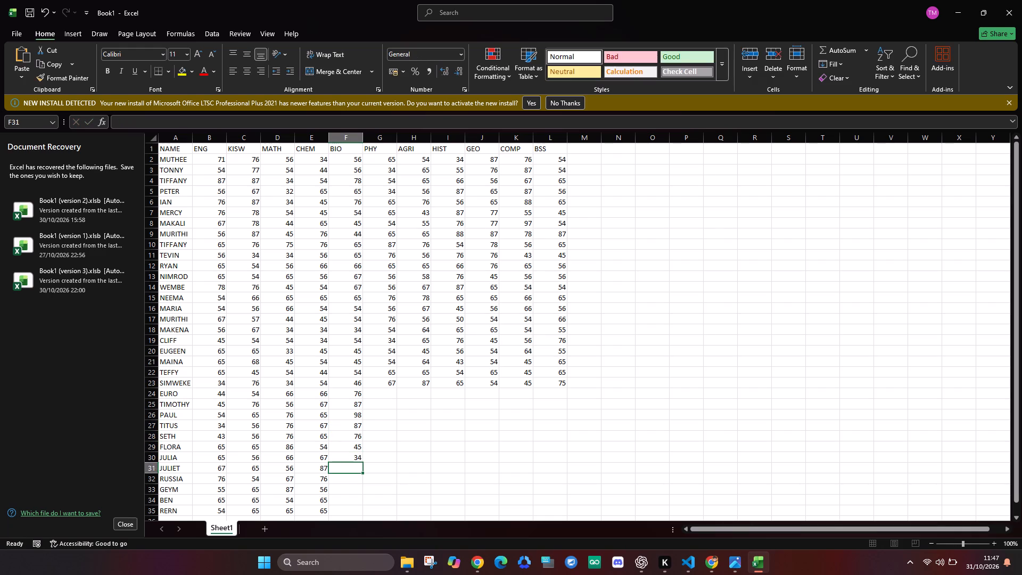
pyautogui.write('56')
pyautogui.press('Return')
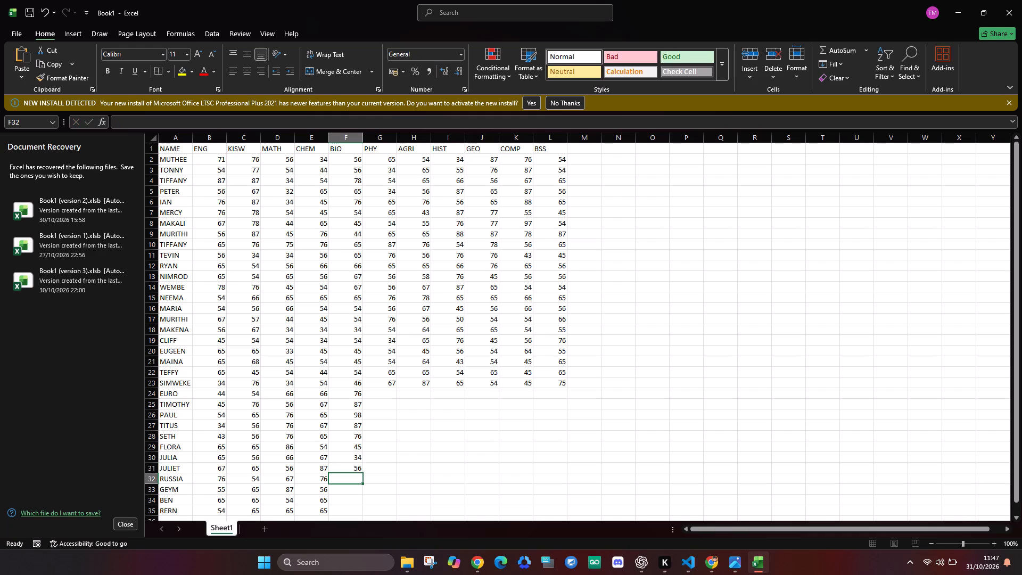
pyautogui.write('76')
pyautogui.press('Return')
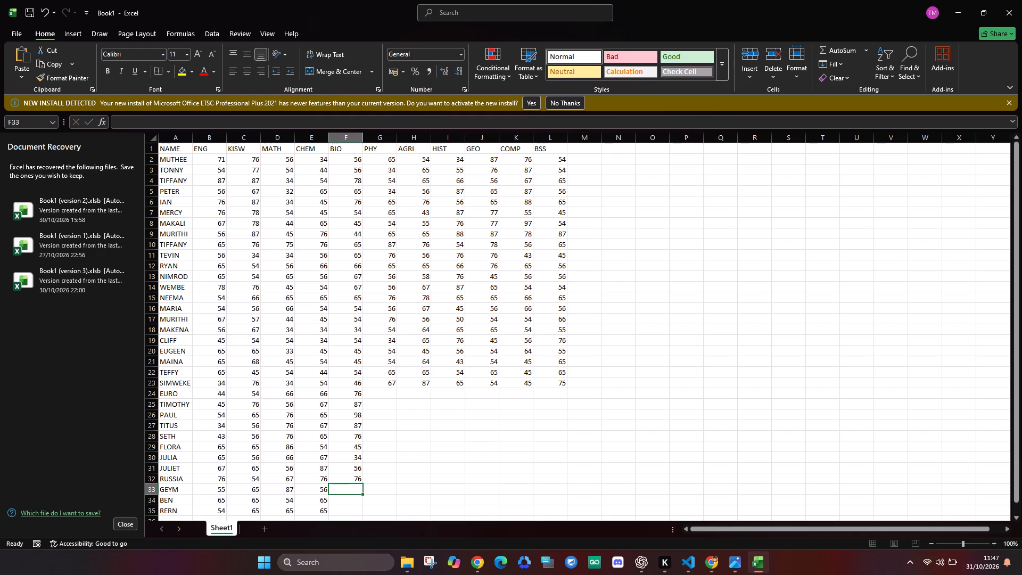
pyautogui.write('76')
pyautogui.press('Return')
pyautogui.write('76')
pyautogui.press('Return')
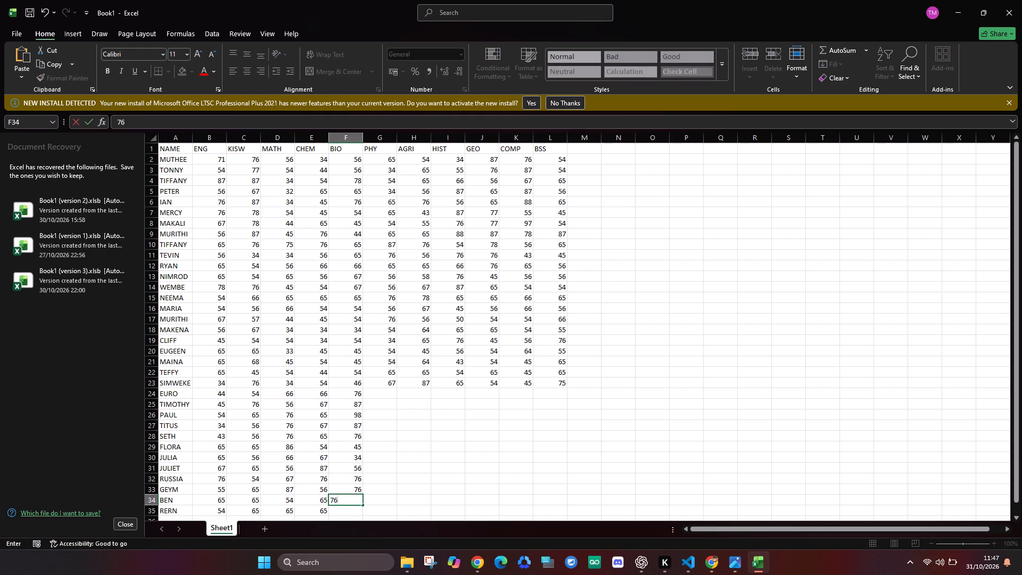
pyautogui.write('76')
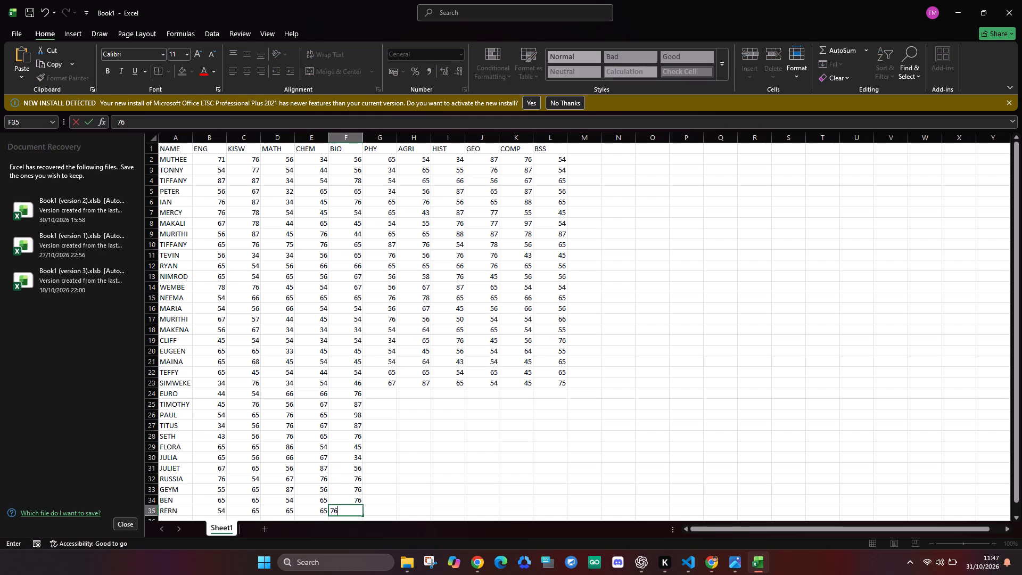
# Enter the PHY marks 55, 76, 67, 56, 76 and 76 for EURO through FLORA in cells G24 to G29.
pyautogui.click(380, 395)
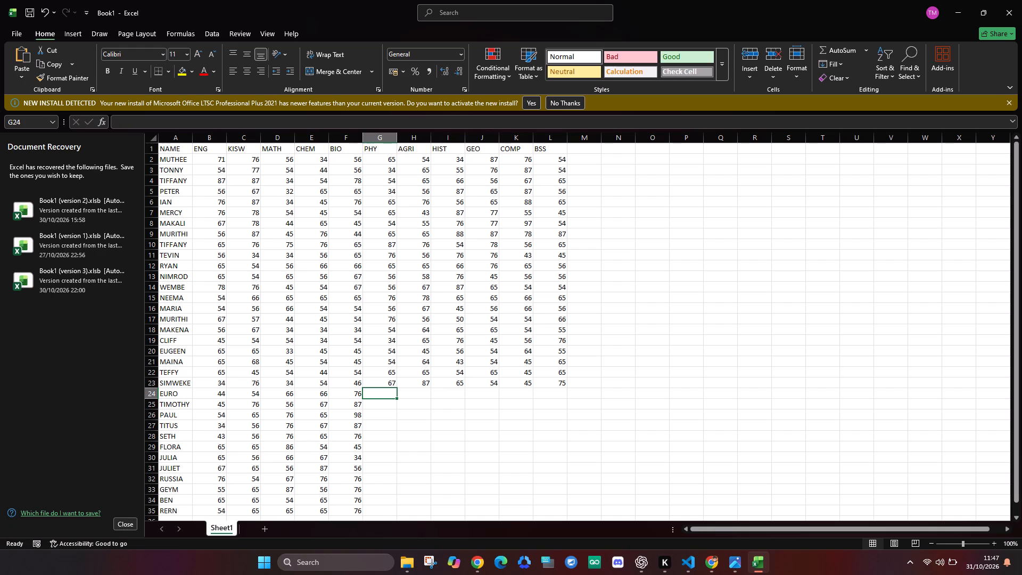
pyautogui.write('YY')
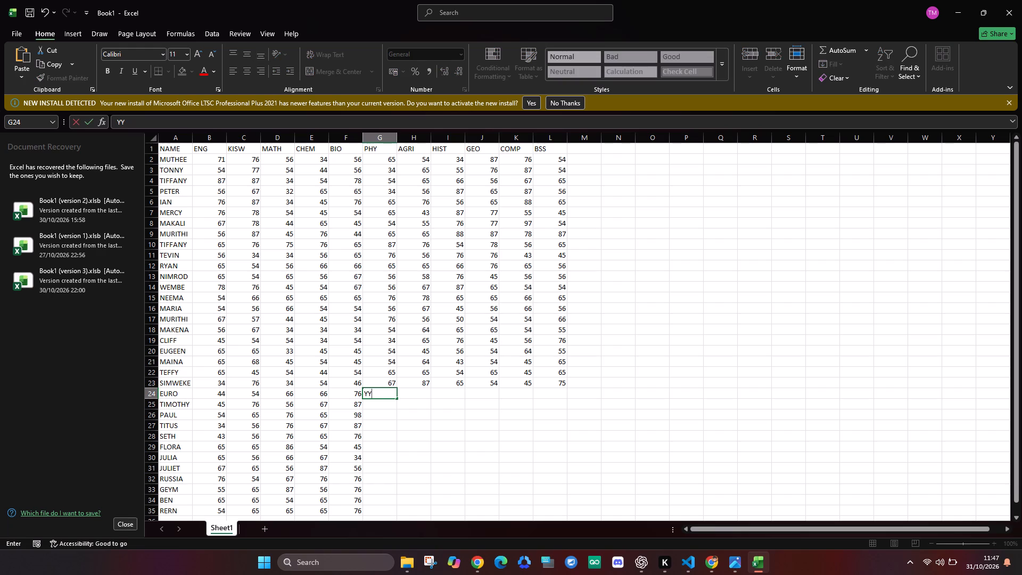
pyautogui.press('BackSpace')
pyautogui.press('BackSpace')
pyautogui.write('55')
pyautogui.press('Return')
pyautogui.write('765')
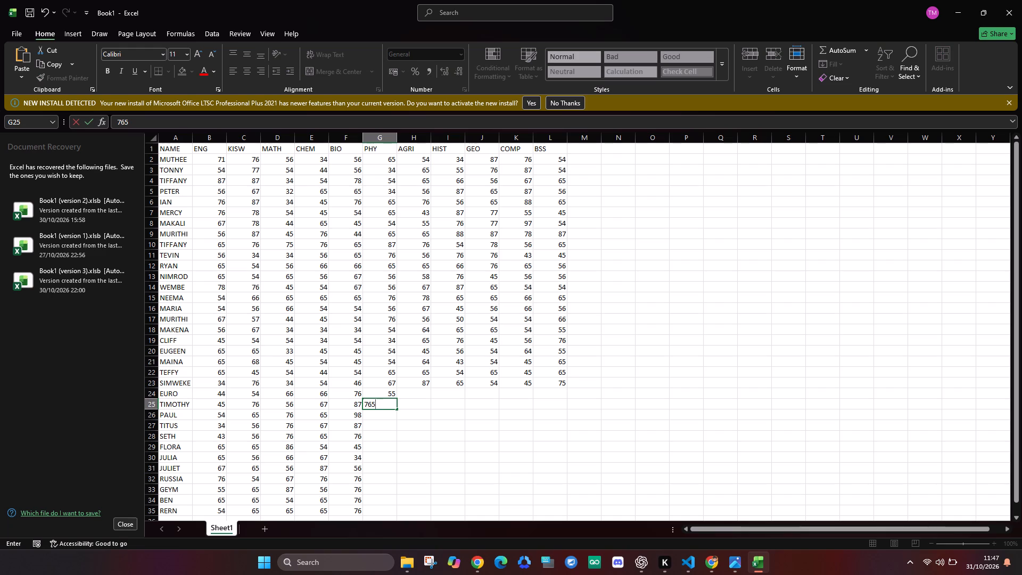
pyautogui.press('BackSpace')
pyautogui.press('Return')
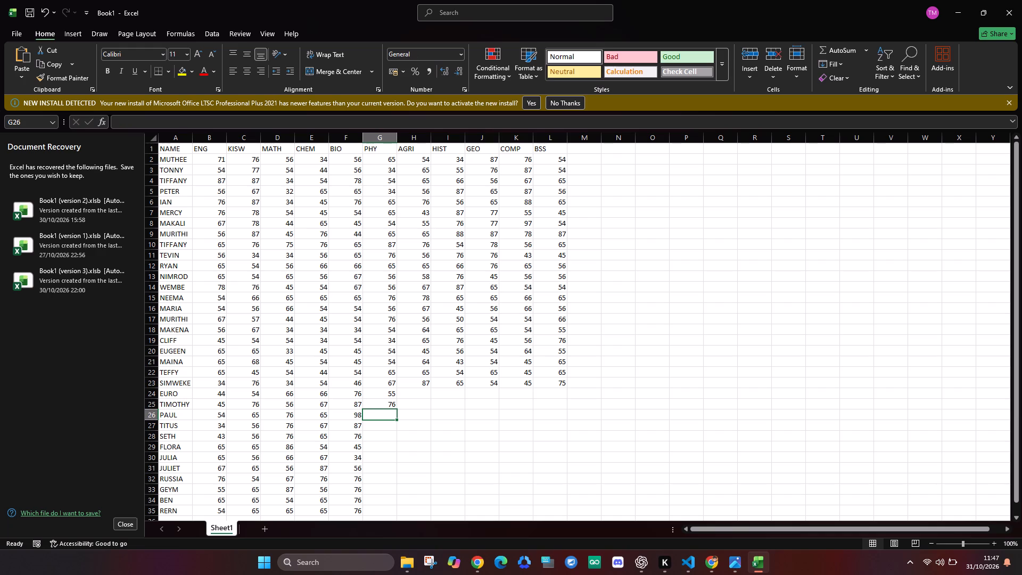
pyautogui.write('67')
pyautogui.press('Return')
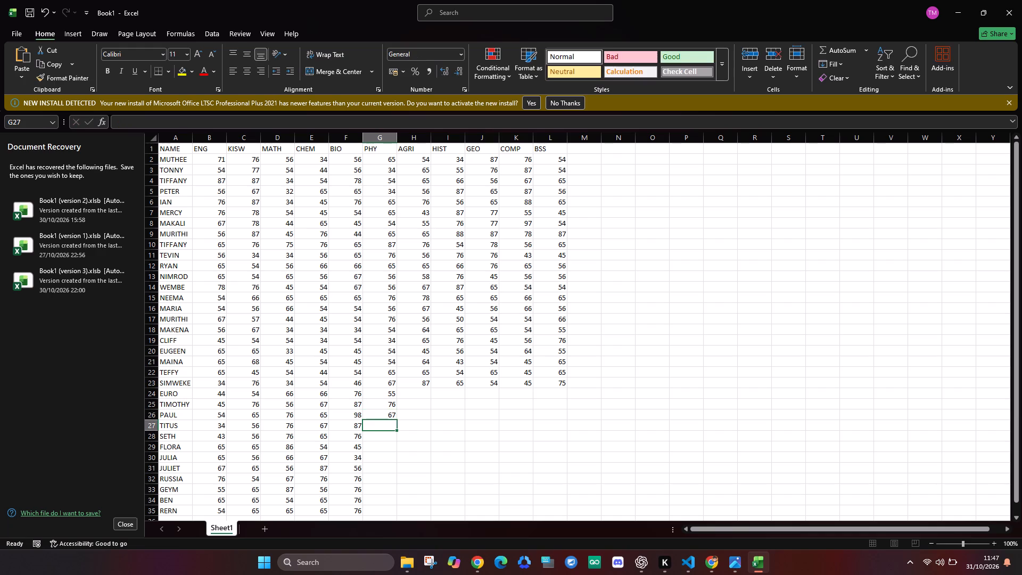
pyautogui.write('56')
pyautogui.press('Return')
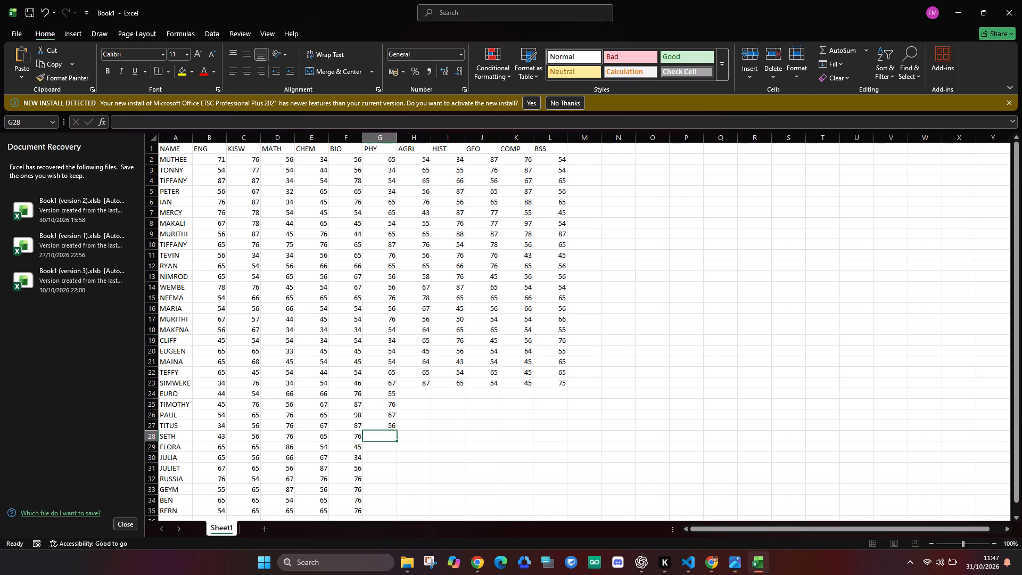
pyautogui.write('76')
pyautogui.press('Return')
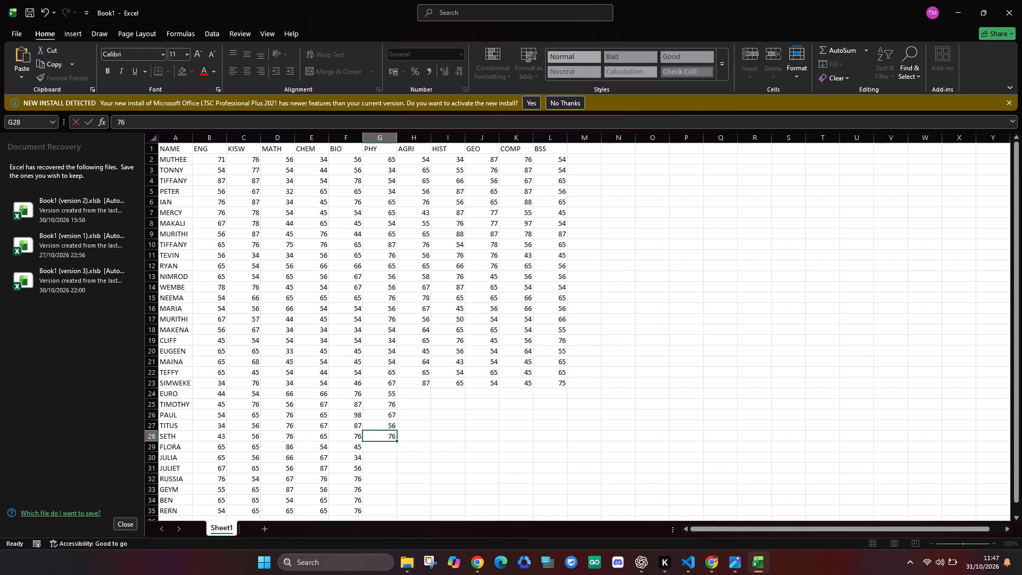
pyautogui.write('76')
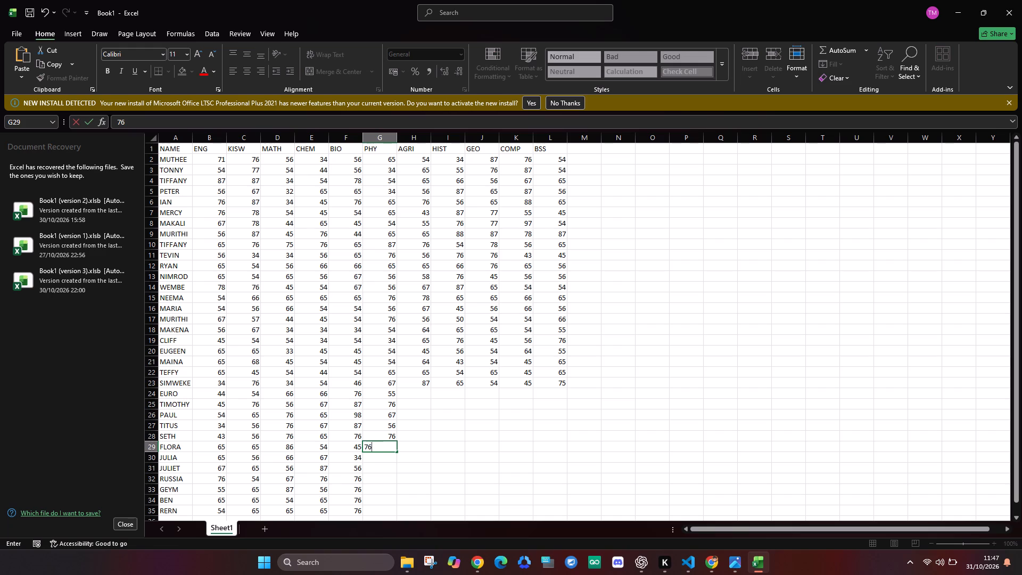
pyautogui.press('Return')
# Enter the PHY marks 87, 56, 46, 56, 65 and 65 for JULIA through RERN in cells G30 to G35.
pyautogui.write('87')
pyautogui.press('Return')
pyautogui.write('56')
pyautogui.press('Return')
pyautogui.write('46')
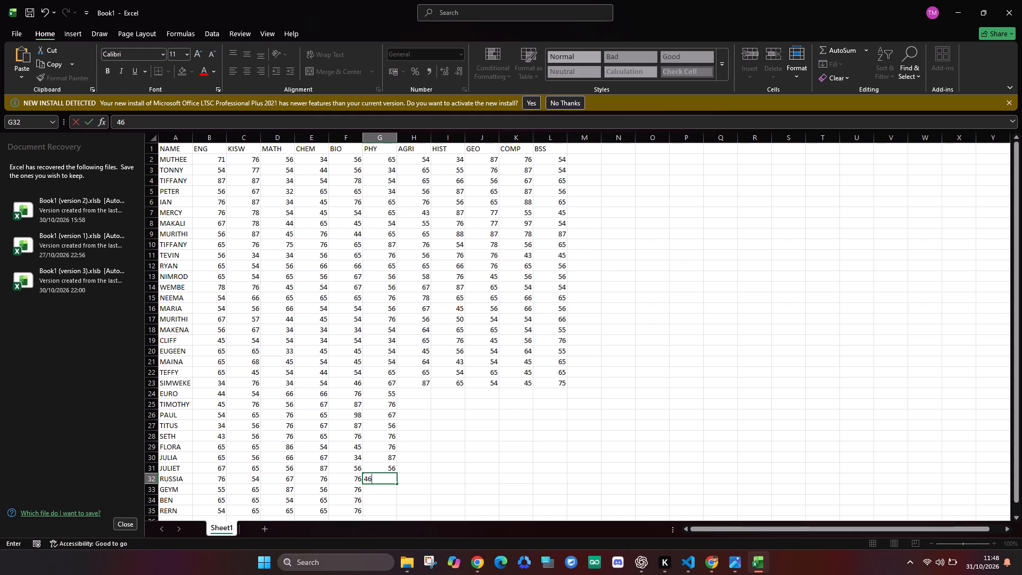
pyautogui.press('Return')
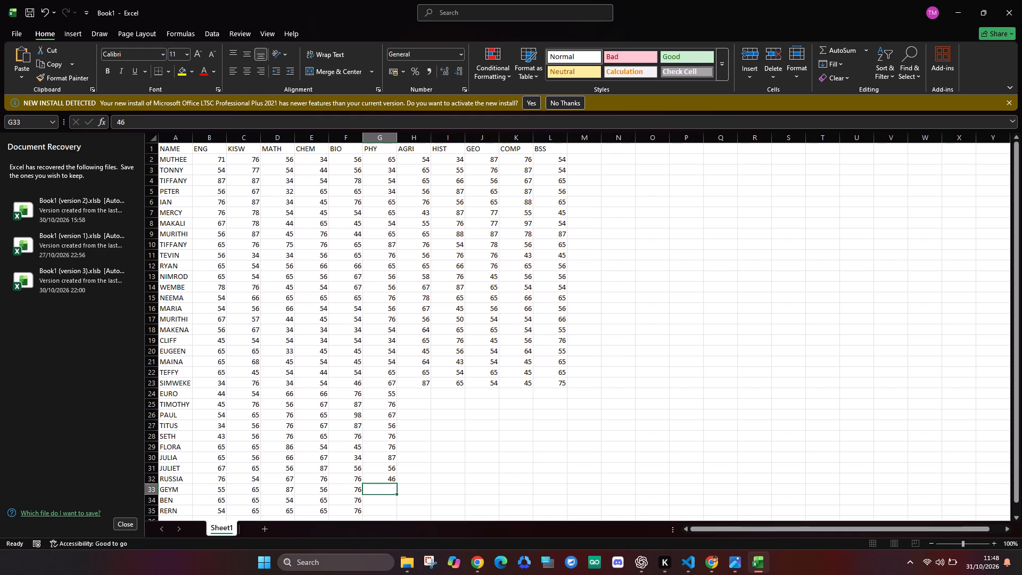
pyautogui.write('56')
pyautogui.press('Return')
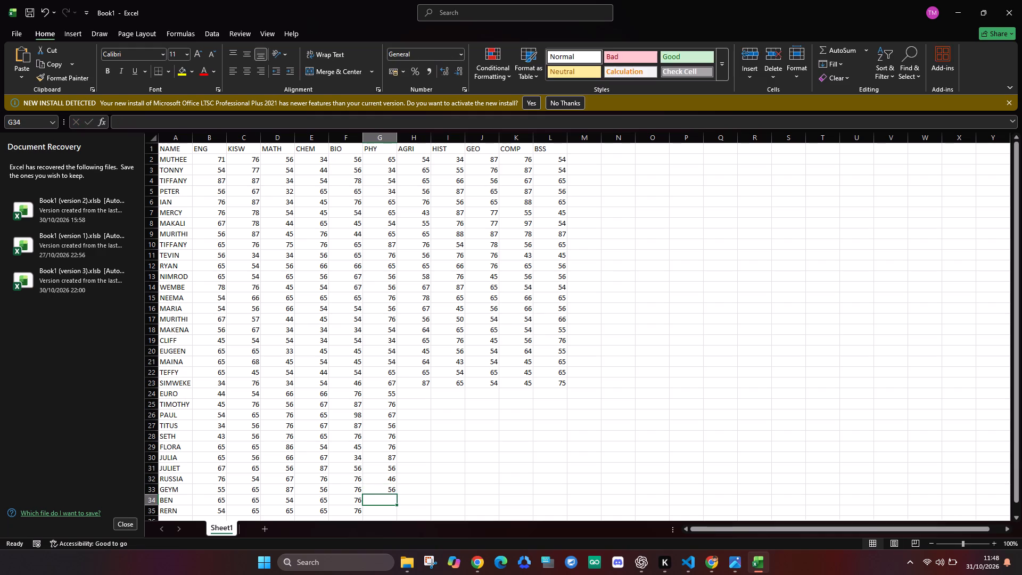
pyautogui.write('65')
pyautogui.press('Return')
pyautogui.write('65')
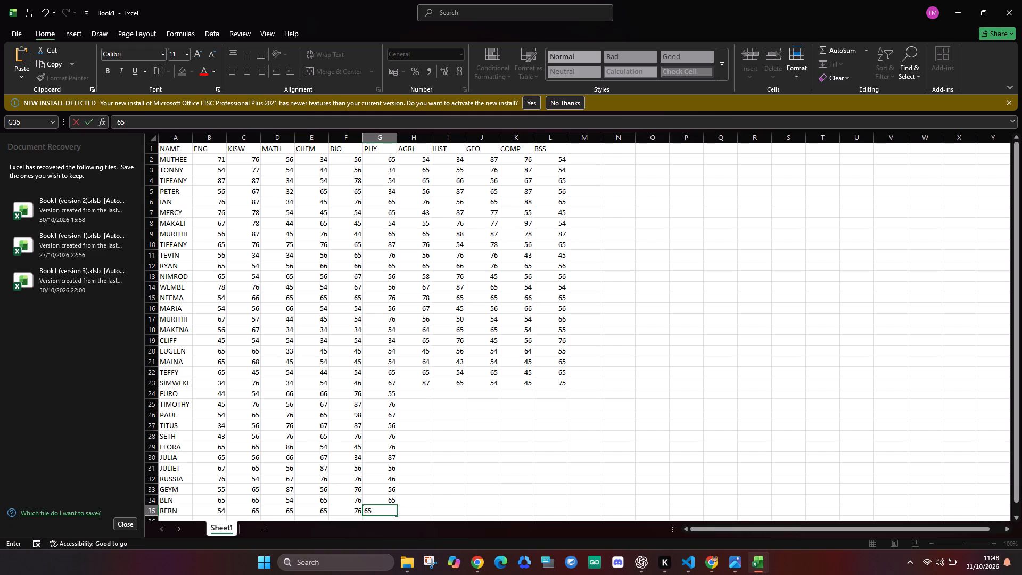
# Enter the AGRI marks 66, 65, 67, 76, 76 and 34 for EURO through FLORA in cells H24 to H29.
pyautogui.click(417, 396)
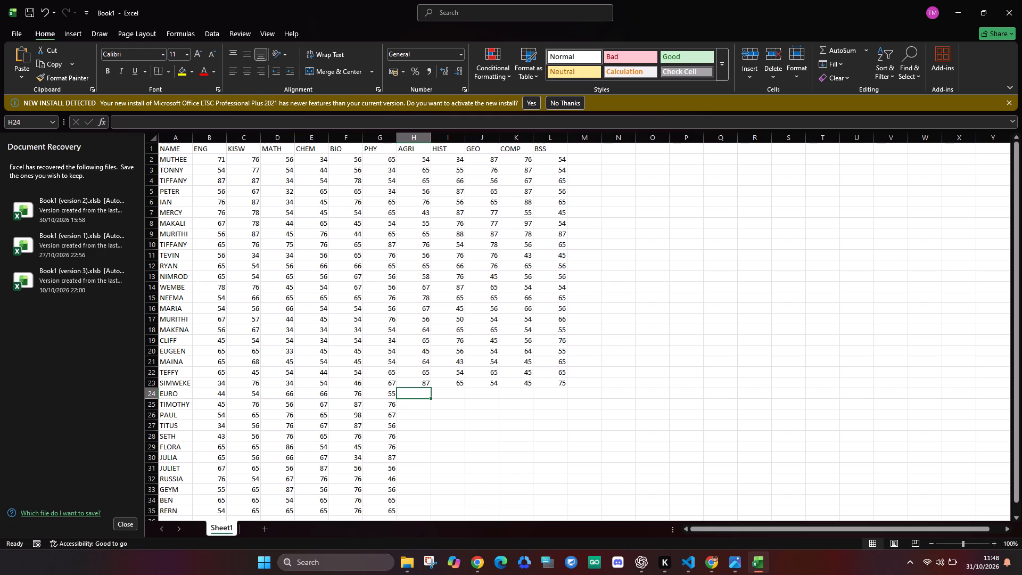
pyautogui.write('66')
pyautogui.press('Return')
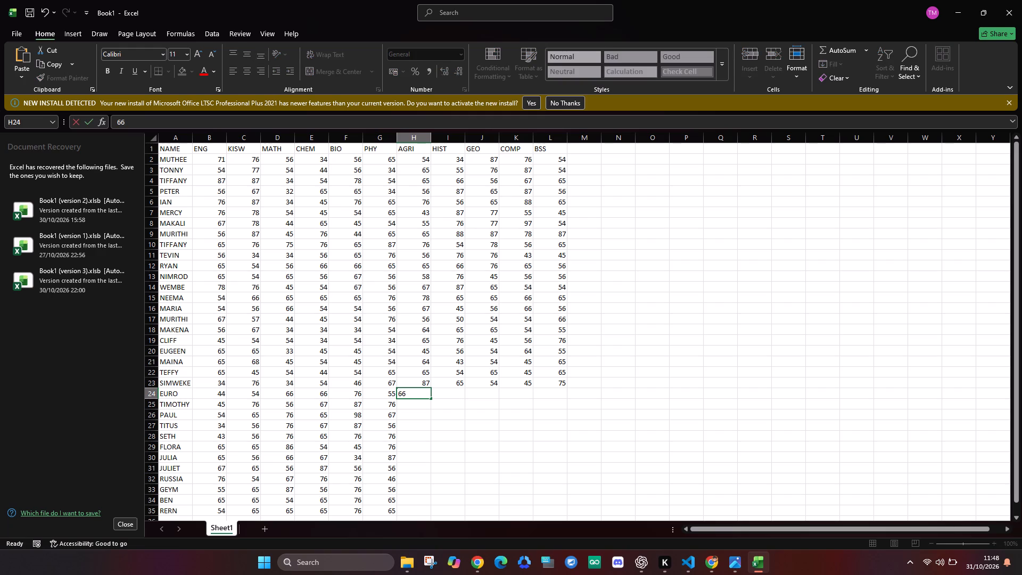
pyautogui.write('65')
pyautogui.press('Return')
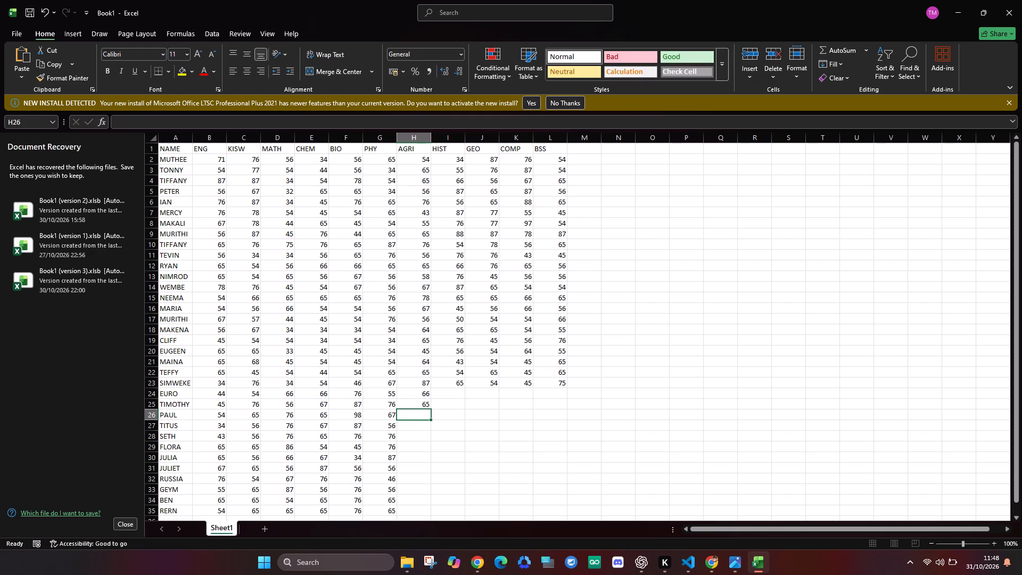
pyautogui.press('6')
pyautogui.press('7')
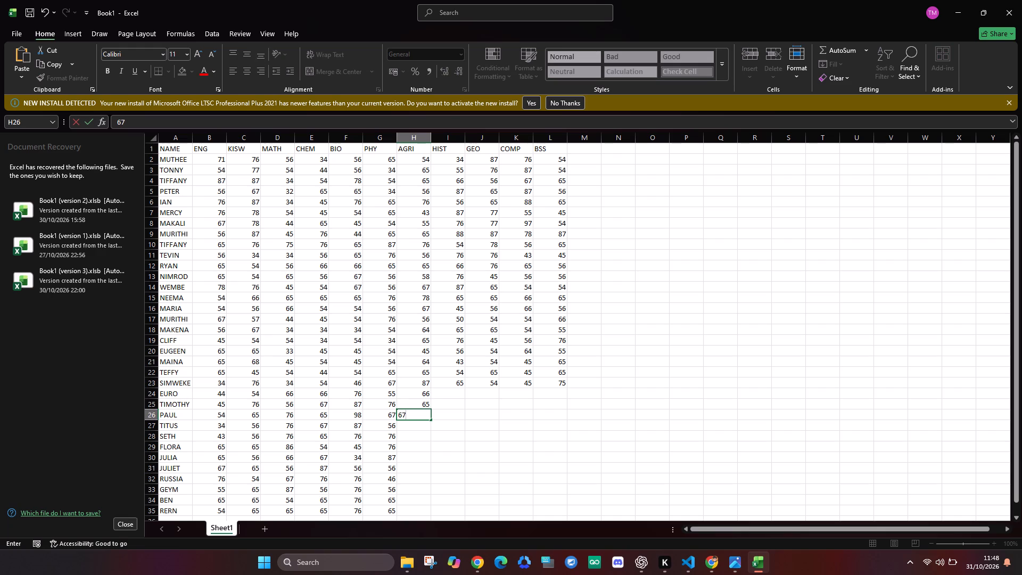
pyautogui.press('Return')
pyautogui.write('76')
pyautogui.press('Return')
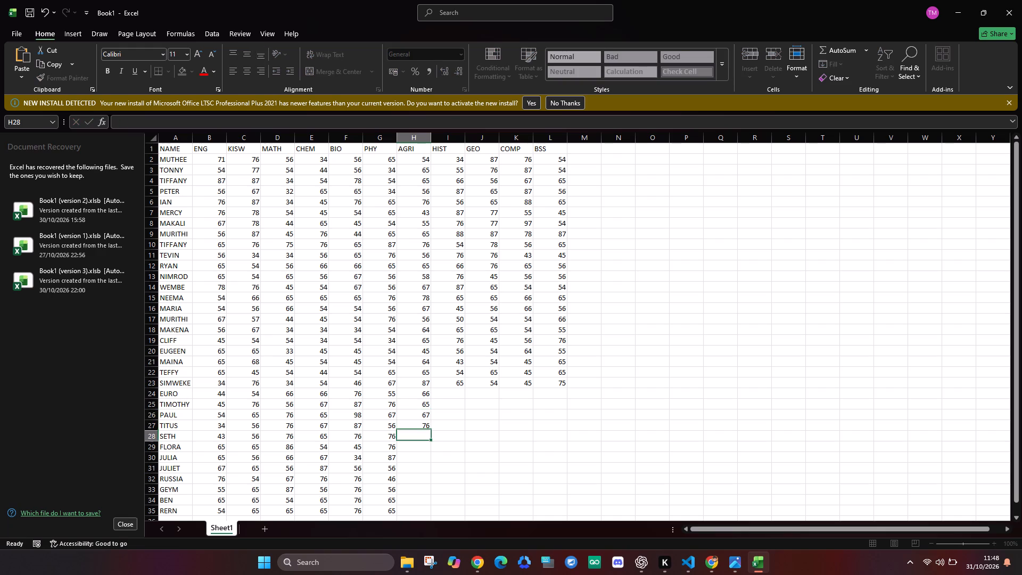
pyautogui.write('76')
pyautogui.press('Return')
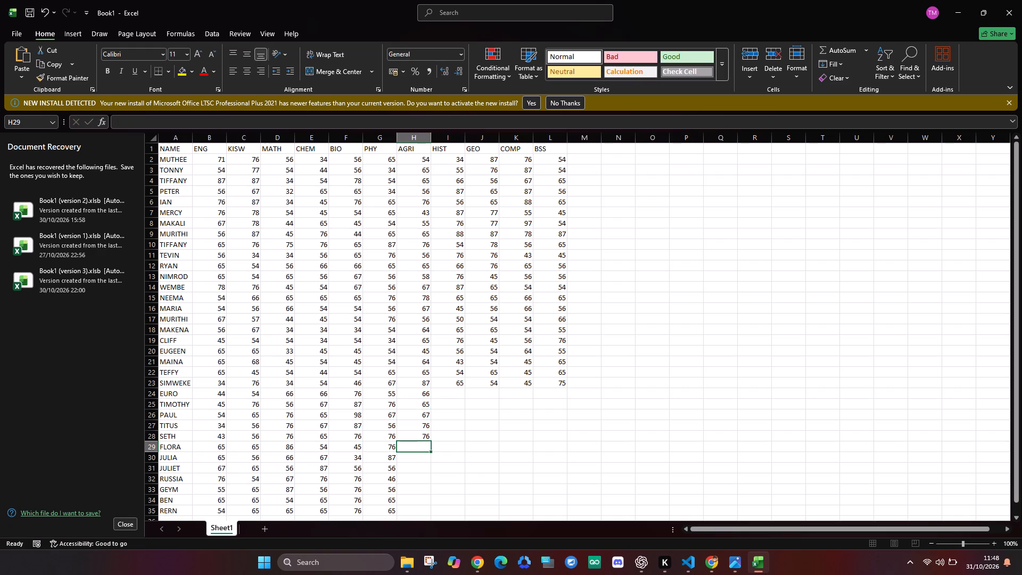
pyautogui.write('34')
pyautogui.press('Return')
# Enter the AGRI marks 65, 65, 76, 75, 76 and 76 for JULIA through RERN in cells H30 to H35.
pyautogui.write('65')
pyautogui.press('Return')
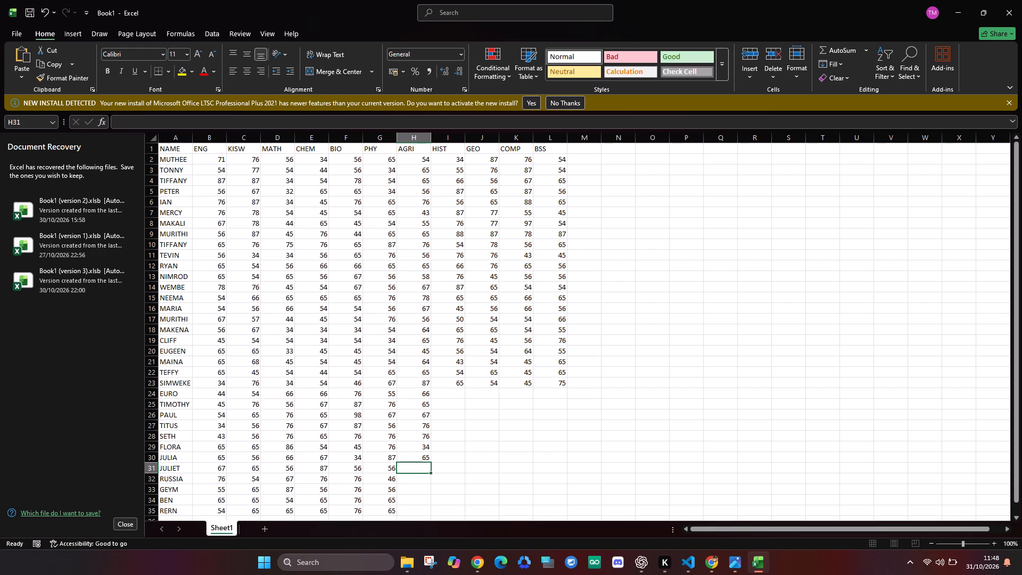
pyautogui.write('65')
pyautogui.press('Return')
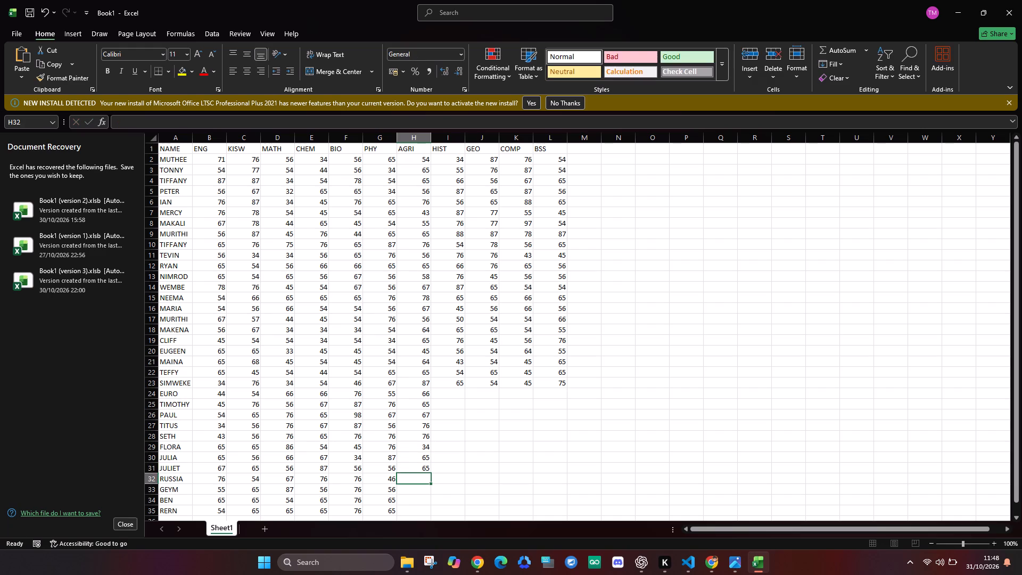
pyautogui.write('76')
pyautogui.press('Return')
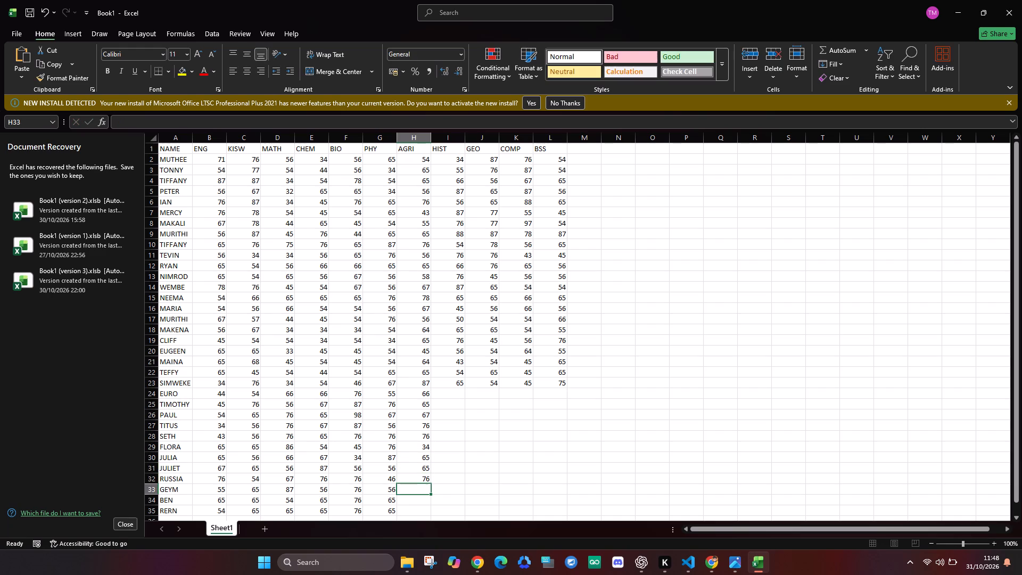
pyautogui.press('7')
pyautogui.press('5')
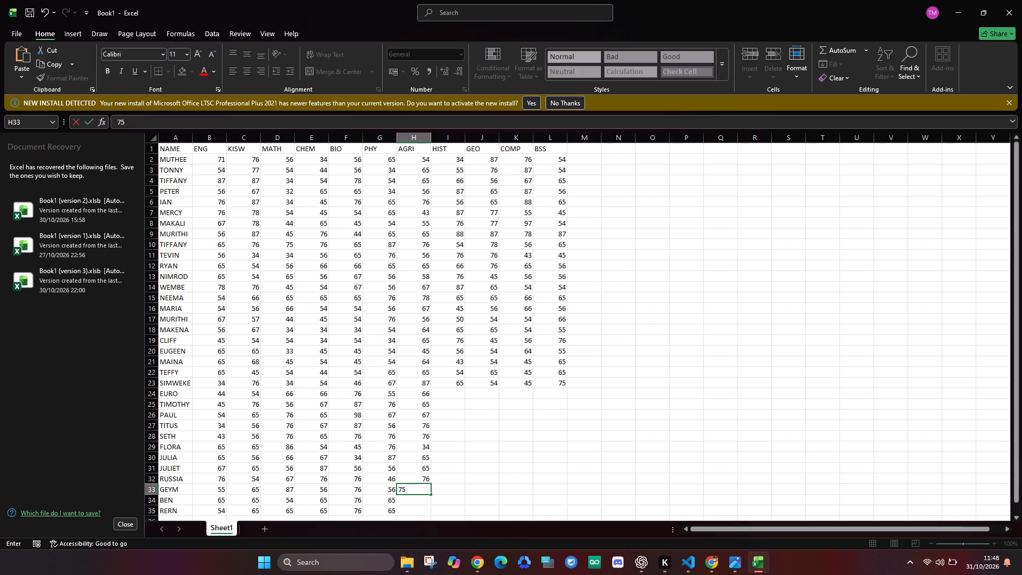
pyautogui.press('Return')
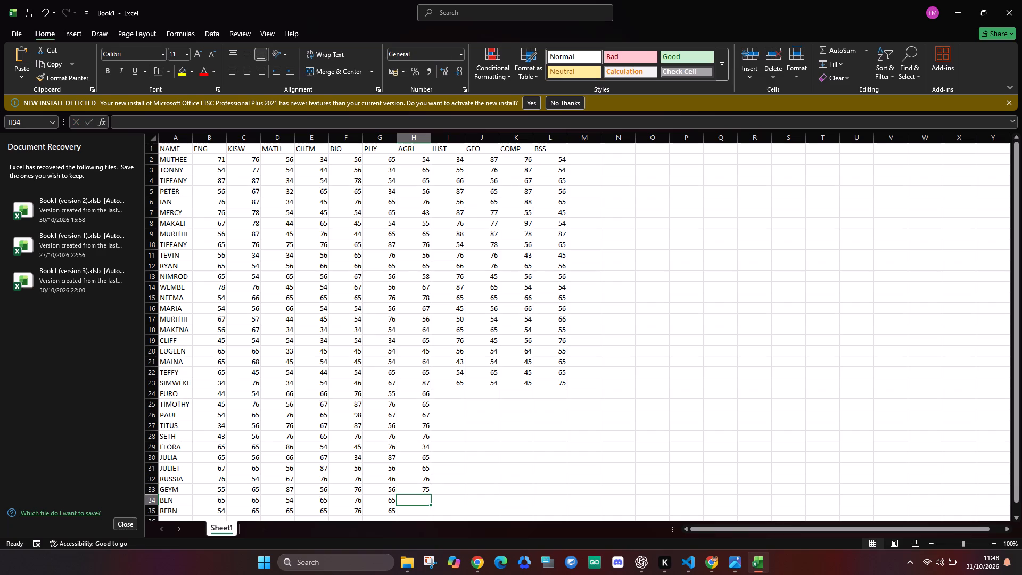
pyautogui.write('76')
pyautogui.press('Return')
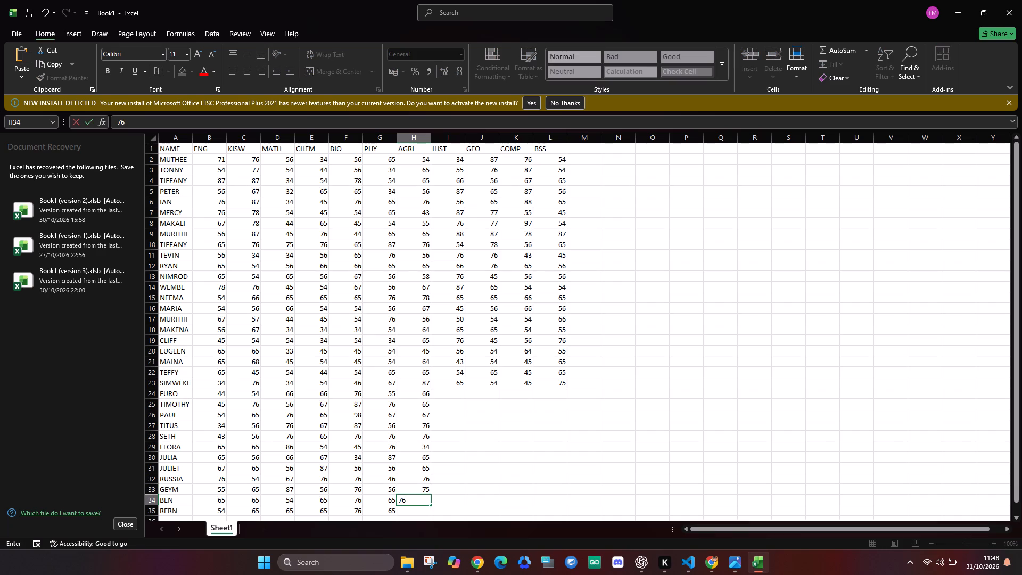
pyautogui.write('76')
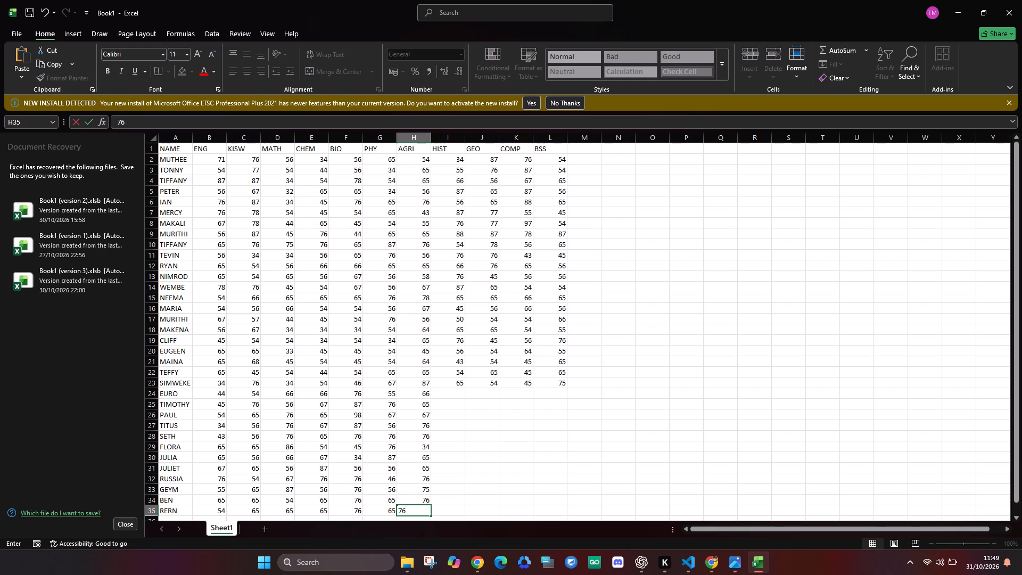
# Enter the HIST marks 56, 76, 65, 56, 76 and 65 for EURO through FLORA in cells I24 to I29.
pyautogui.click(456, 398)
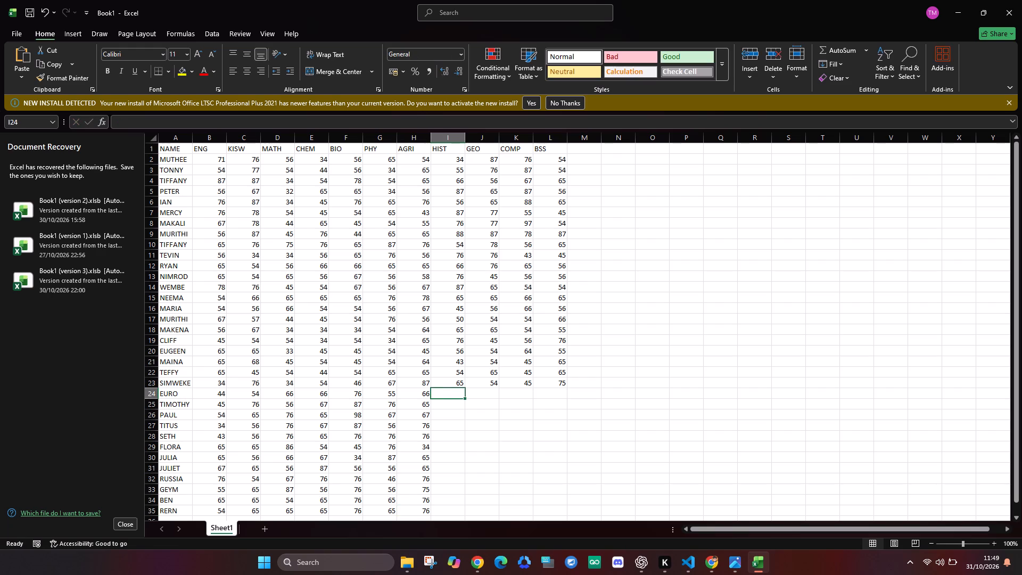
pyautogui.write('56')
pyautogui.press('Return')
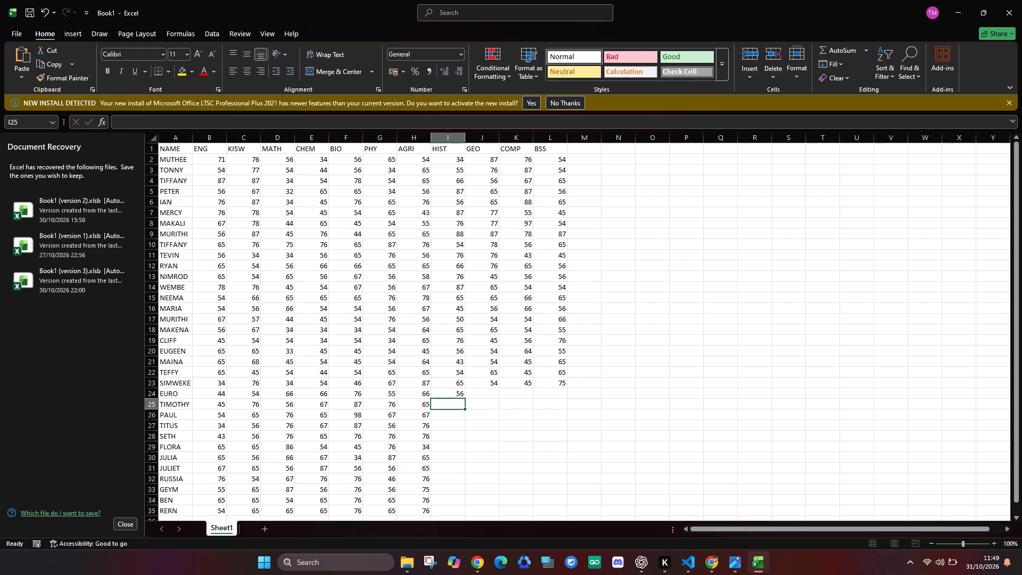
pyautogui.write('76')
pyautogui.press('Return')
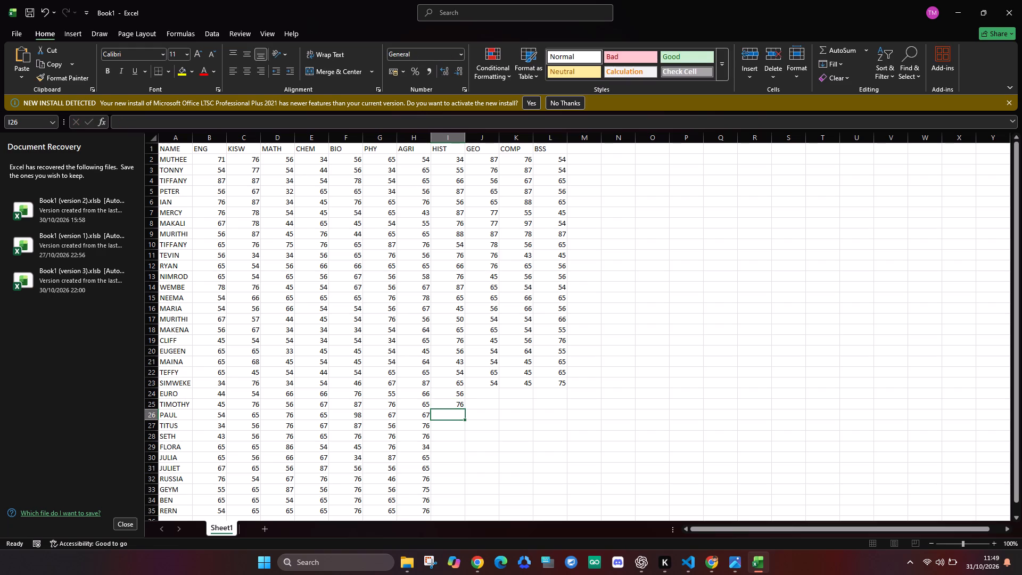
pyautogui.write('65')
pyautogui.press('Return')
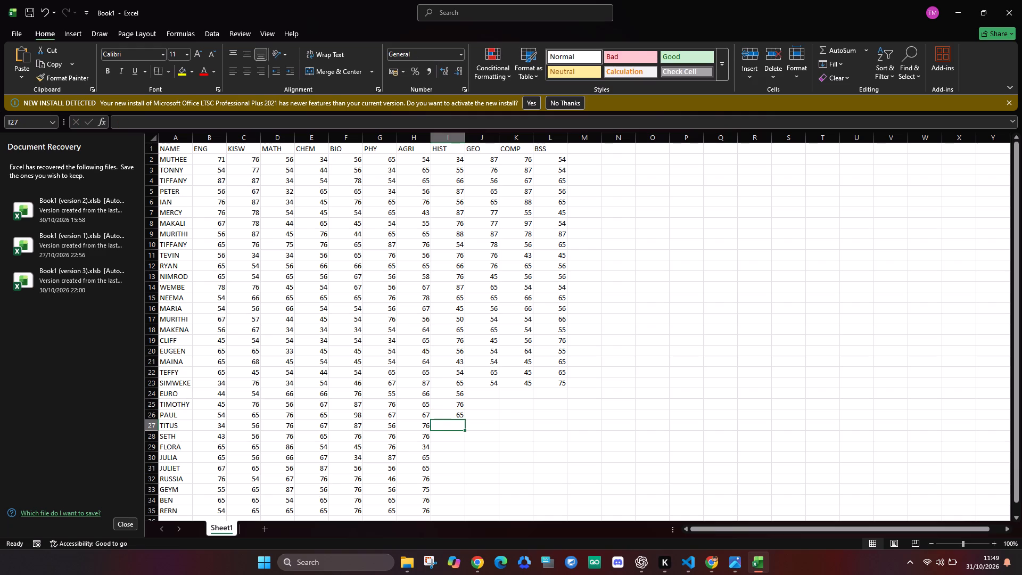
pyautogui.write('56')
pyautogui.press('Return')
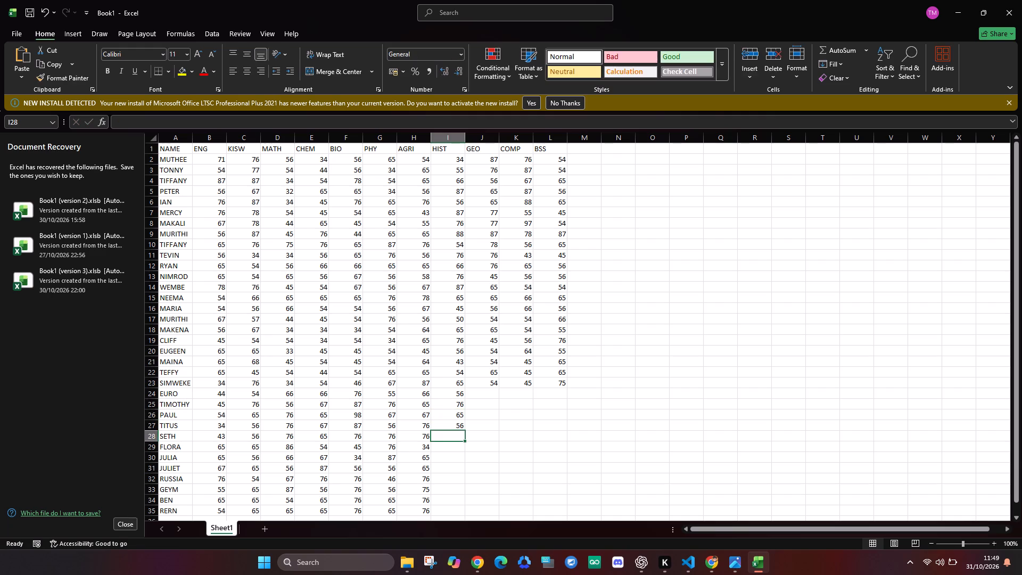
pyautogui.write('76')
pyautogui.press('Return')
pyautogui.write('65')
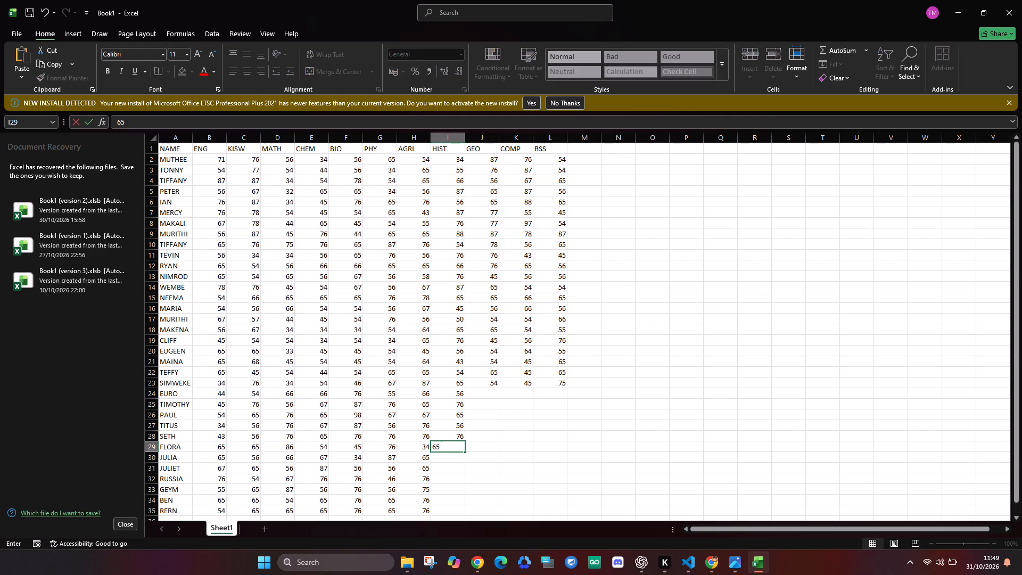
pyautogui.press('Return')
# Enter the HIST marks 67, 65, 67, 65, 56 and 56 for JULIA through RERN in cells I30 to I35.
pyautogui.write('67')
pyautogui.press('Return')
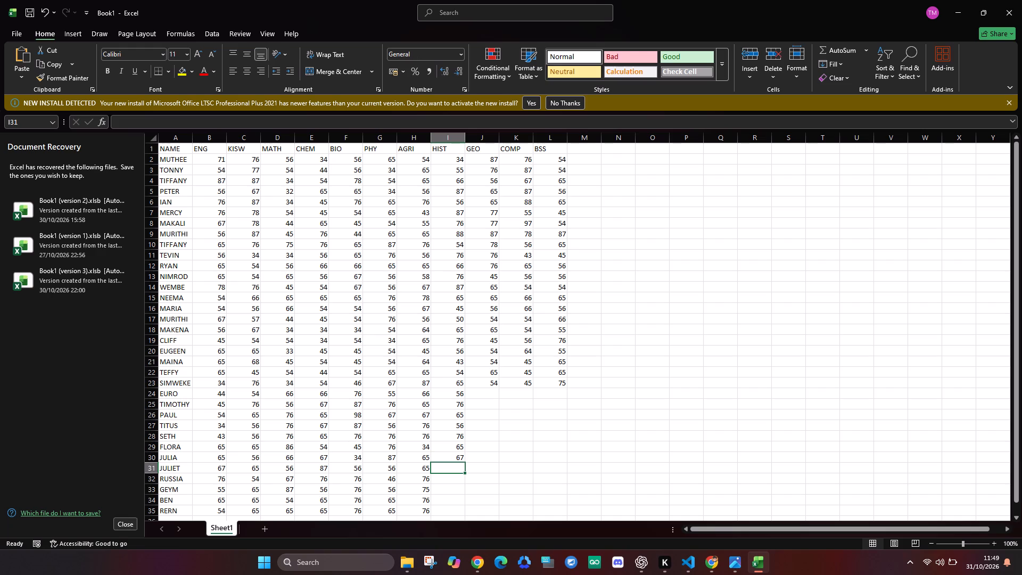
pyautogui.write('65')
pyautogui.press('Return')
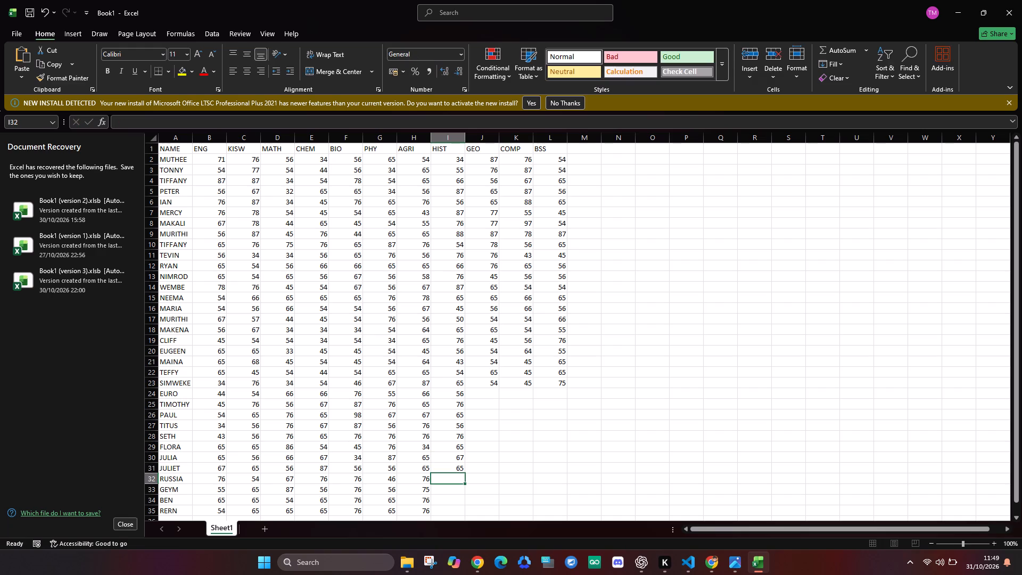
pyautogui.press('6')
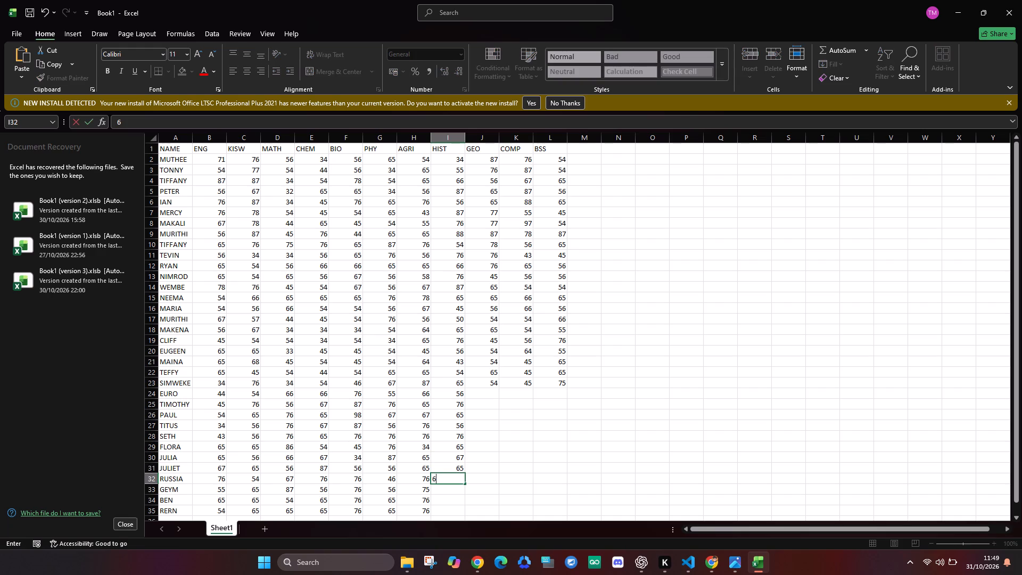
pyautogui.press('7')
pyautogui.press('Return')
pyautogui.write('65')
pyautogui.press('Return')
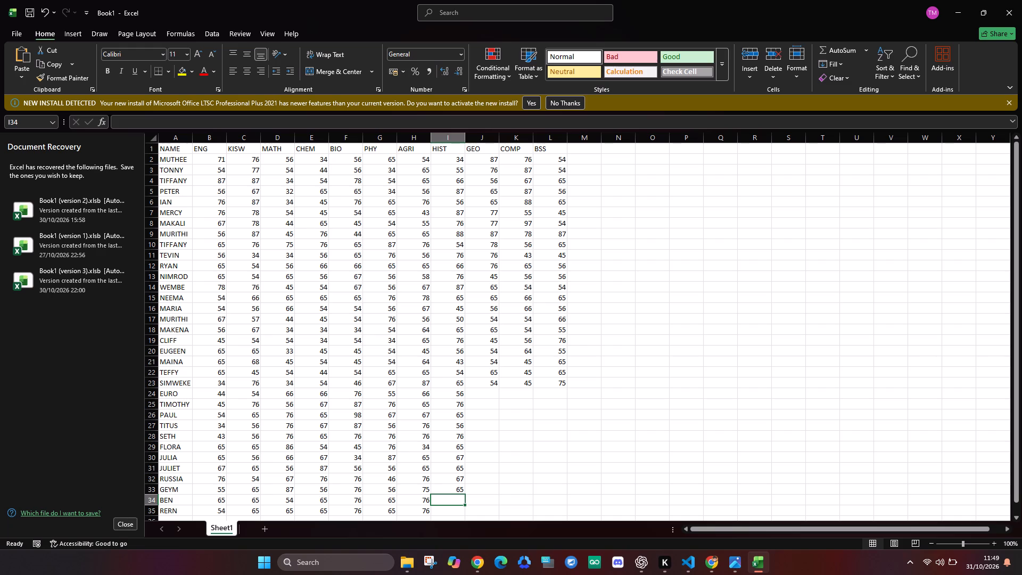
pyautogui.write('56')
pyautogui.press('Return')
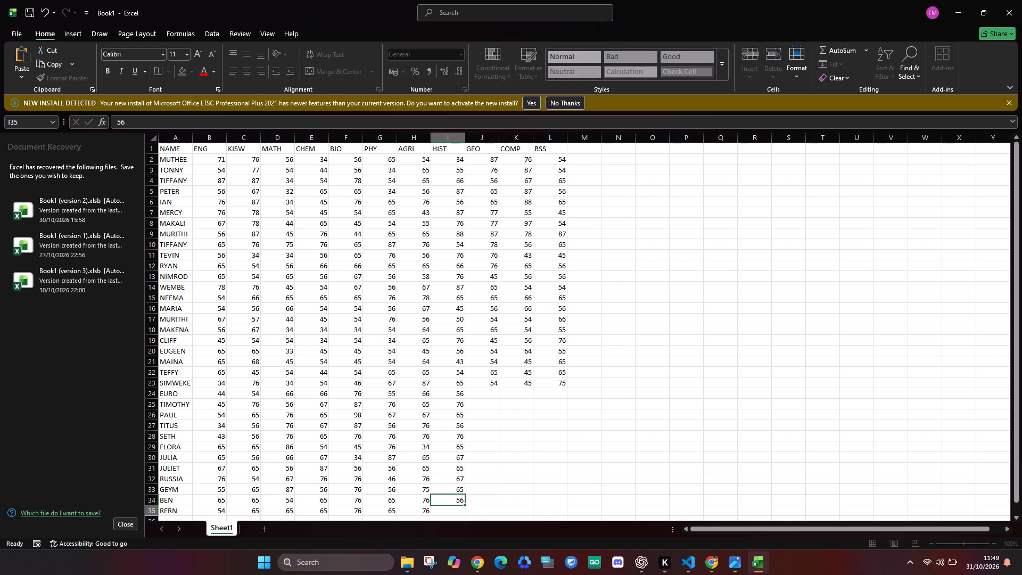
pyautogui.write('56')
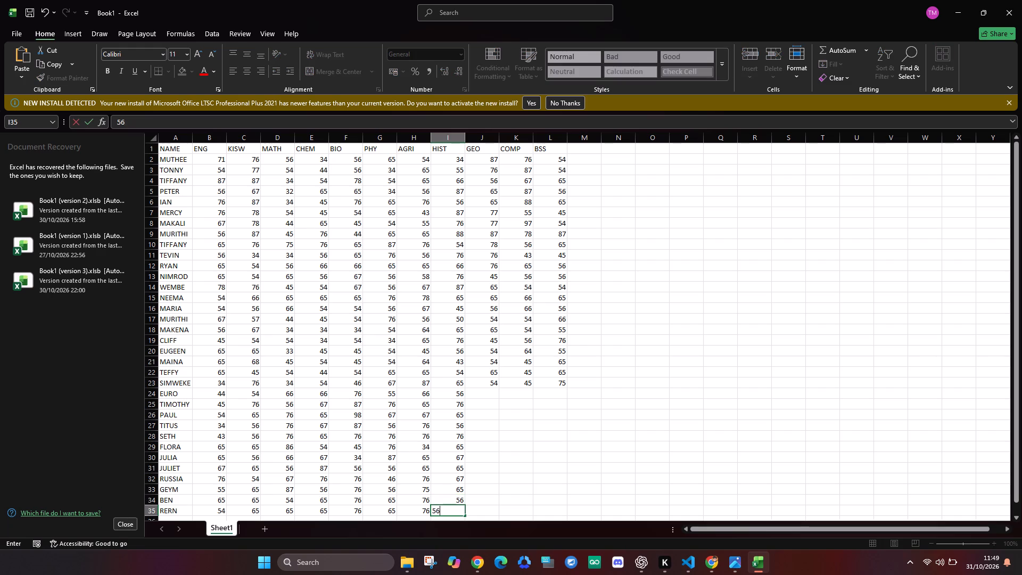
# Enter the GEO marks 55, 45, 65, 76, 76 and 56 for EURO through FLORA in cells J24 to J29.
pyautogui.click(486, 396)
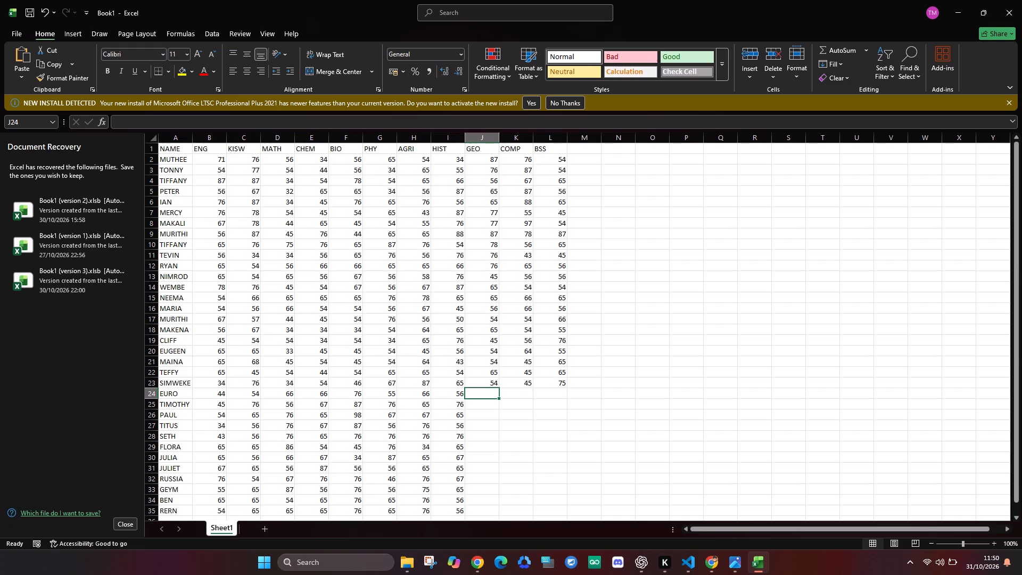
pyautogui.press('y')
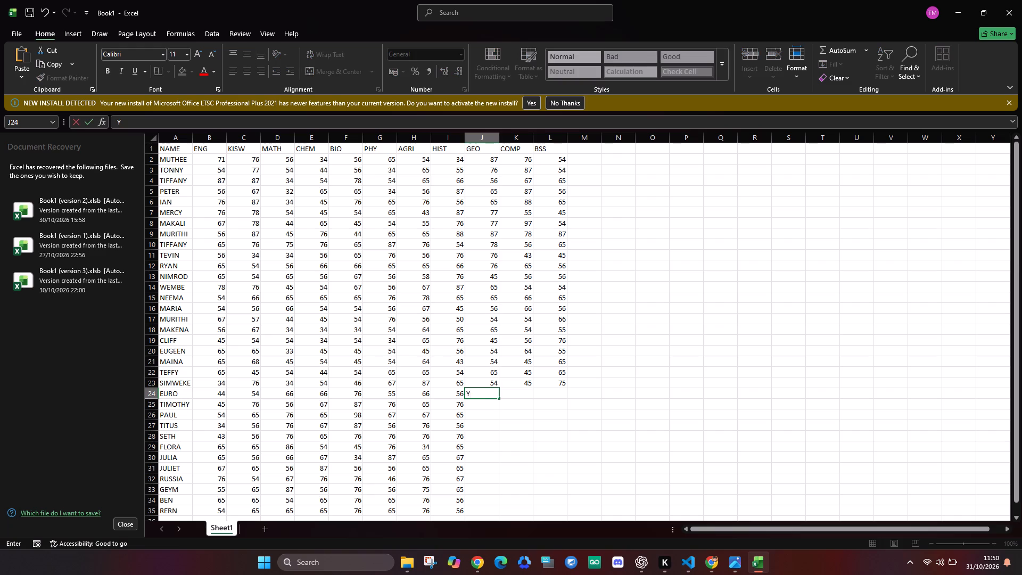
pyautogui.press('BackSpace')
pyautogui.write('55')
pyautogui.press('Return')
pyautogui.write('45')
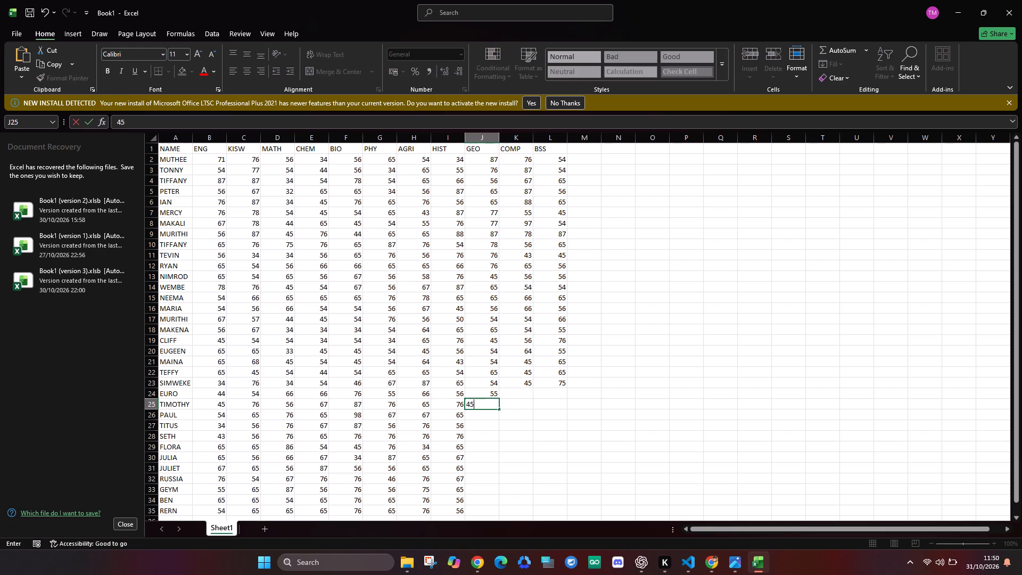
pyautogui.press('Return')
pyautogui.write('65')
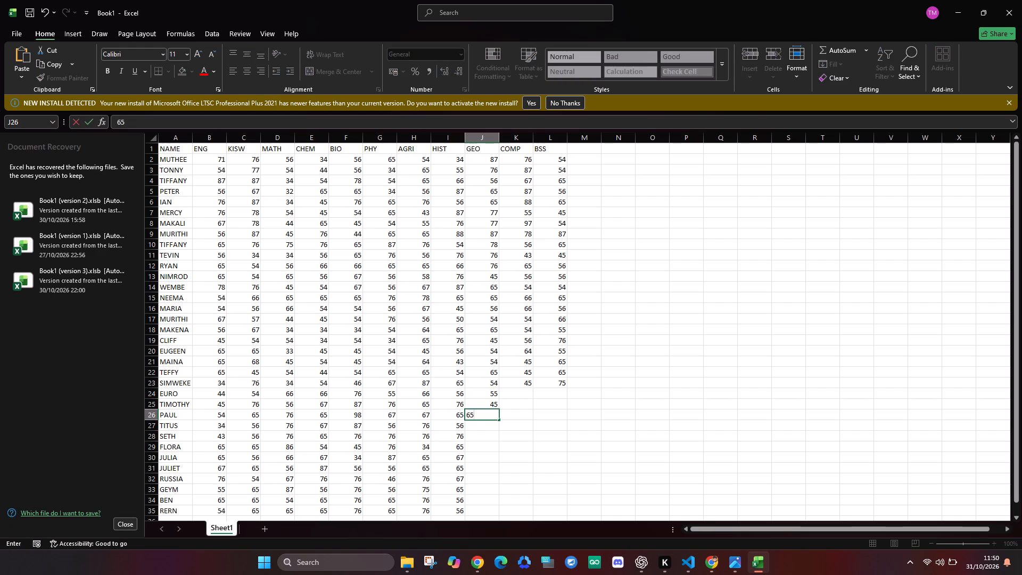
pyautogui.press('Return')
pyautogui.write('76')
pyautogui.press('Return')
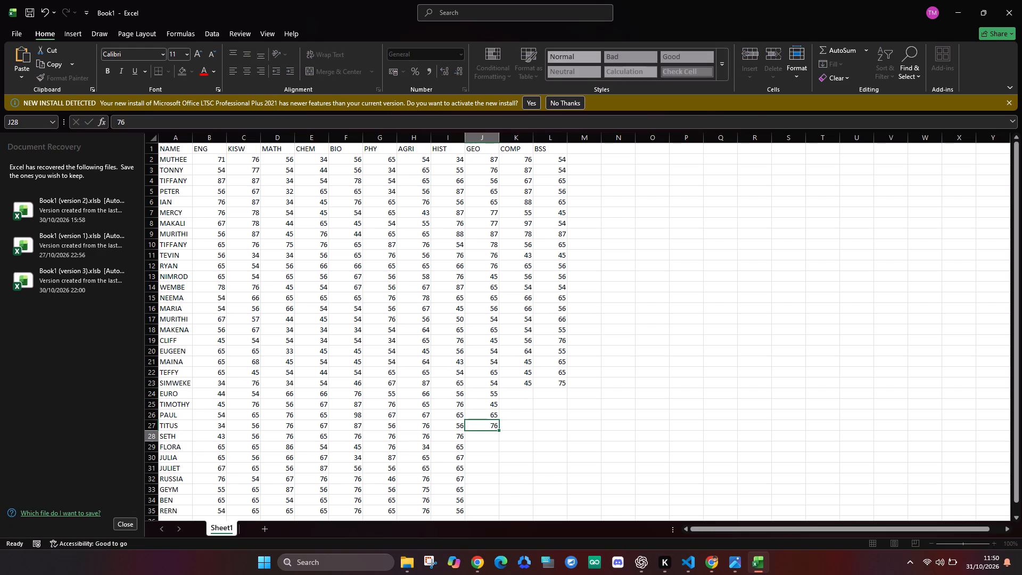
pyautogui.write('76')
pyautogui.press('Return')
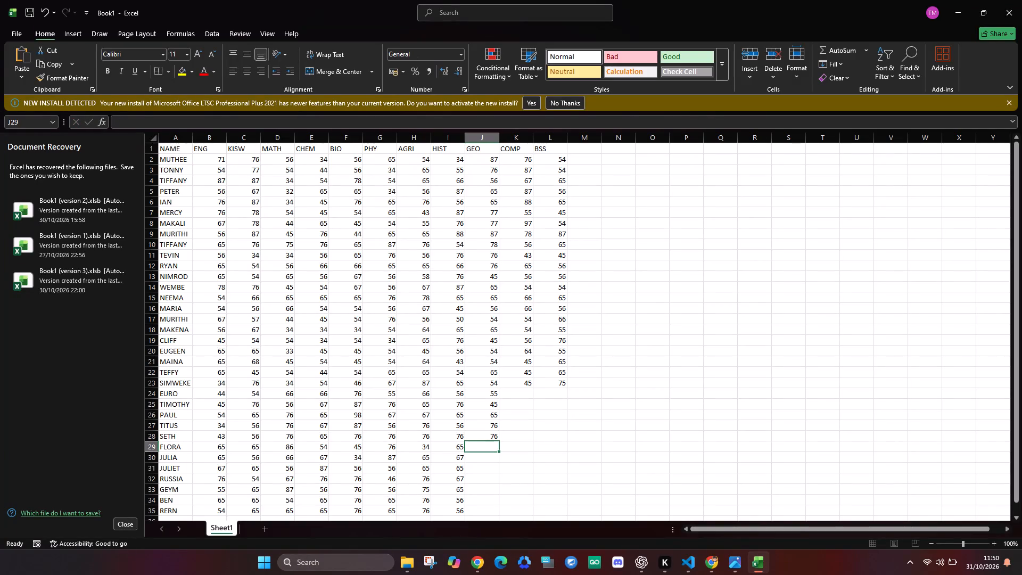
pyautogui.write('56')
pyautogui.press('Return')
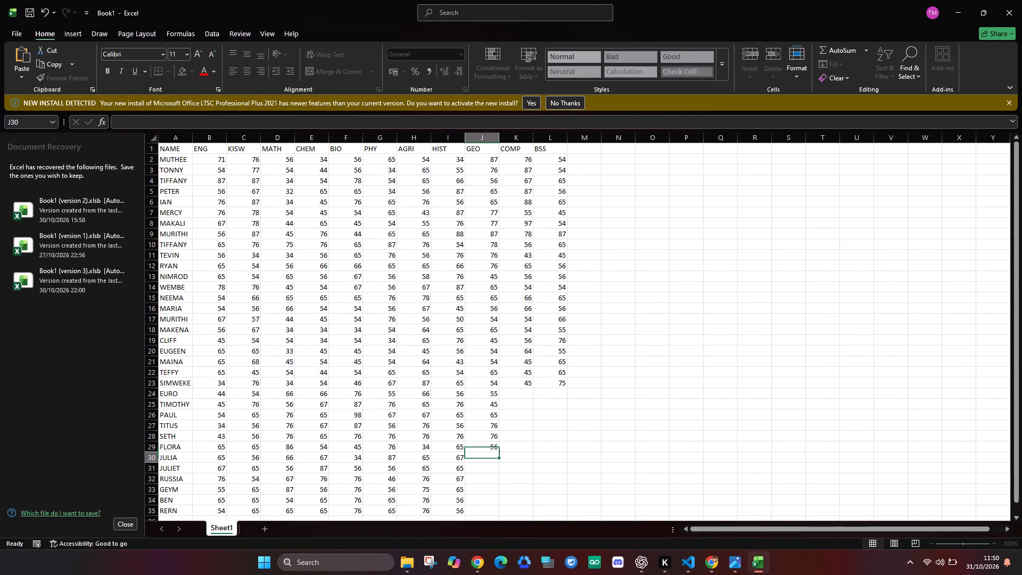
# Enter the GEO marks 65, 56, 65, 65, 56 and 56 for JULIA through RERN in cells J30 to J35.
pyautogui.write('65')
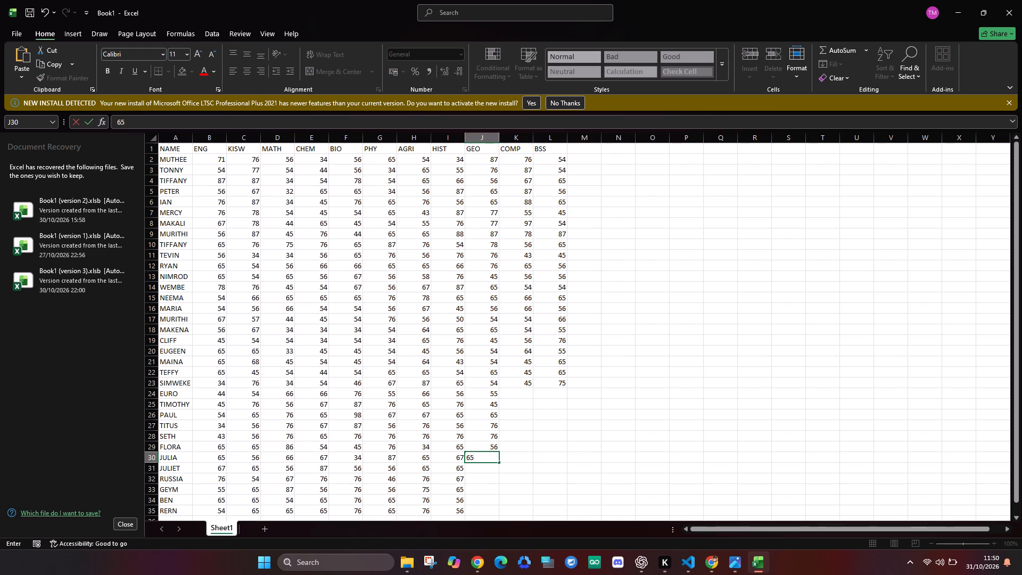
pyautogui.press('Return')
pyautogui.write('56')
pyautogui.press('Return')
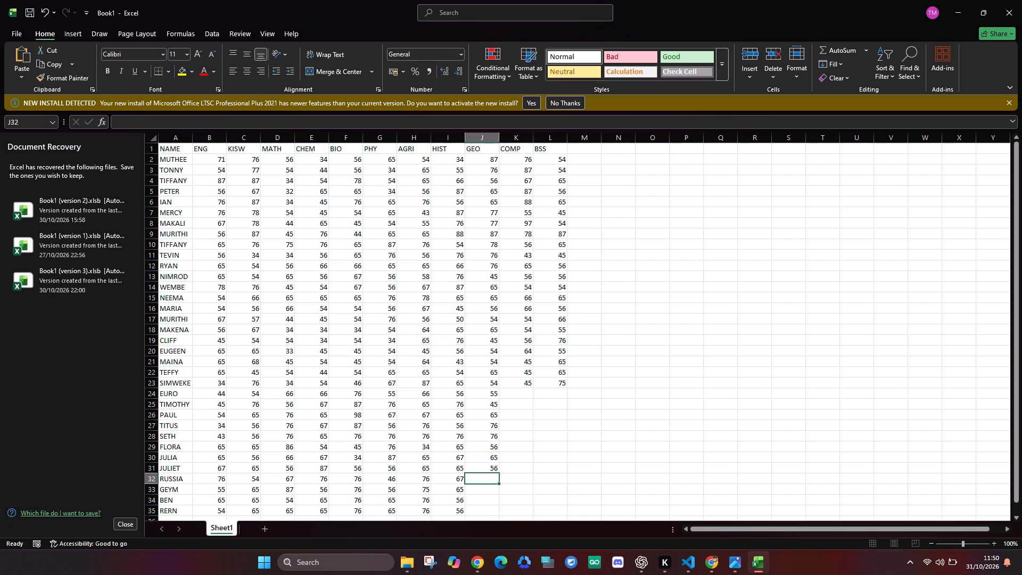
pyautogui.write('65')
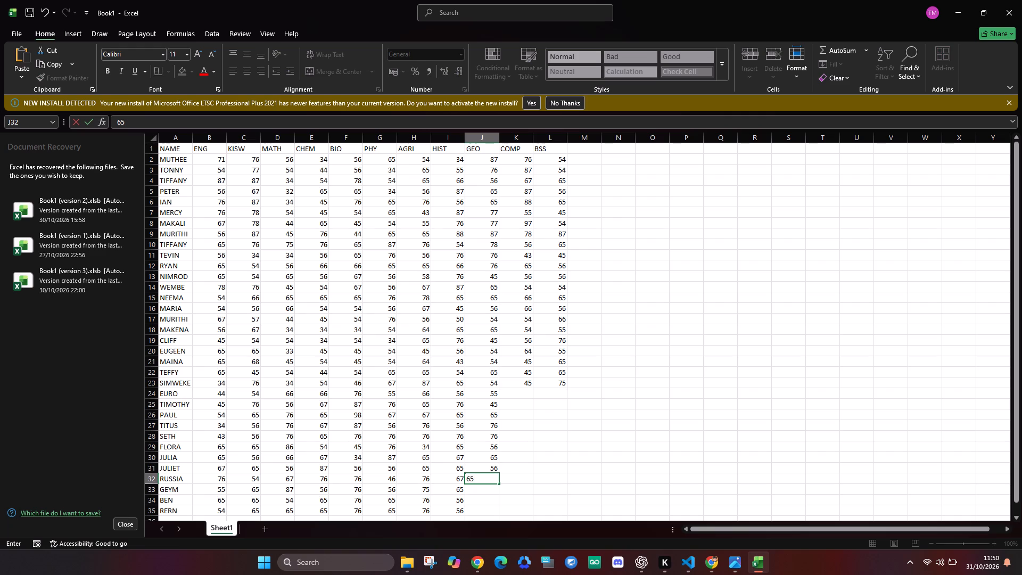
pyautogui.press('Return')
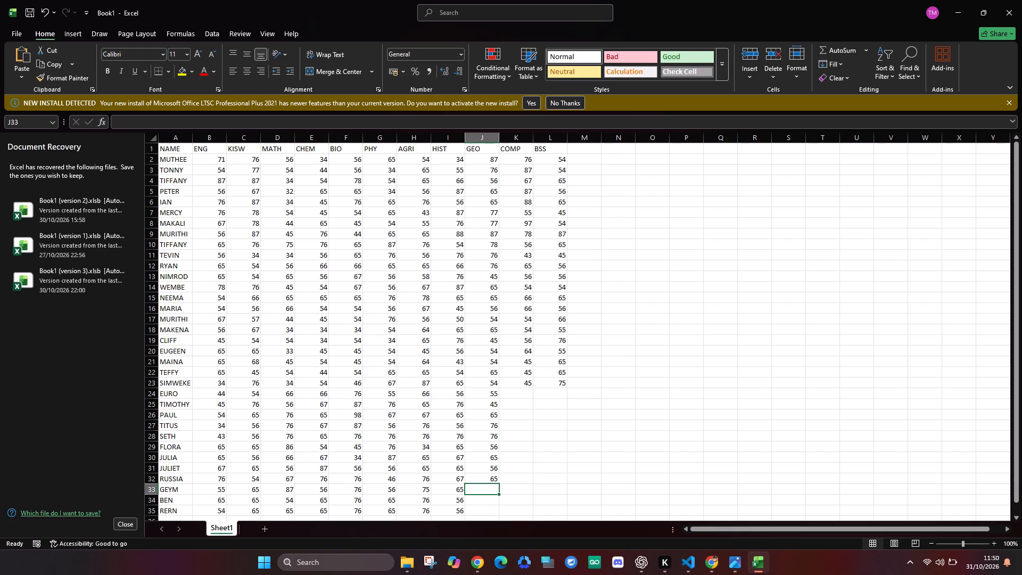
pyautogui.write('65')
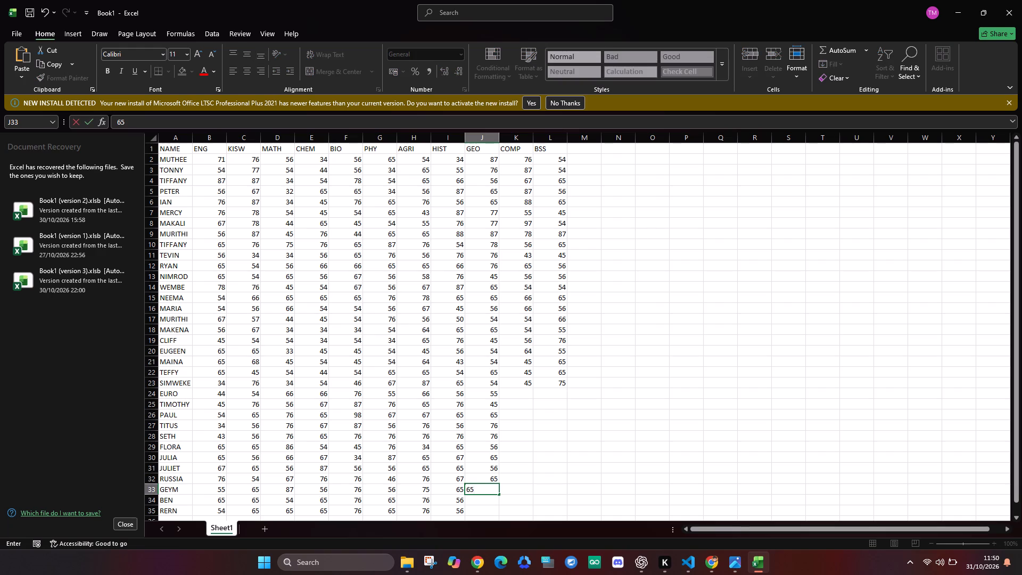
pyautogui.press('Return')
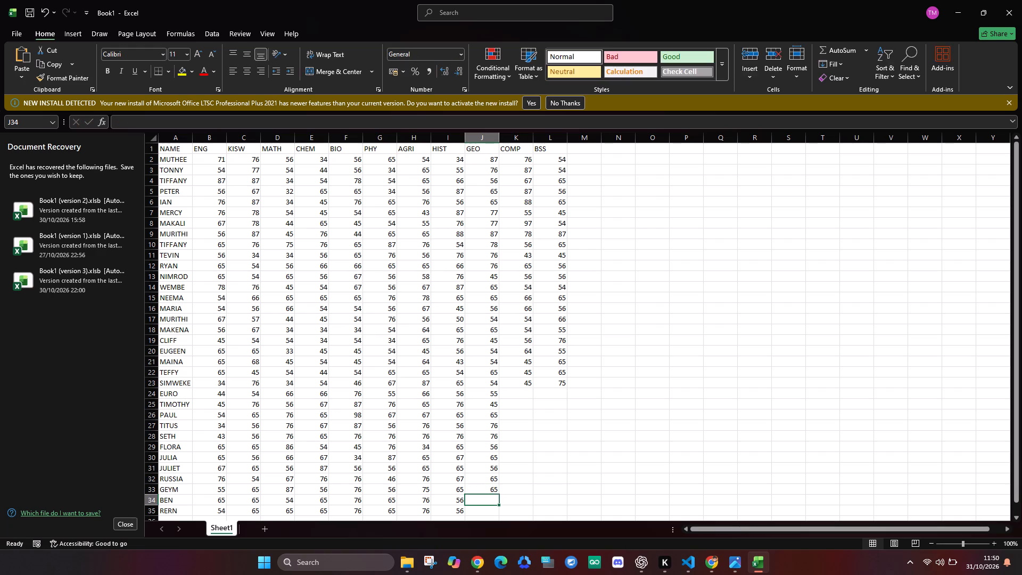
pyautogui.write('56')
pyautogui.press('Return')
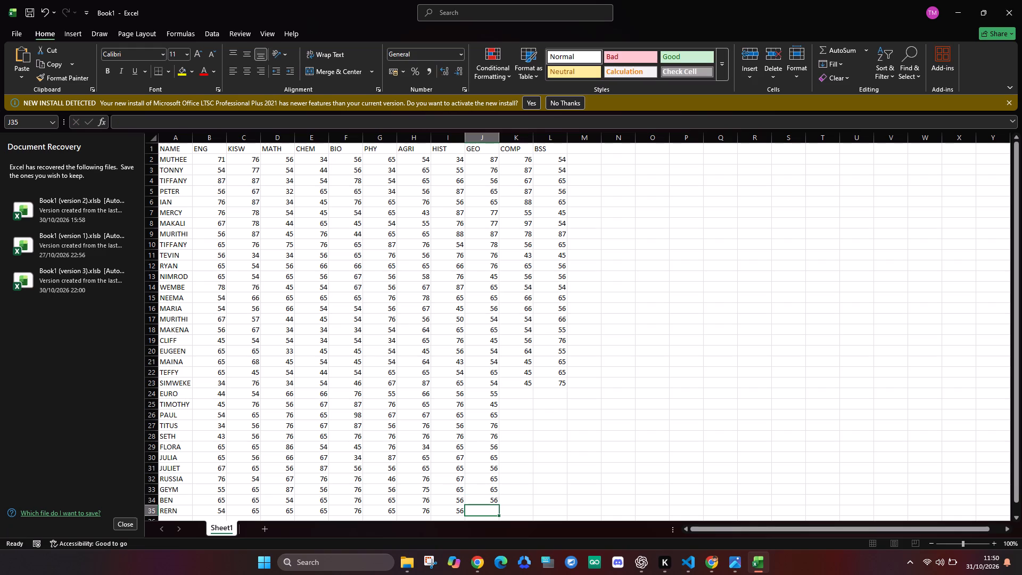
pyautogui.write('56')
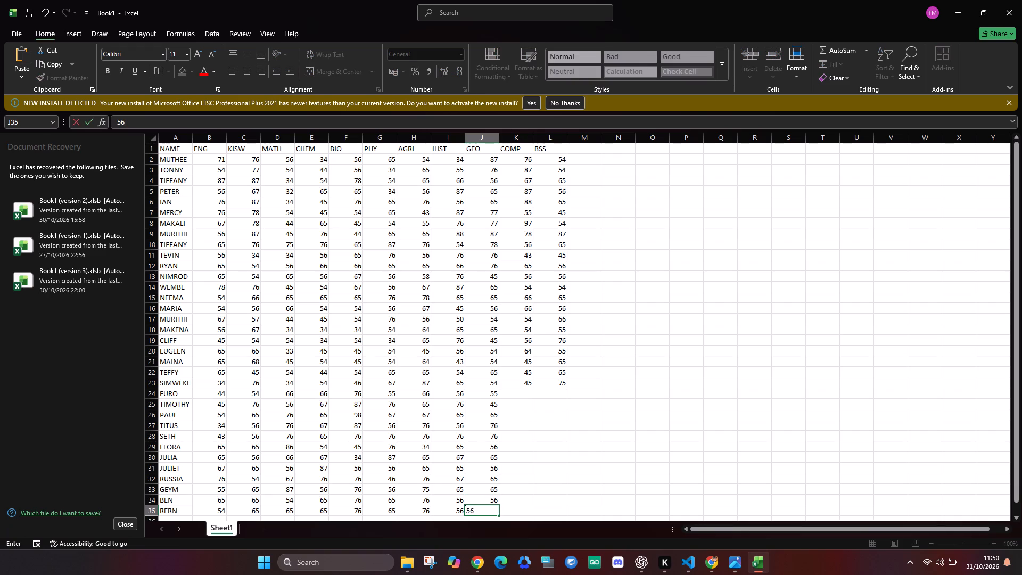
# Enter the COMP mark 87 for EURO in cell K24.
pyautogui.click(522, 398)
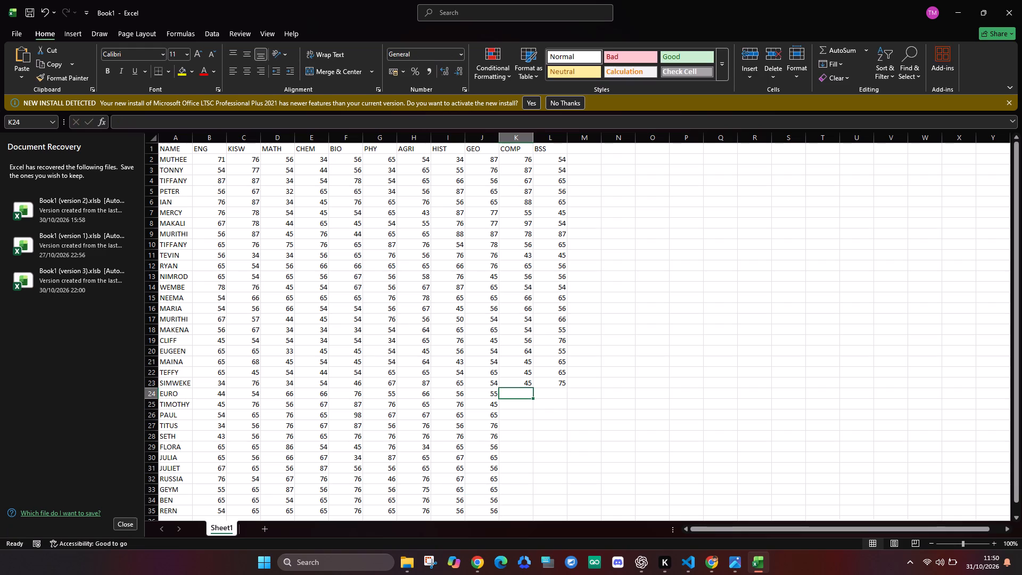
pyautogui.write('87')
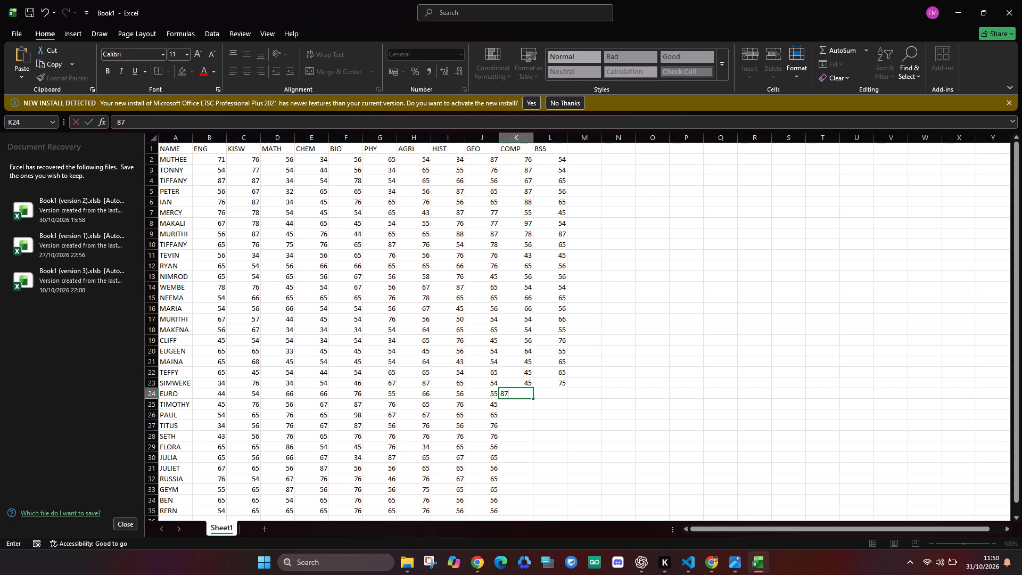
pyautogui.press('Return')
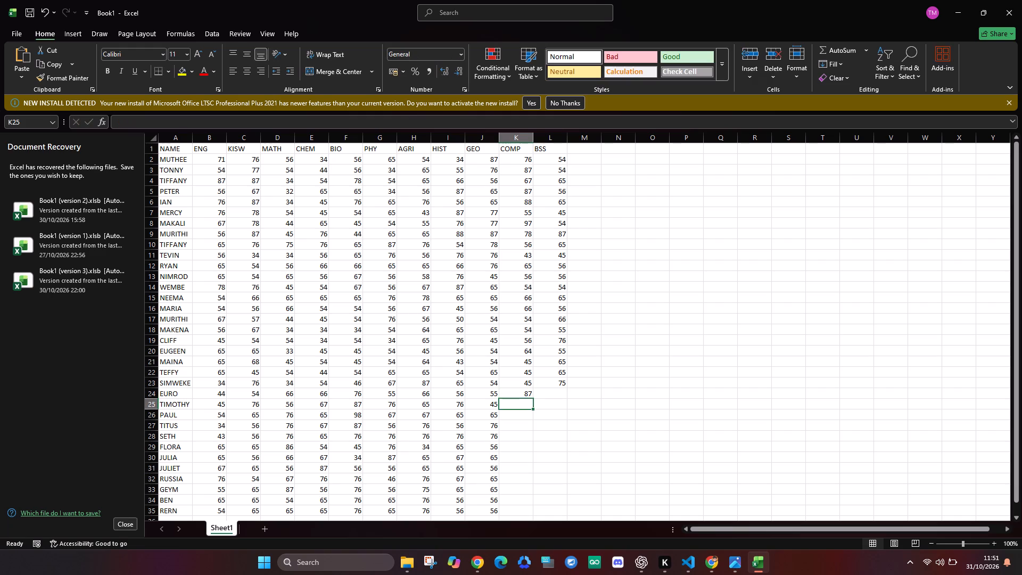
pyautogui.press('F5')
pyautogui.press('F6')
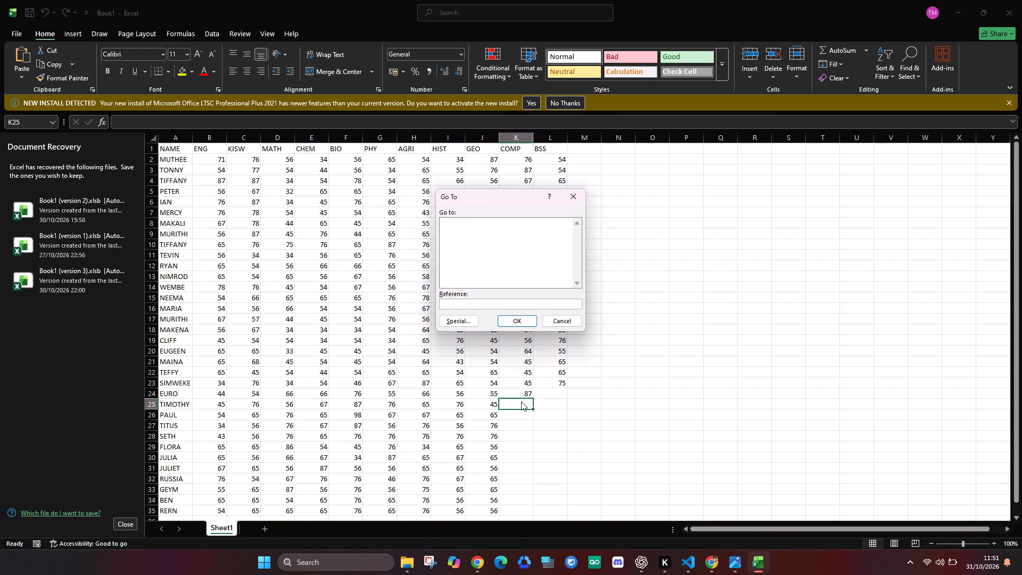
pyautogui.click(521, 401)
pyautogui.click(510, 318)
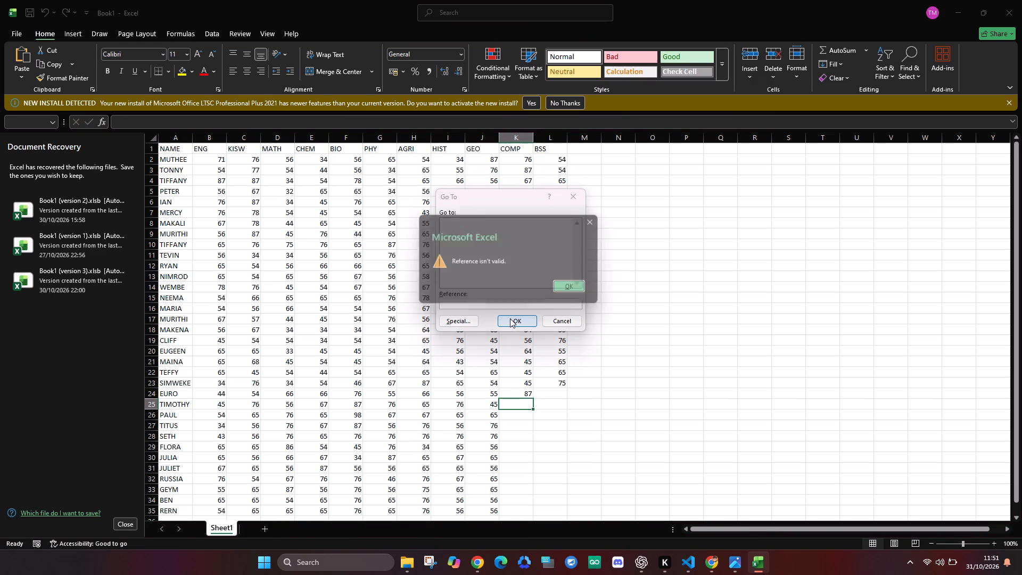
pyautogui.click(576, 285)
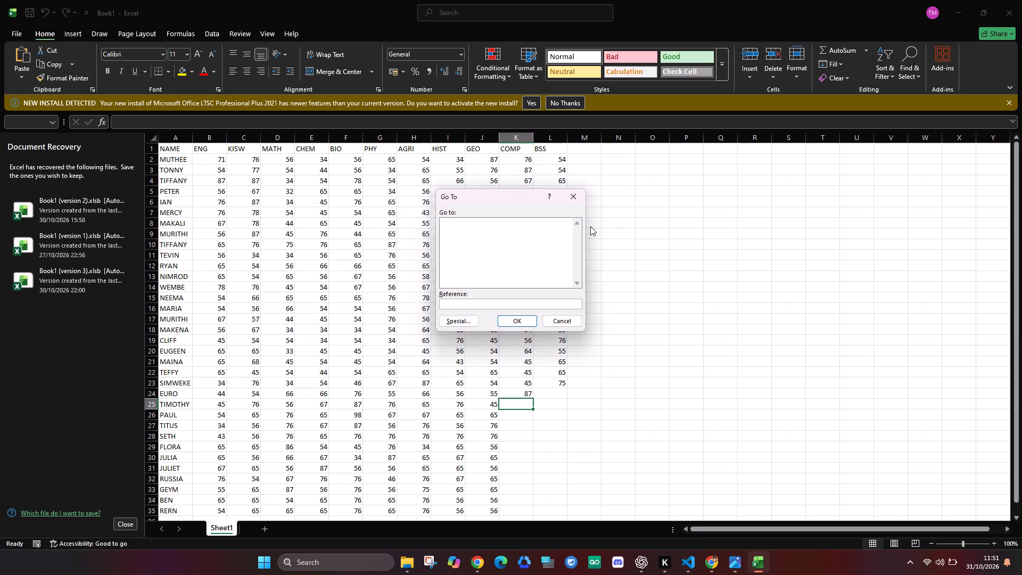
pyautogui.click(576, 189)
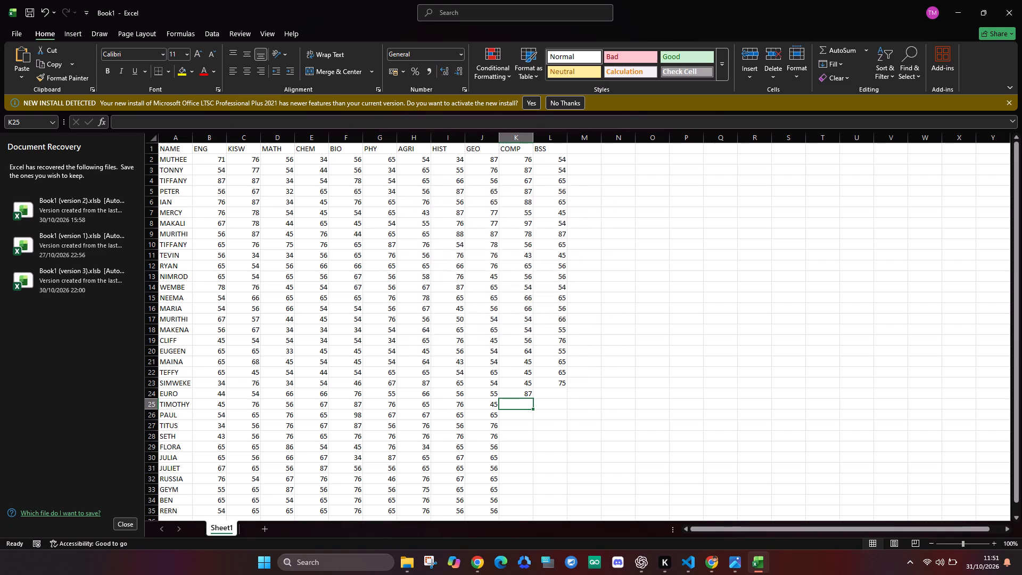
# Enter the COMP marks 56, 98, 87, 79 and 67 for TIMOTHY through FLORA in cells K25 to K29.
pyautogui.click(521, 404)
pyautogui.write('56')
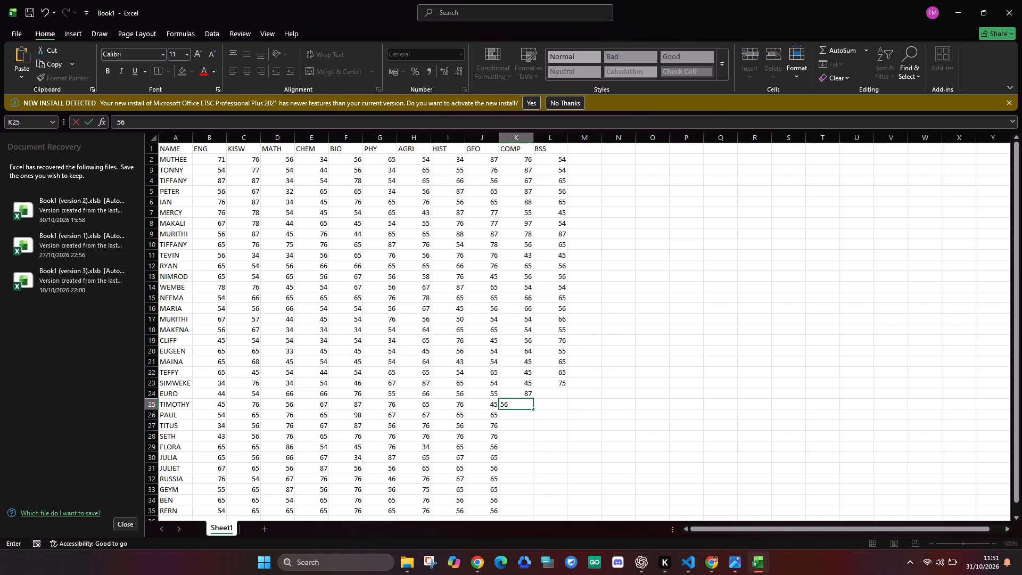
pyautogui.press('Return')
pyautogui.write('98')
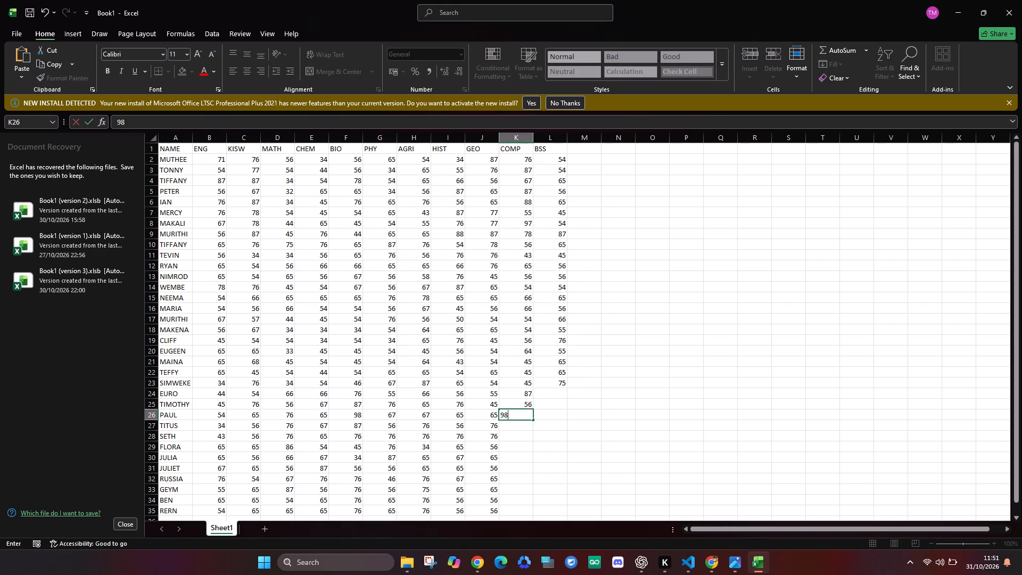
pyautogui.press('Return')
pyautogui.write('87')
pyautogui.press('Return')
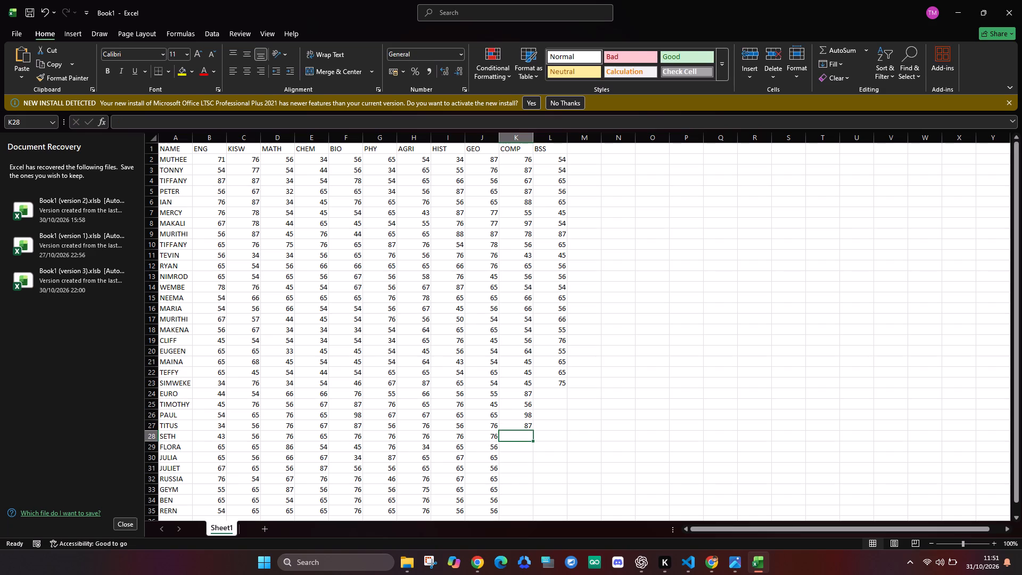
pyautogui.press('7')
pyautogui.press('9')
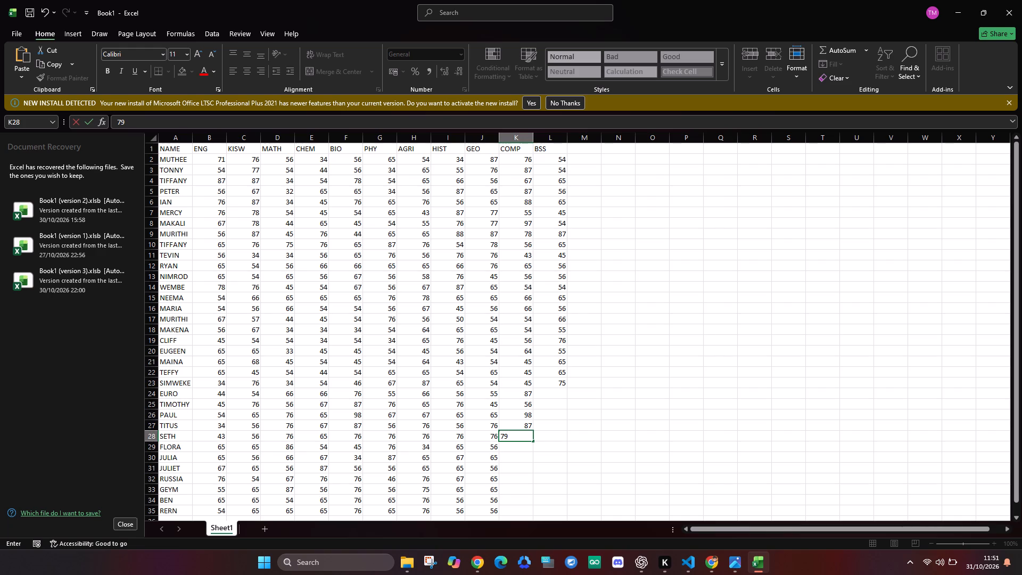
pyautogui.press('Return')
pyautogui.write('67')
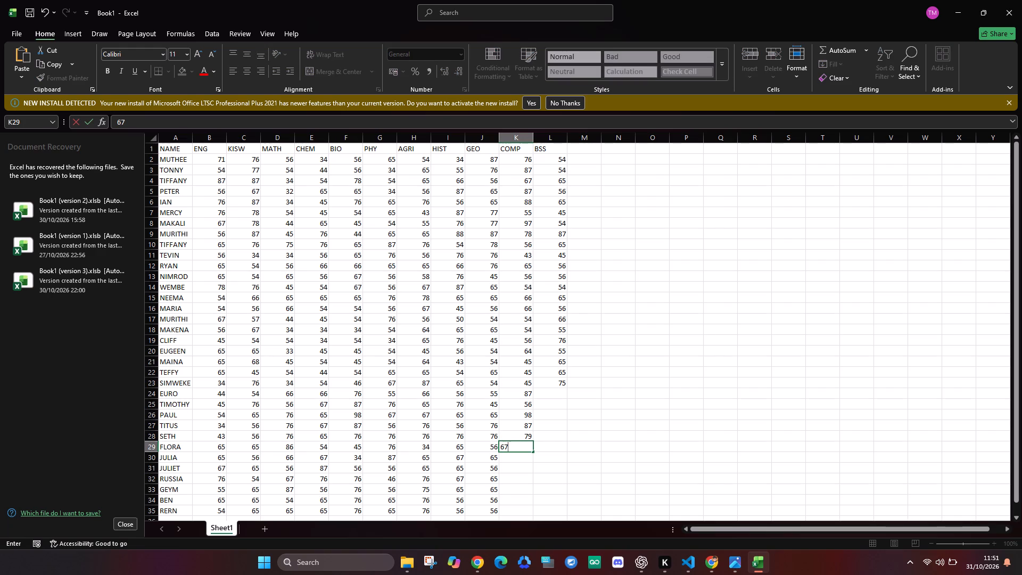
pyautogui.press('Return')
# Enter the COMP marks 66, 67, 87, 67, 87 and 87 for JULIA through RERN in cells K30 to K35.
pyautogui.write('66')
pyautogui.press('Return')
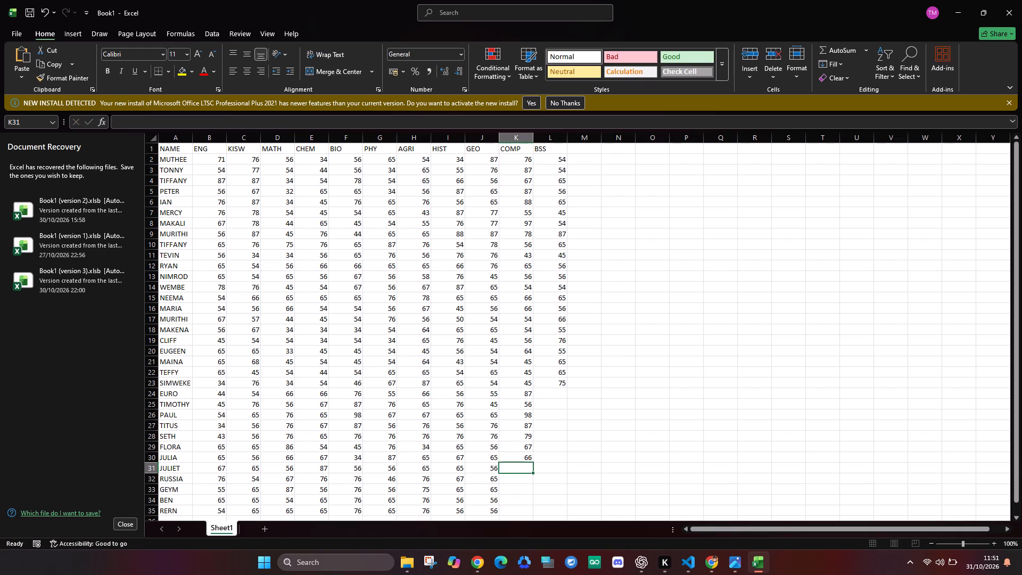
pyautogui.write('67')
pyautogui.press('Return')
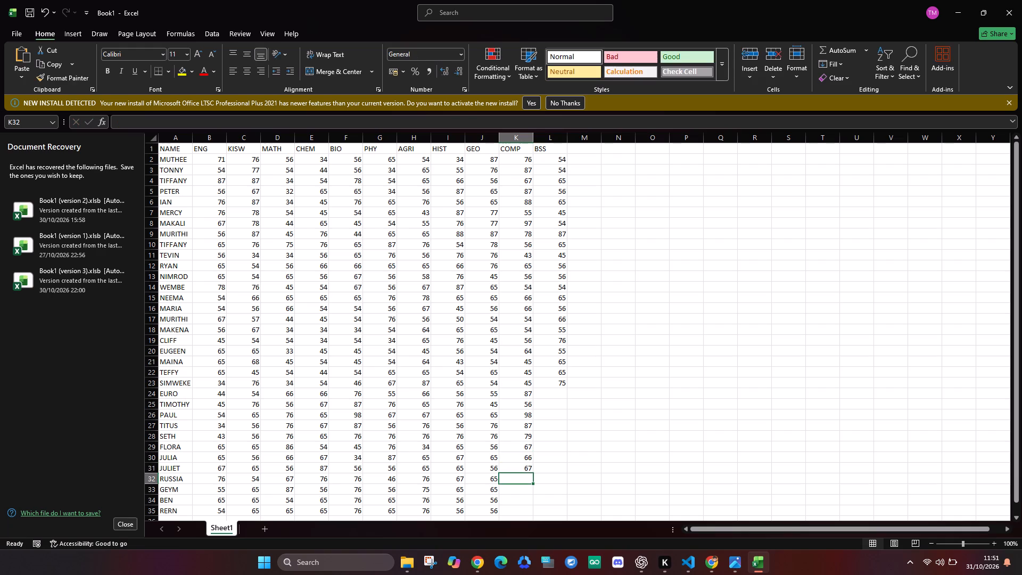
pyautogui.write('87')
pyautogui.press('Return')
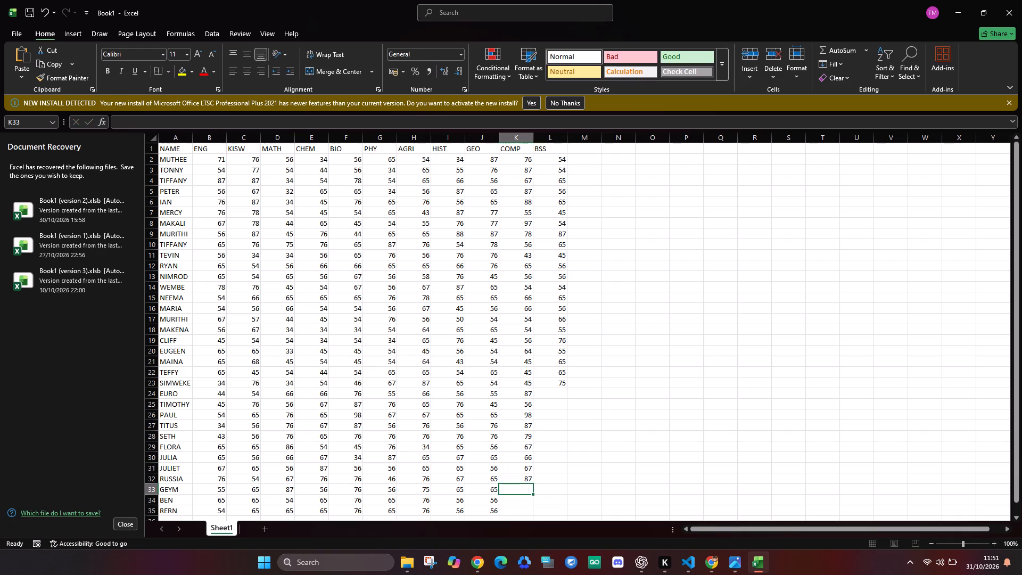
pyautogui.write('67')
pyautogui.press('Return')
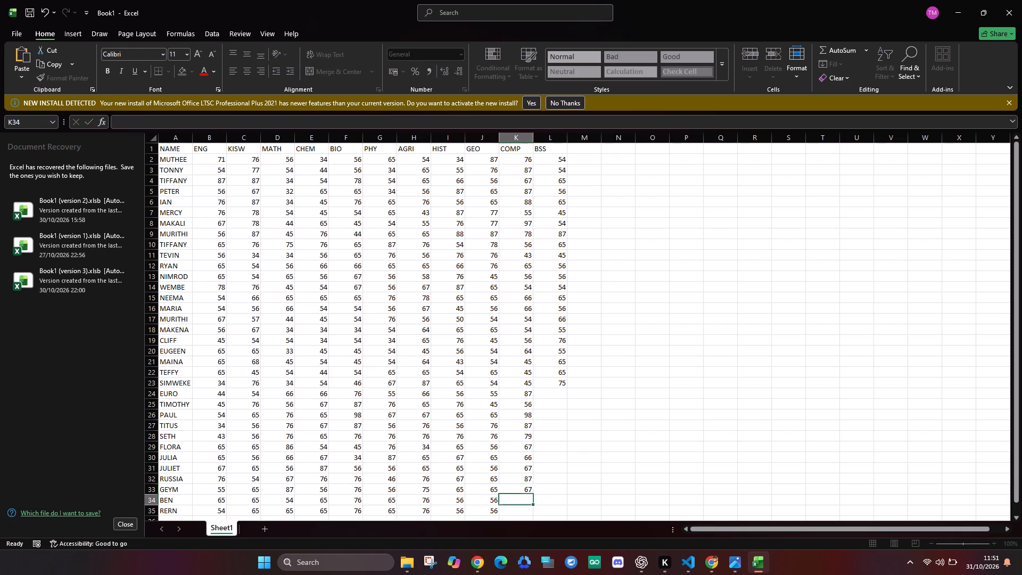
pyautogui.write('87')
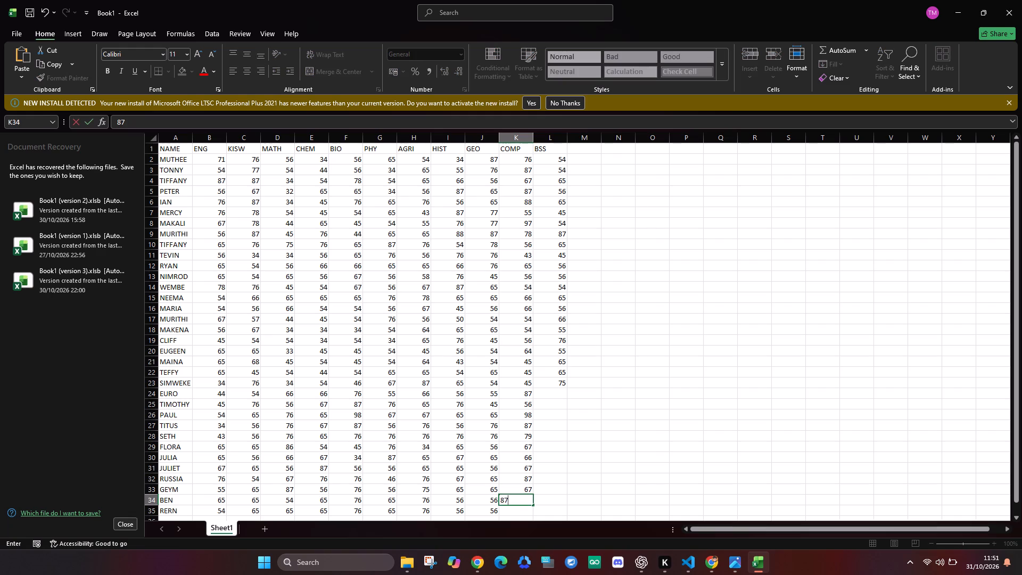
pyautogui.press('Return')
pyautogui.write('87')
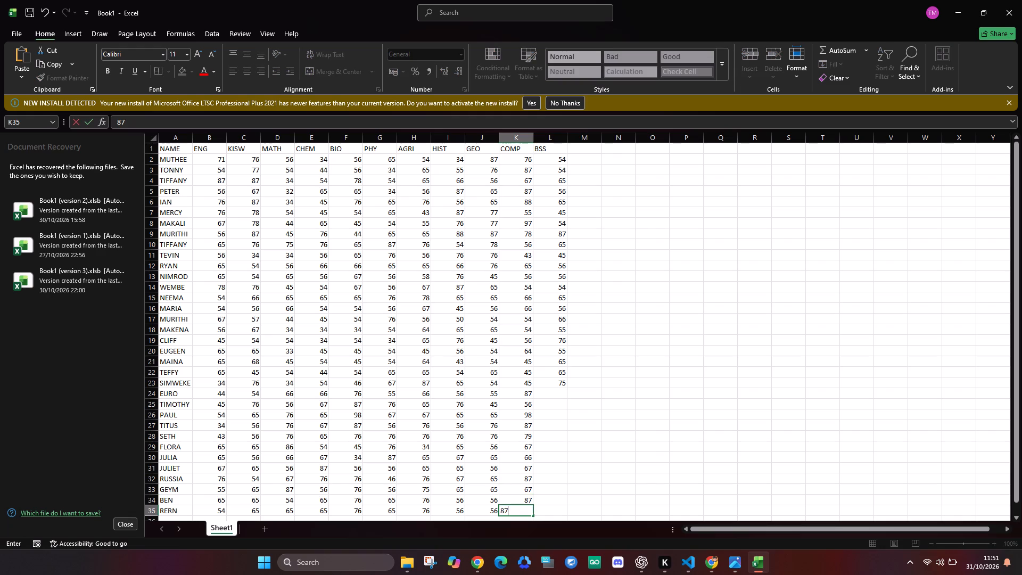
# Enter the BSS marks 67, 56, 76, 65, 76 and 76 for EURO through FLORA in cells L24 to L29.
pyautogui.click(554, 392)
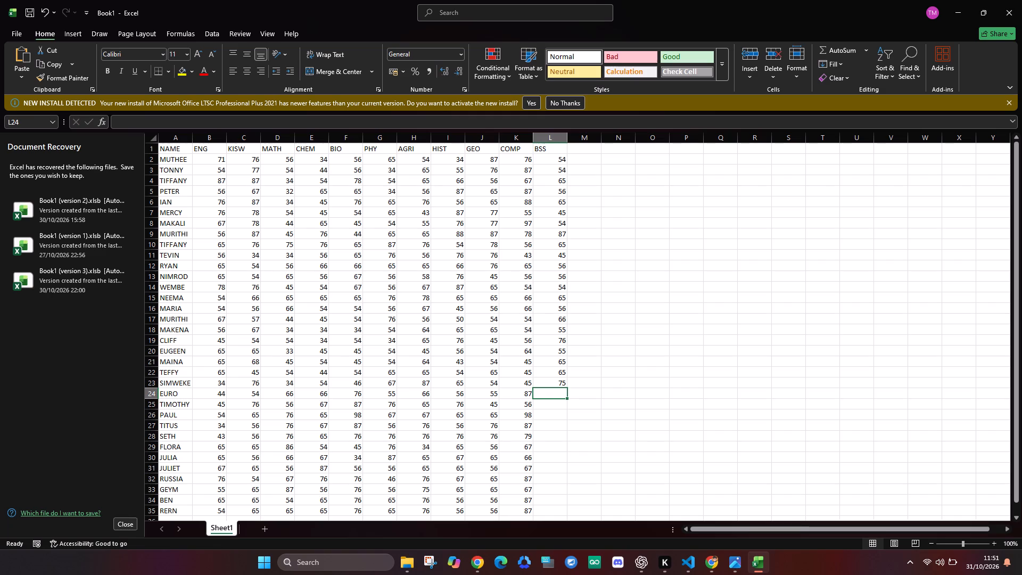
pyautogui.write('67')
pyautogui.press('Return')
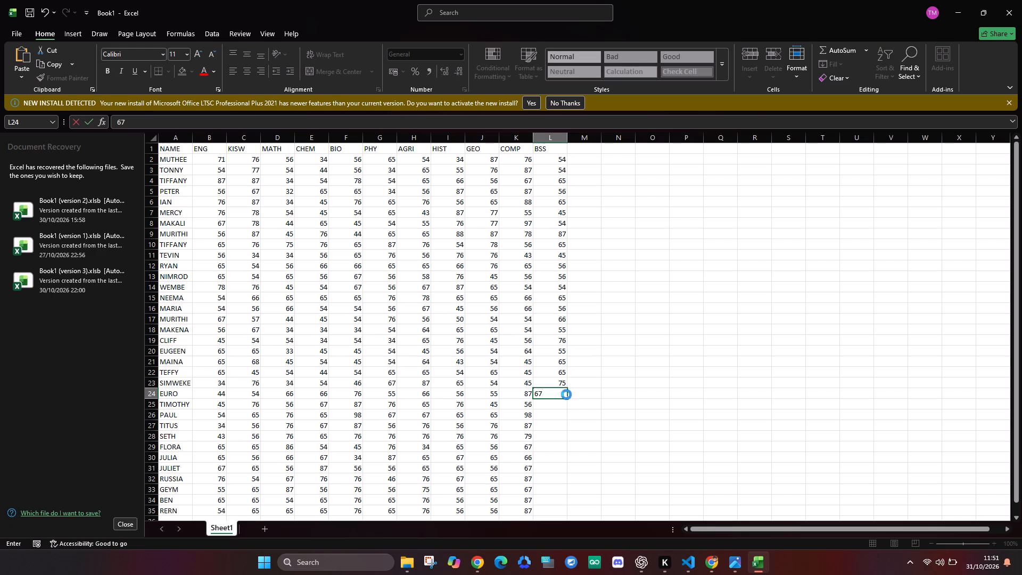
pyautogui.write('56')
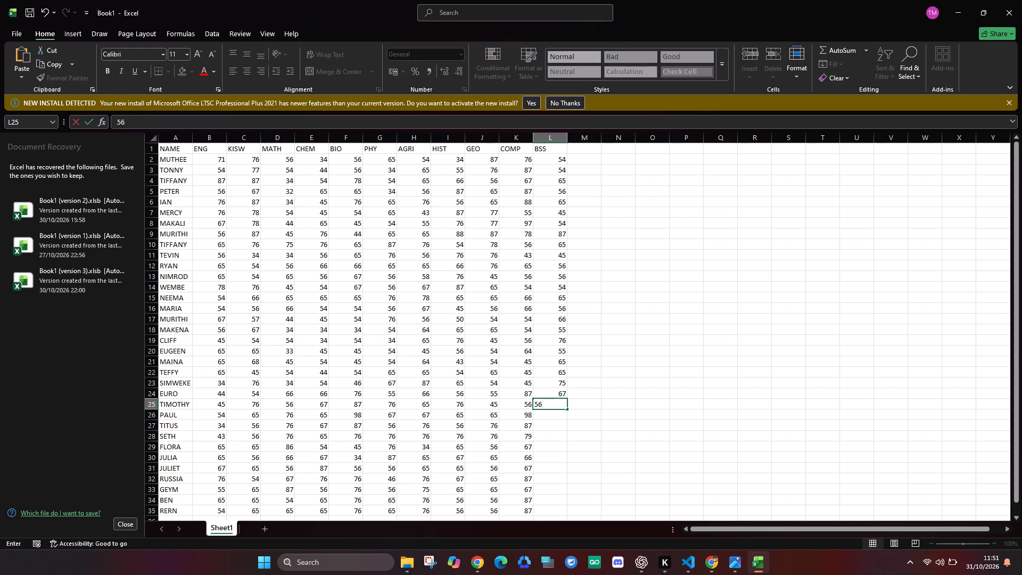
pyautogui.press('Return')
pyautogui.write('76')
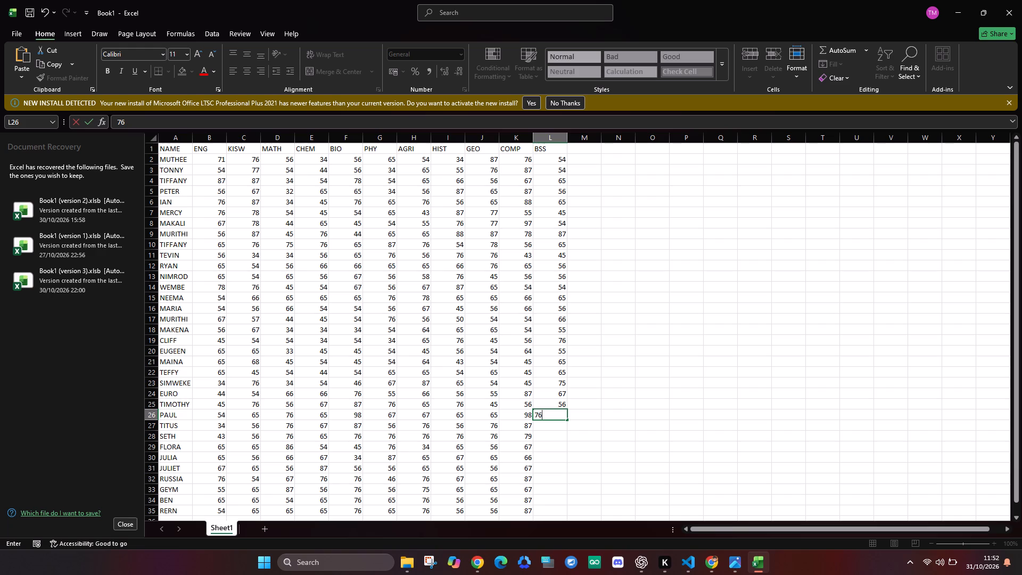
pyautogui.press('Return')
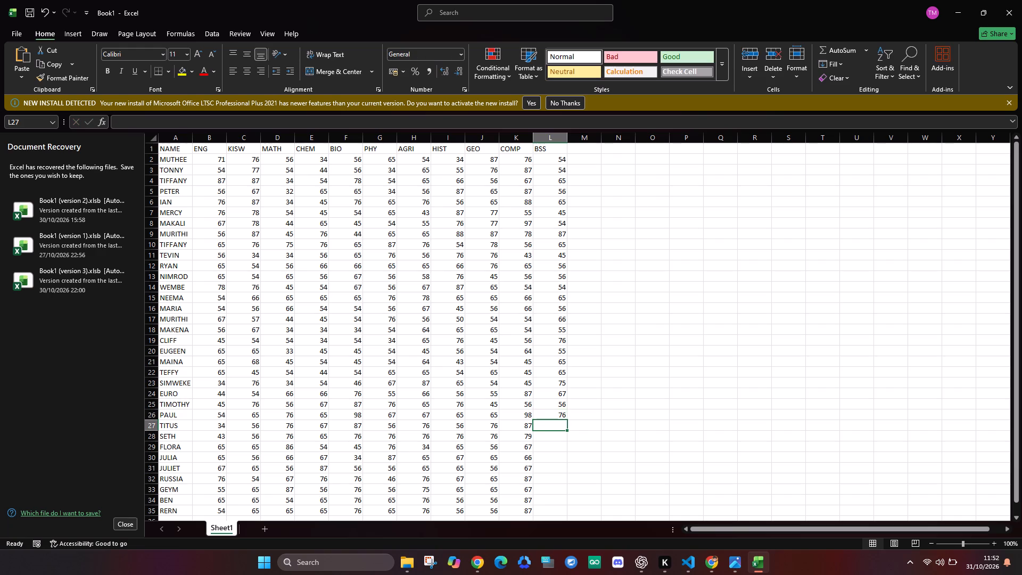
pyautogui.write('65')
pyautogui.press('Return')
pyautogui.write('76')
pyautogui.press('Return')
pyautogui.write('76')
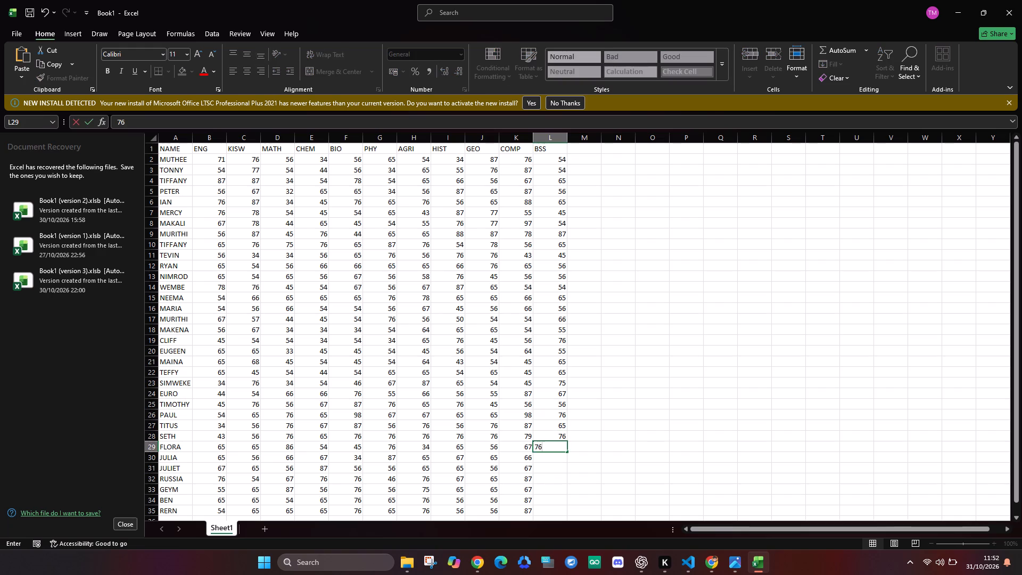
pyautogui.press('Return')
# Enter the BSS marks 76, 56, 76, 67, 87 and 89 for JULIA through RERN in cells L30 to L35.
pyautogui.write('76')
pyautogui.press('Return')
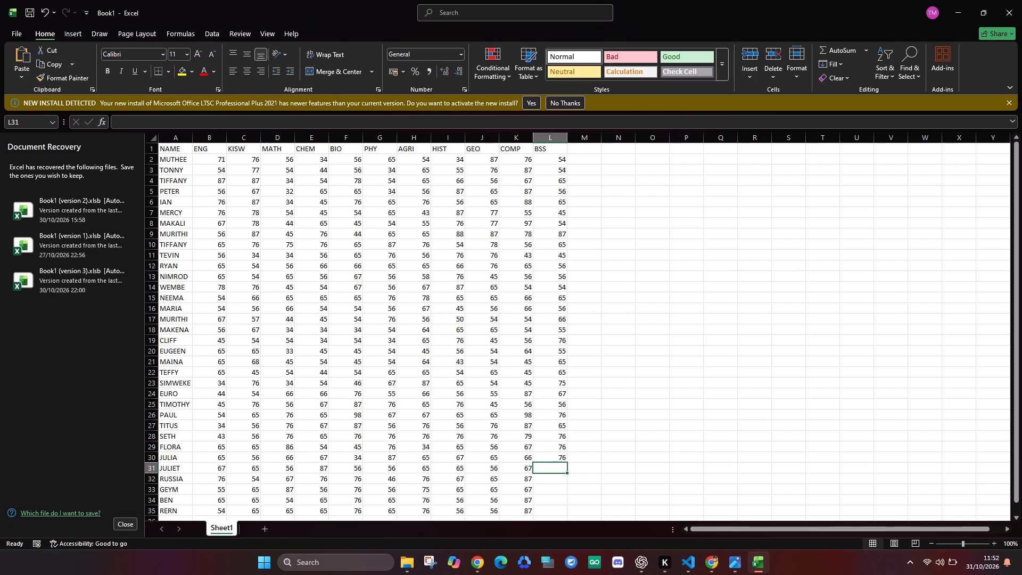
pyautogui.write('56')
pyautogui.press('Return')
pyautogui.write('76')
pyautogui.press('Return')
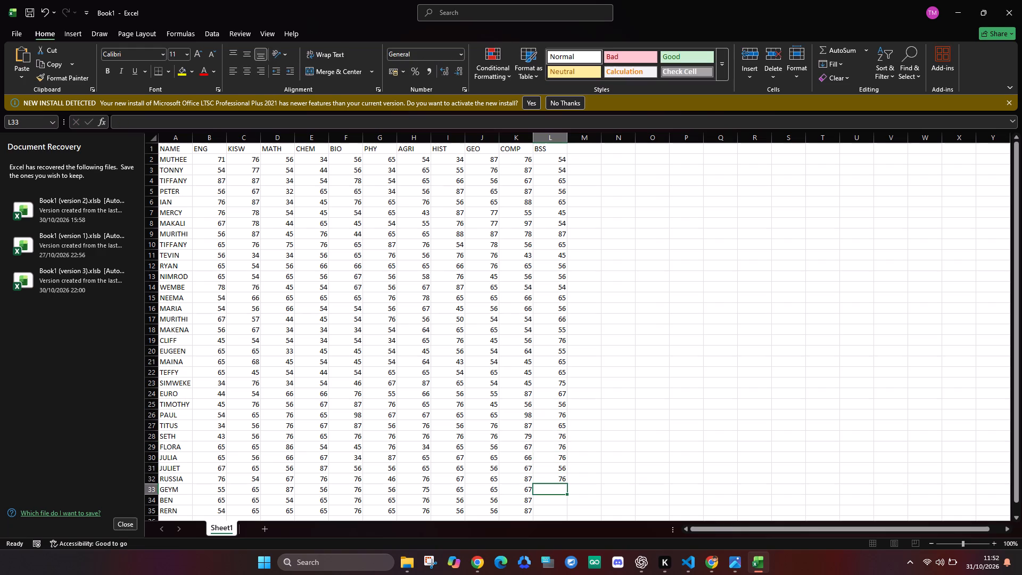
pyautogui.write('67')
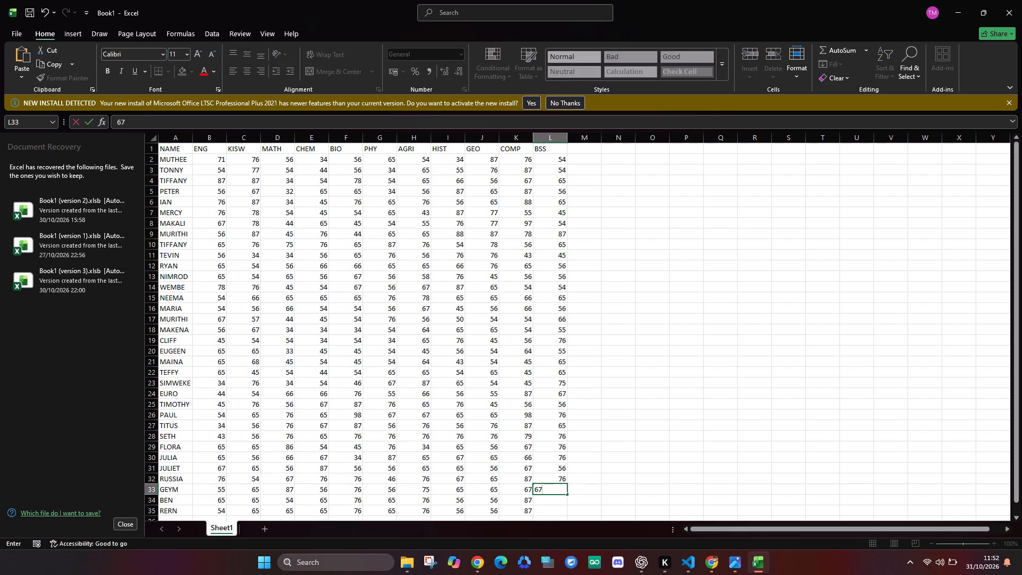
pyautogui.write('78')
pyautogui.press('BackSpace')
pyautogui.press('BackSpace')
pyautogui.press('Return')
pyautogui.write('87')
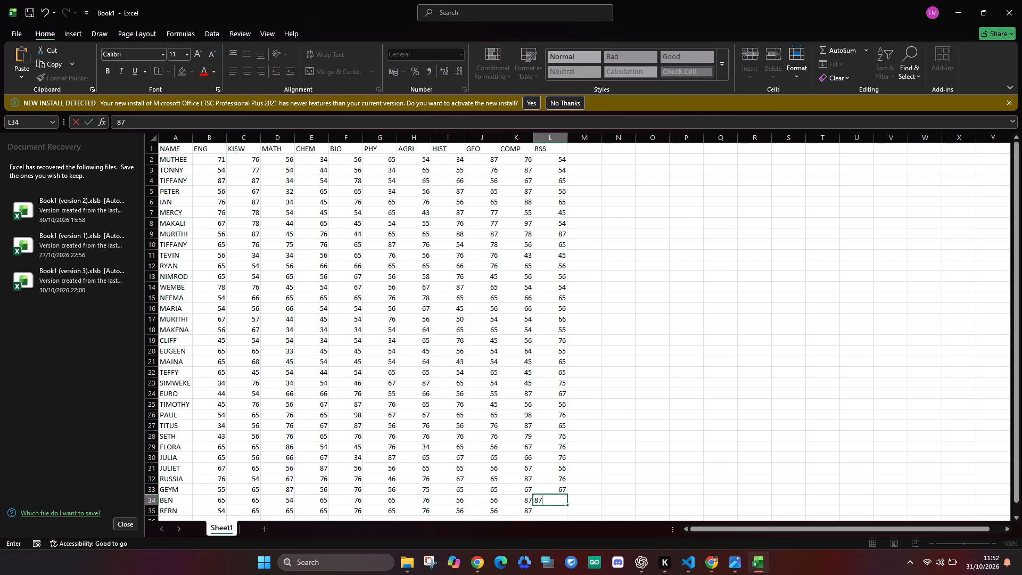
pyautogui.press('Return')
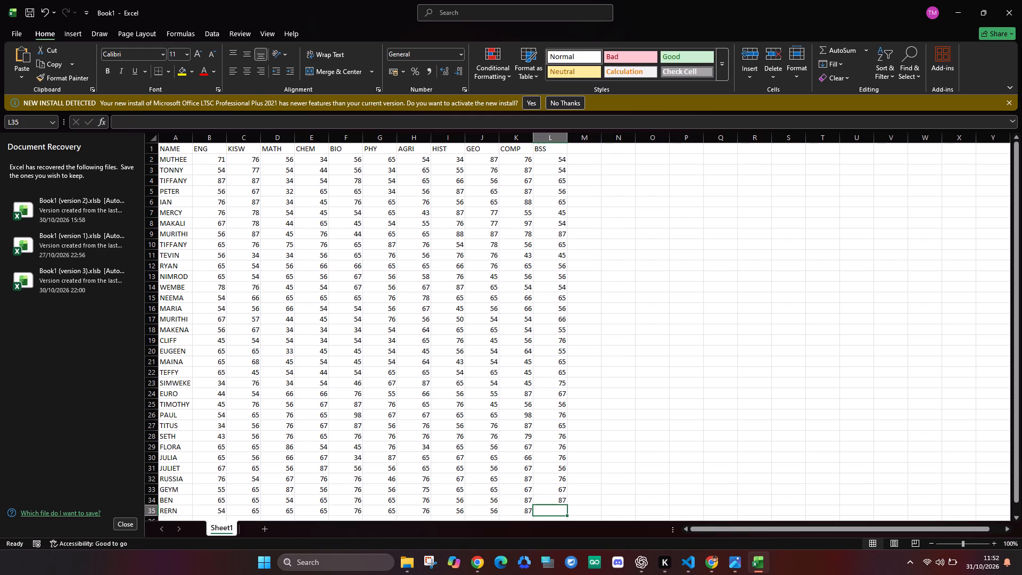
pyautogui.press('8')
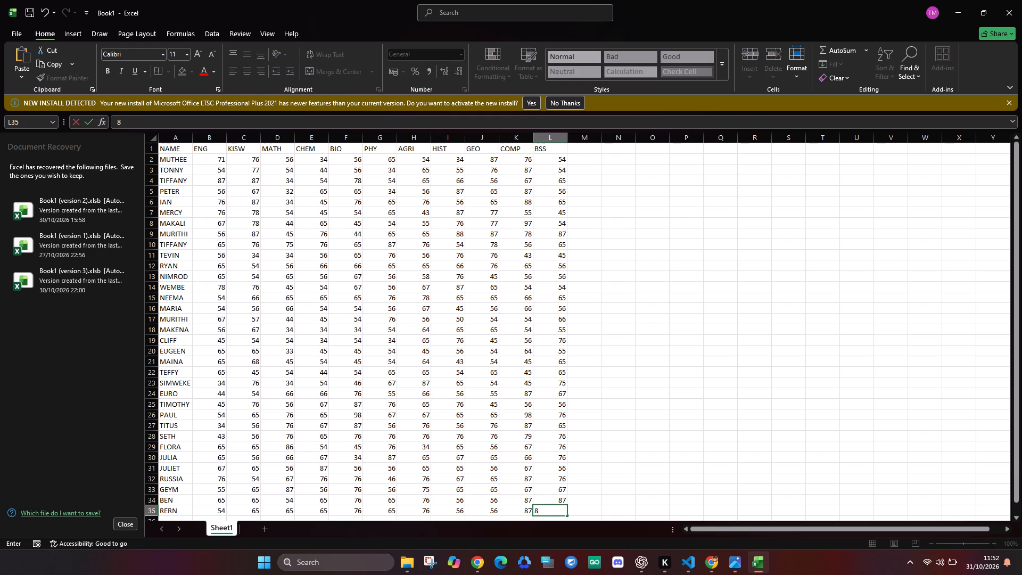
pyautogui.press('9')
# Add the student names UNIE and FAITH below RERN in cells A36 and A37.
pyautogui.click(176, 518)
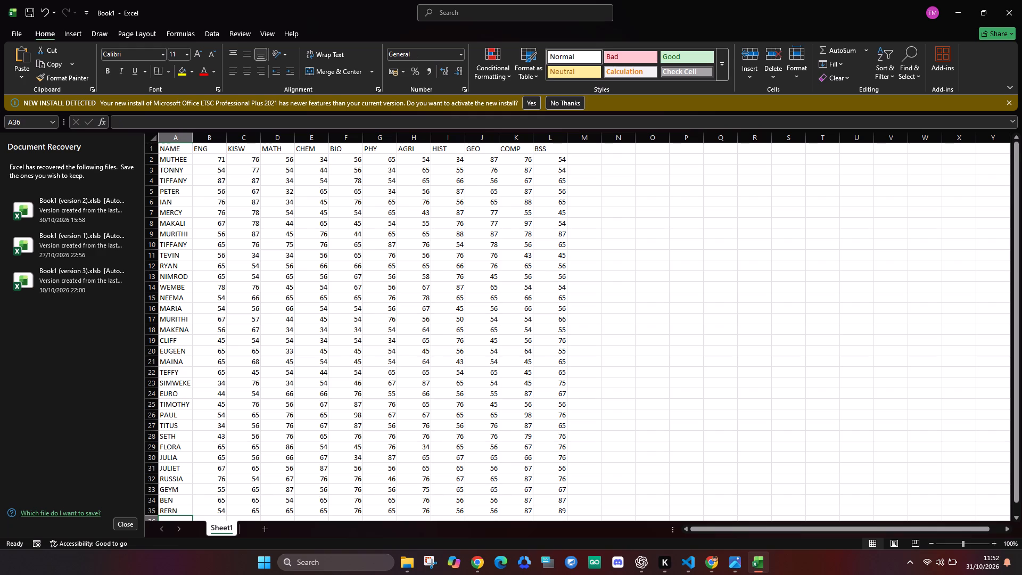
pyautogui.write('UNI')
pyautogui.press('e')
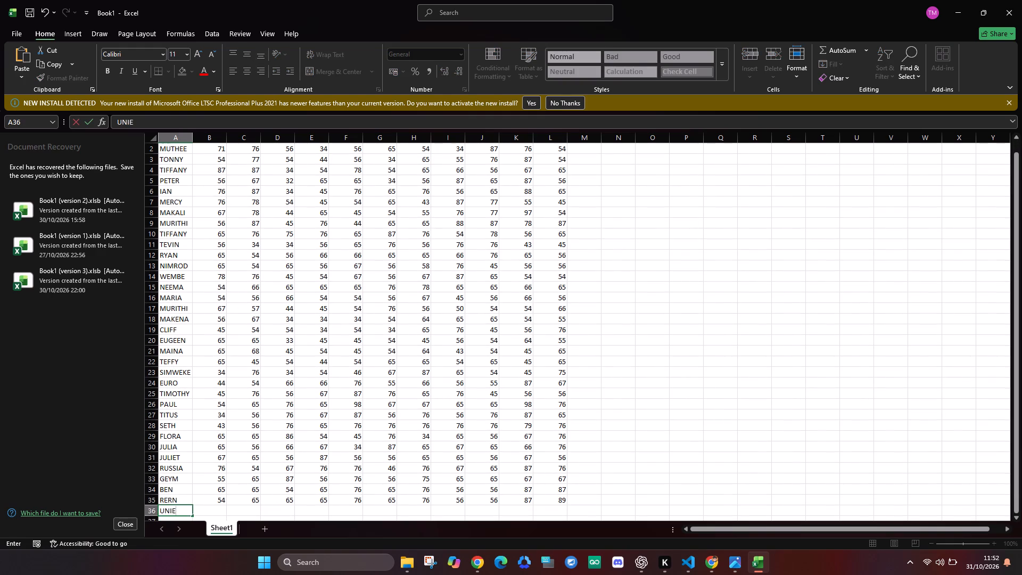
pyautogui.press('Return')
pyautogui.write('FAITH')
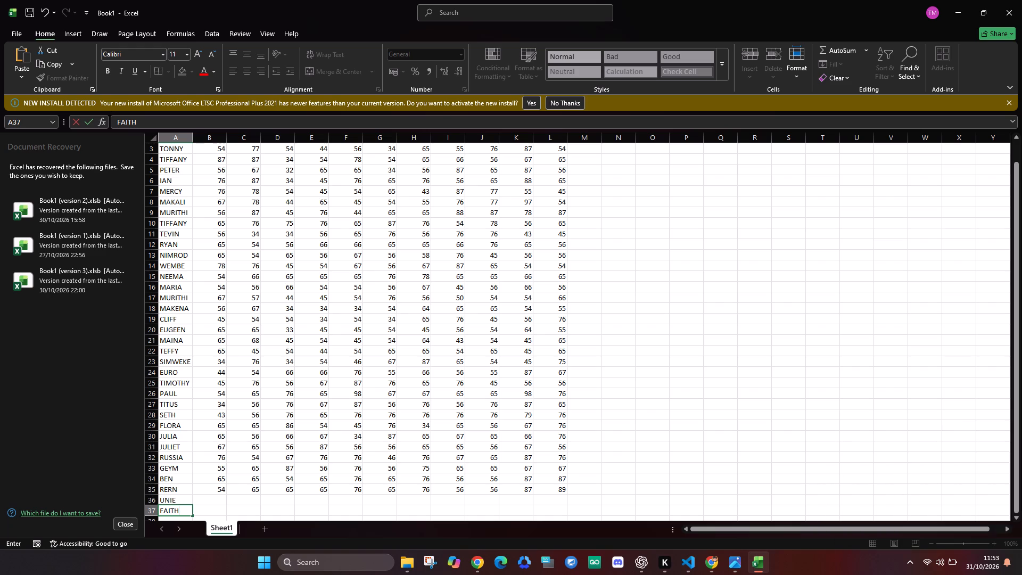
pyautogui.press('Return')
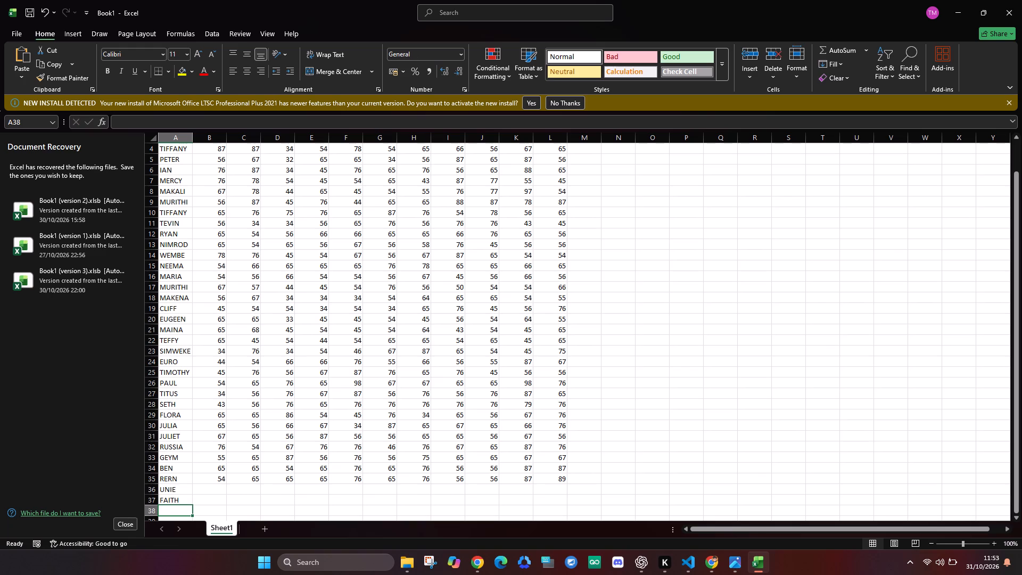
# Add the student names GLN, LWIS, VITOR and BRAVI in cells A38 to A41 of the NAME column.
pyautogui.write('GLE')
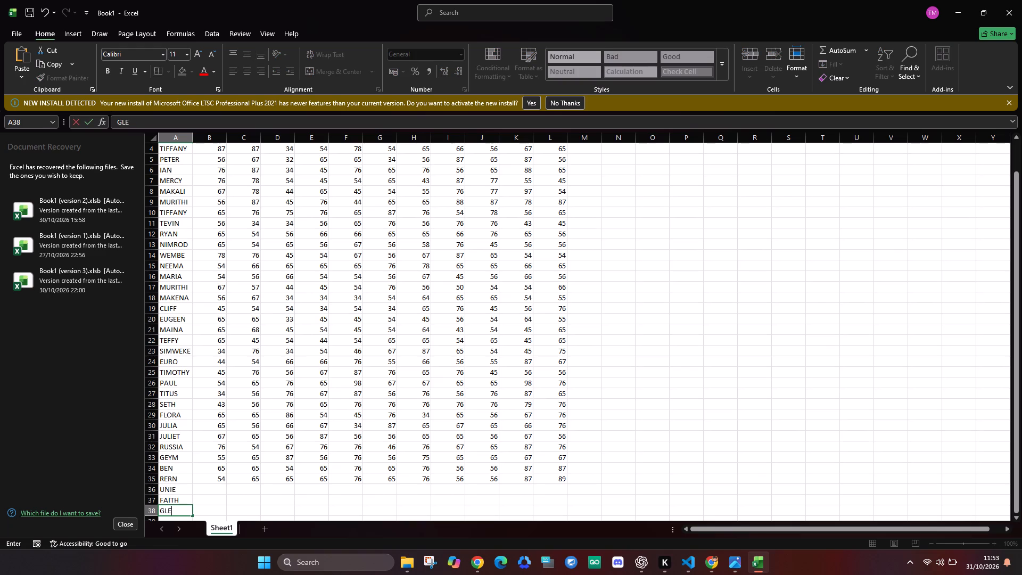
pyautogui.press('BackSpace')
pyautogui.press('n')
pyautogui.press('Return')
pyautogui.write('LW')
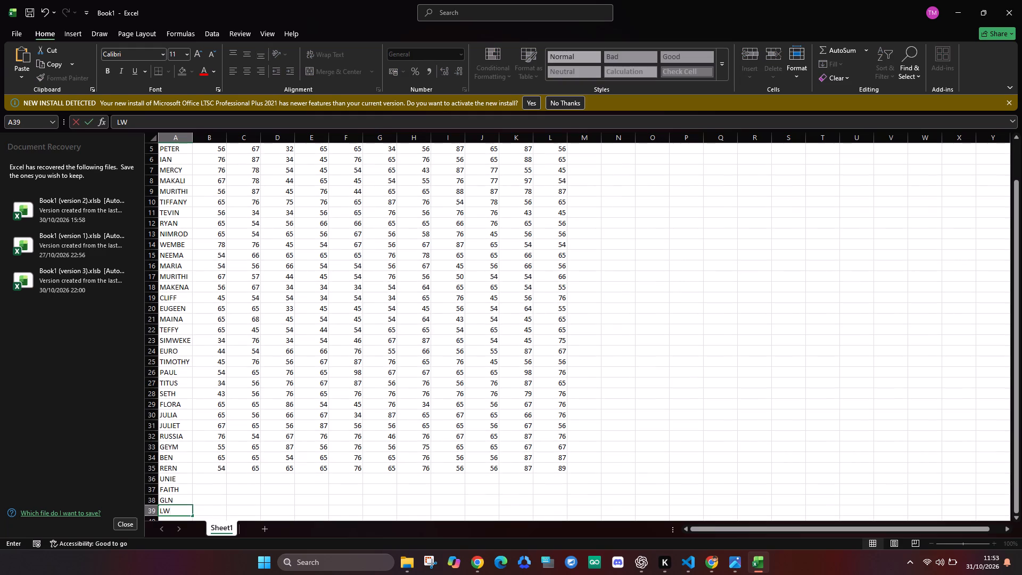
pyautogui.write('IS')
pyautogui.press('Return')
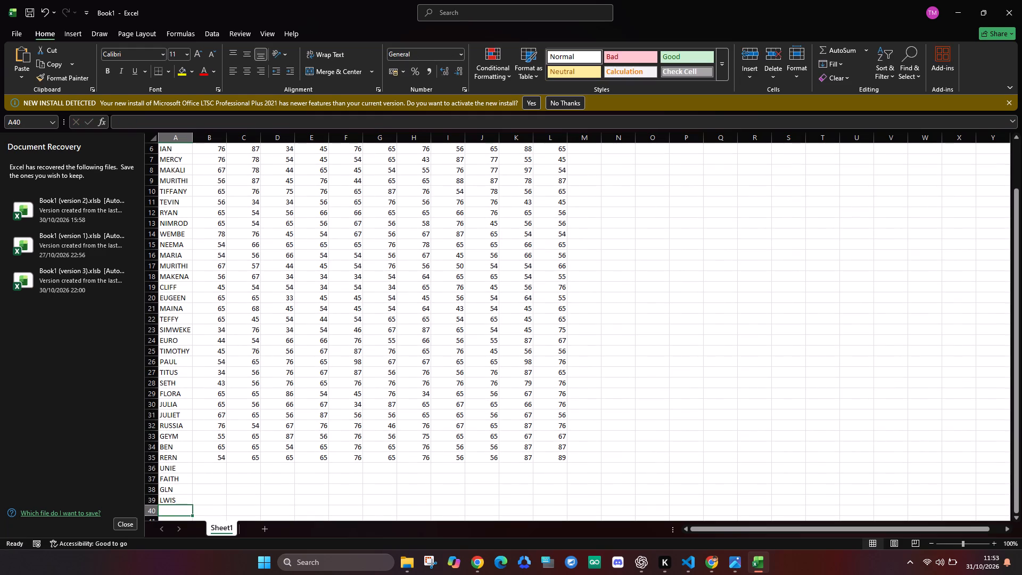
pyautogui.press('v')
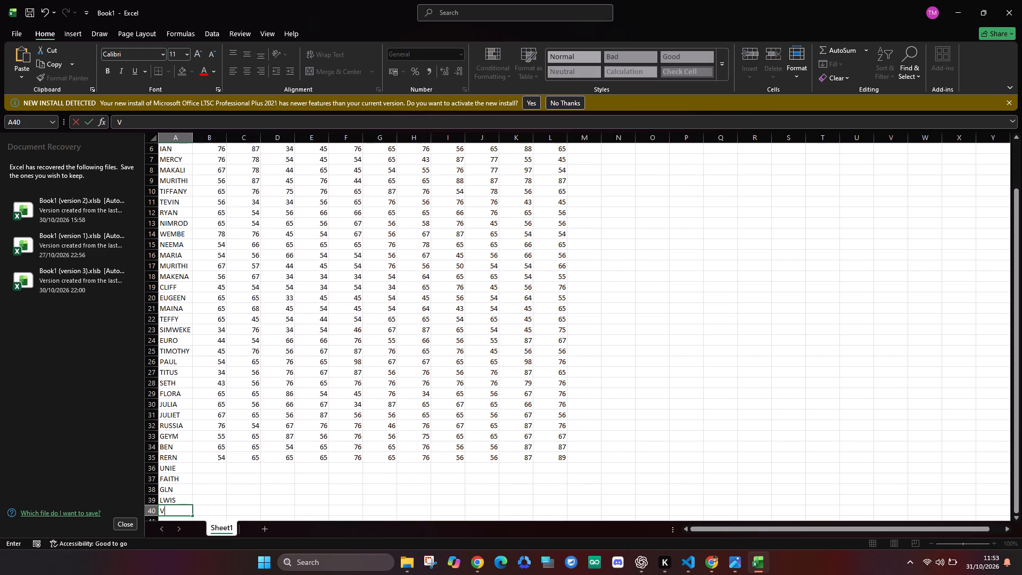
pyautogui.press('i')
pyautogui.write('TOR')
pyautogui.press('Return')
pyautogui.write('BRA')
pyautogui.write('VI')
pyautogui.press('Return')
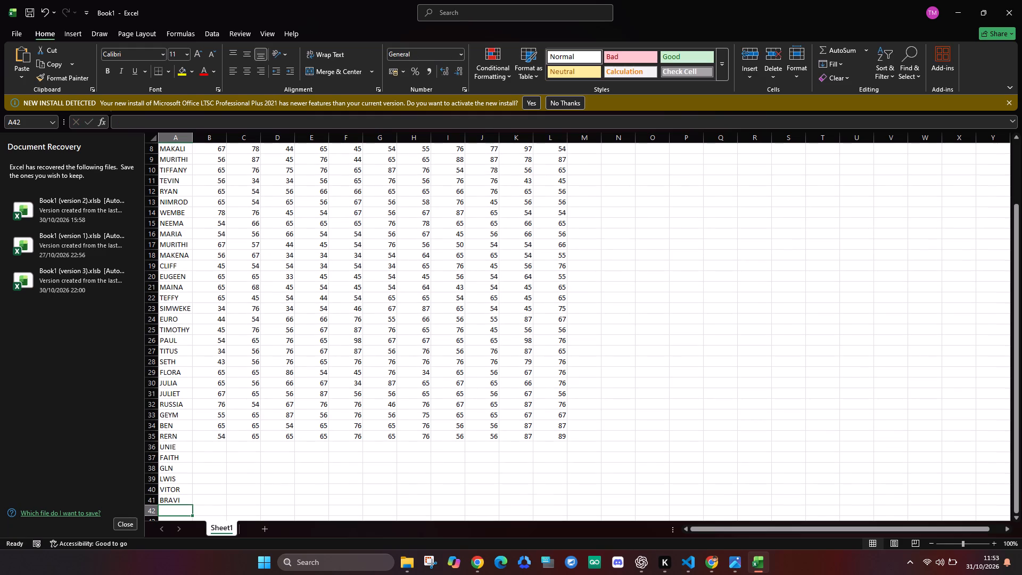
# Add the student names JOAN, OGIRI, ESWIN and STHER in cells A42 to A45 of the NAME column.
pyautogui.write('JOAN')
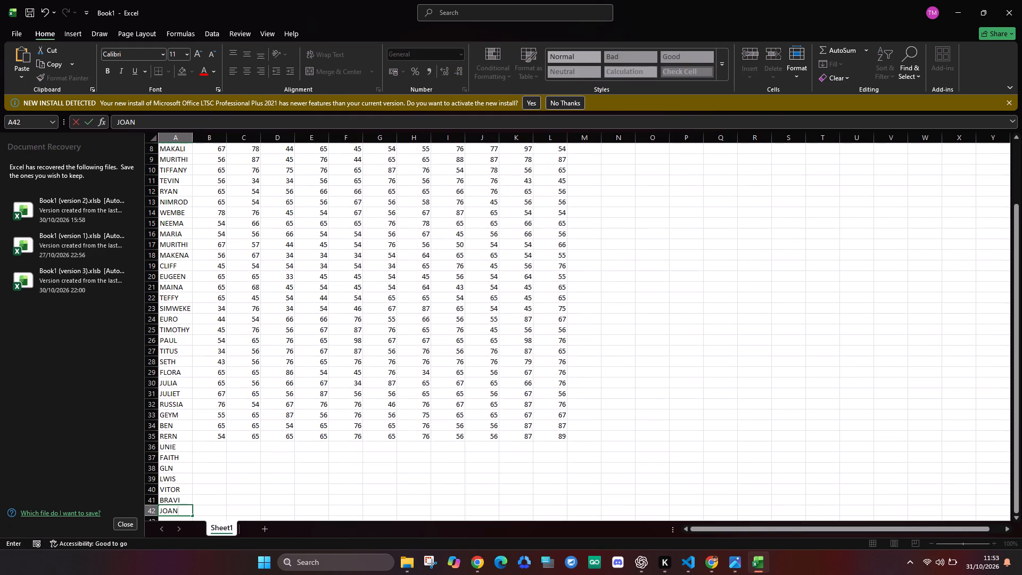
pyautogui.press('Return')
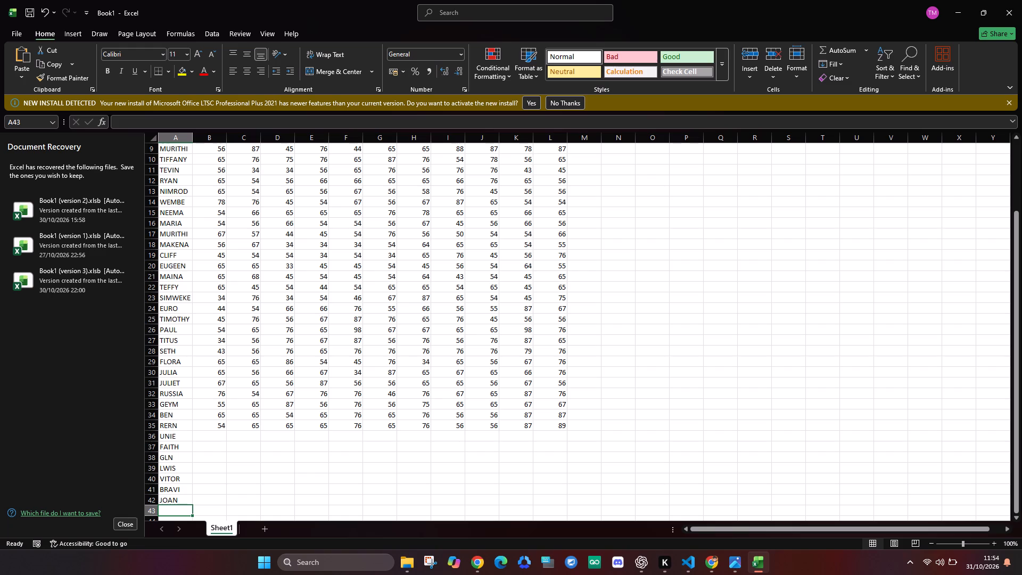
pyautogui.press('o')
pyautogui.write('GIRI')
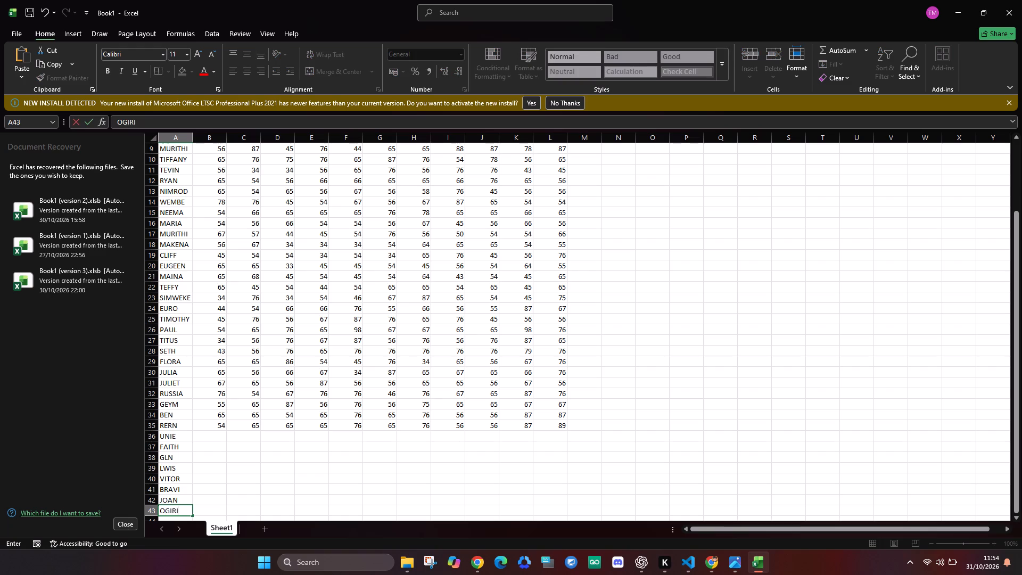
pyautogui.press('Return')
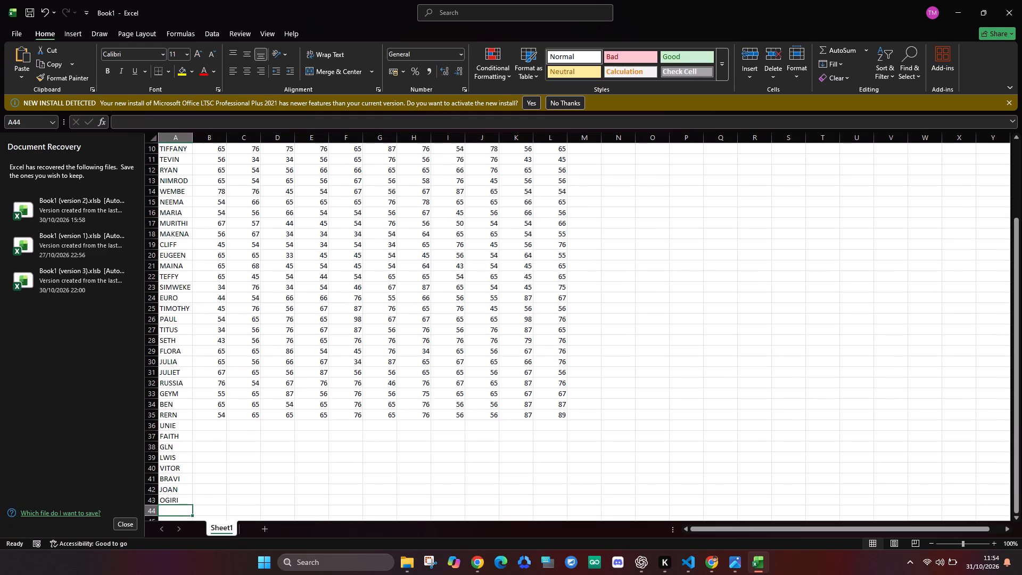
pyautogui.press('e')
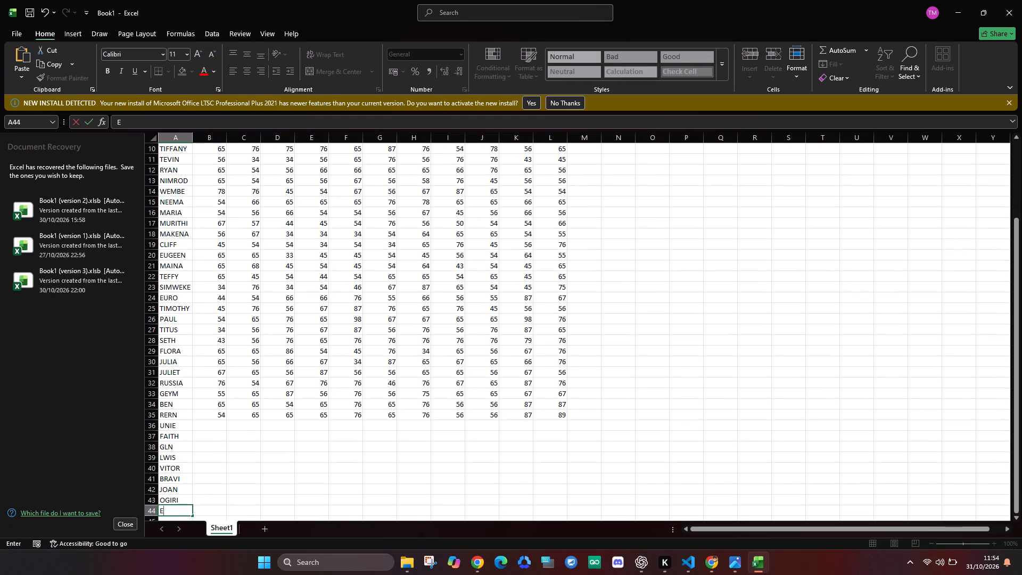
pyautogui.write('SWIN')
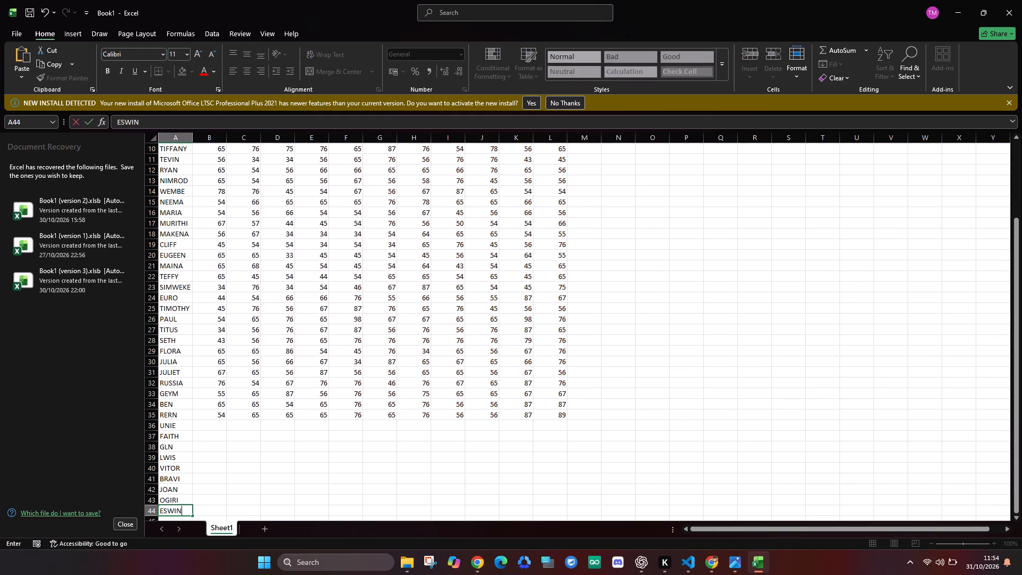
pyautogui.press('Return')
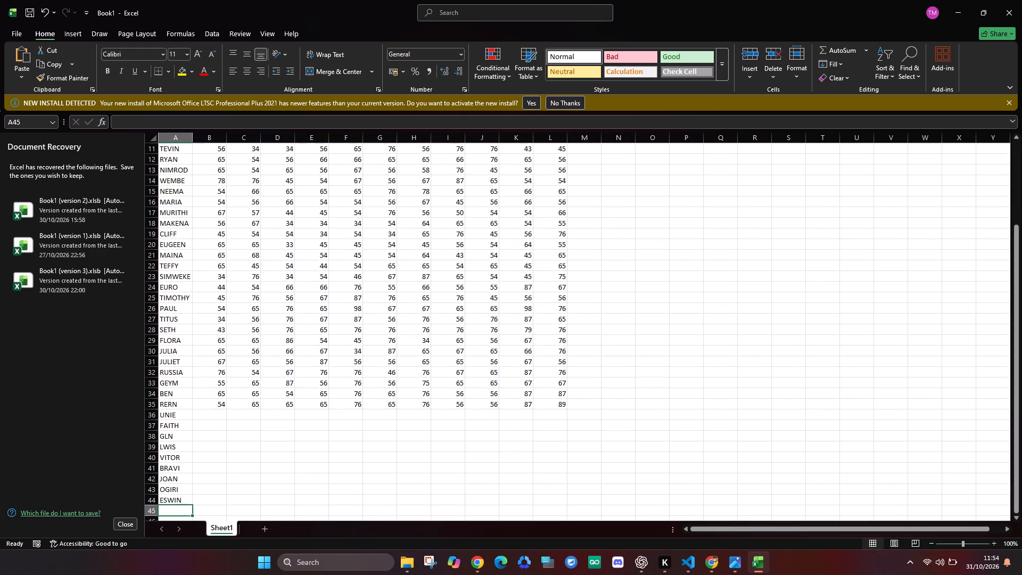
pyautogui.press('s')
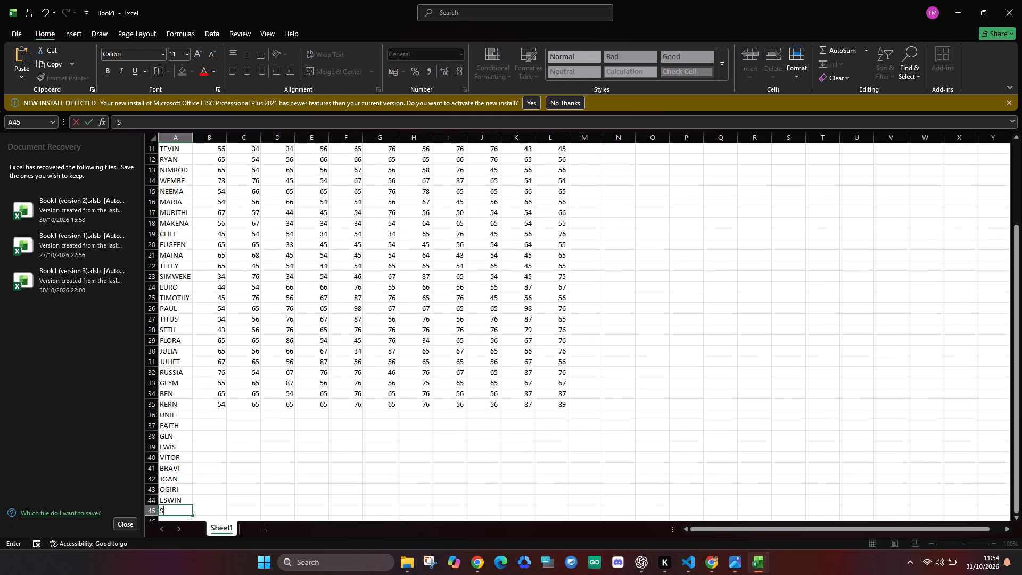
pyautogui.write('DT')
pyautogui.press('BackSpace')
pyautogui.press('BackSpace')
pyautogui.press('BackSpace')
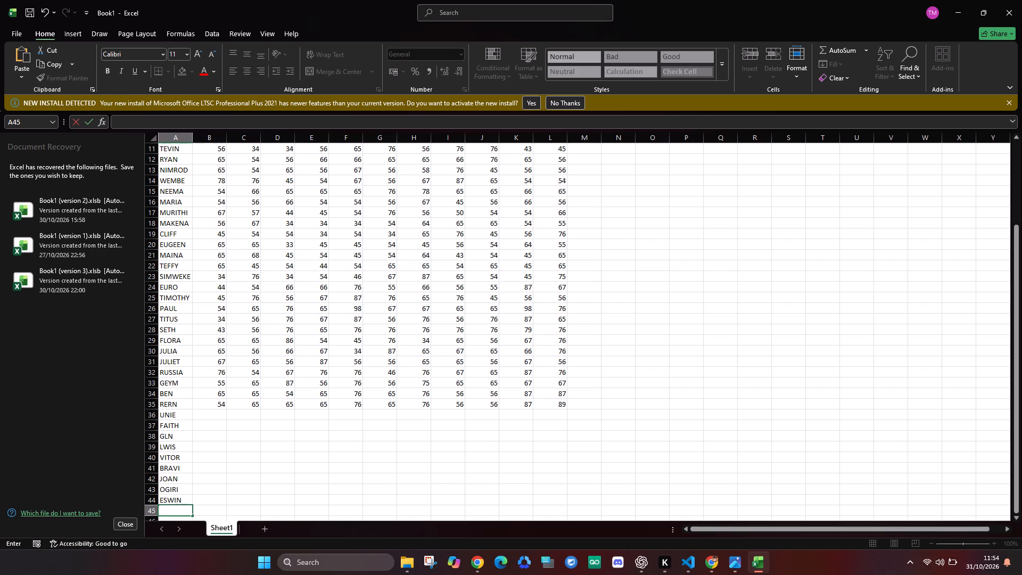
pyautogui.write('STHER')
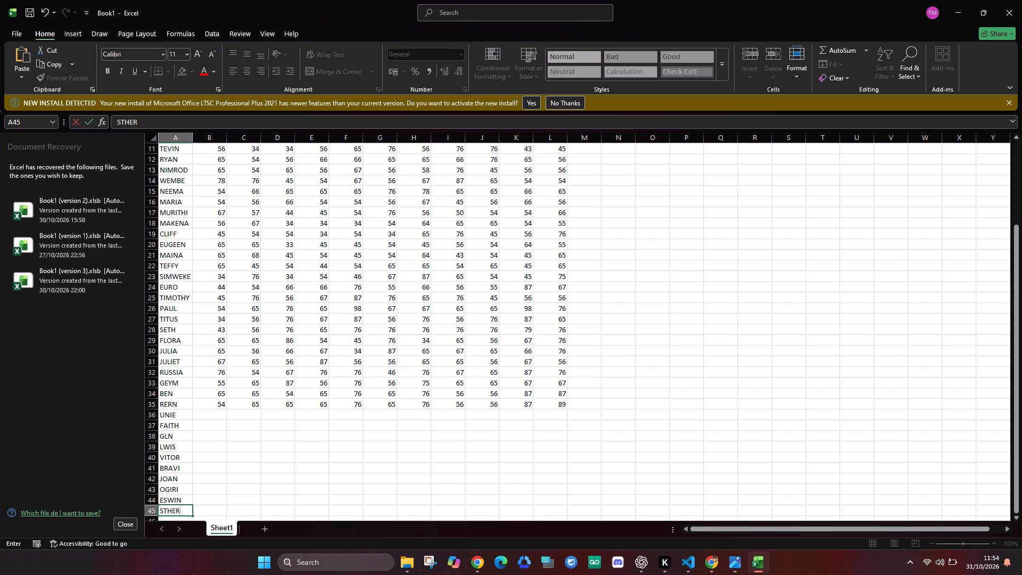
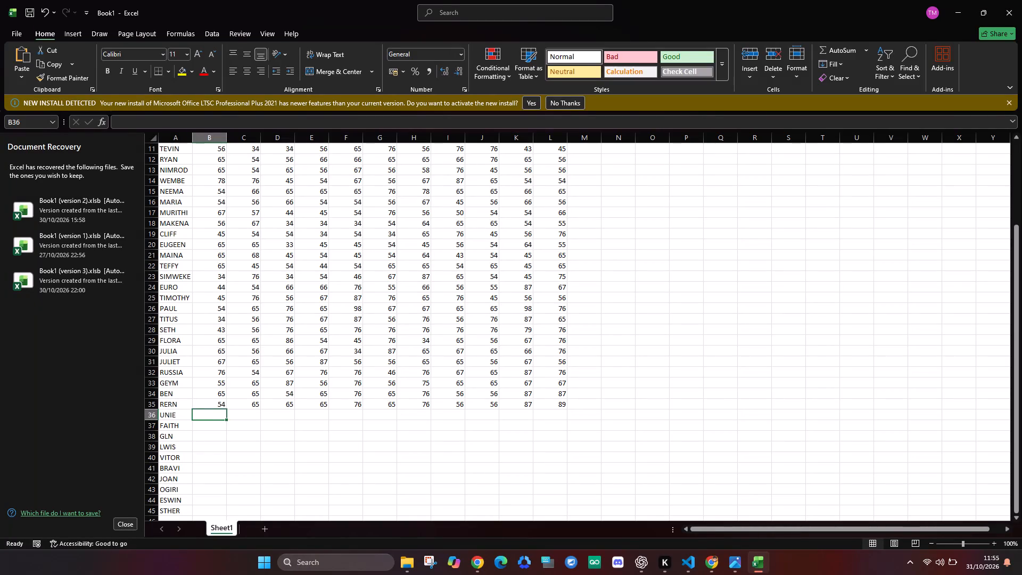
# Enter the marks 67, 76, 67, 56 and 98 for UNIE through VITOR in cells B36 to B40.
pyautogui.write('67')
pyautogui.press('Return')
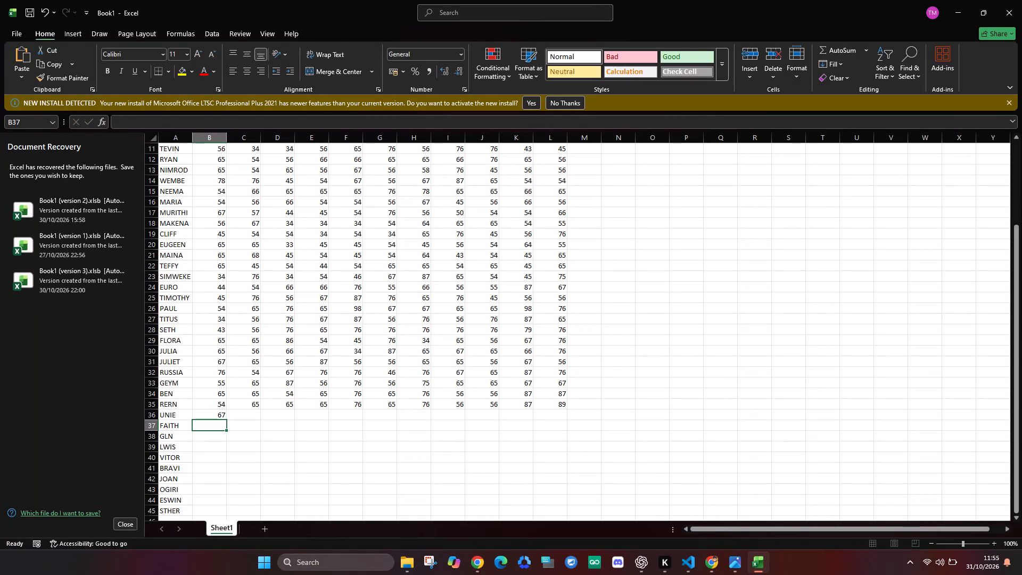
pyautogui.write('76')
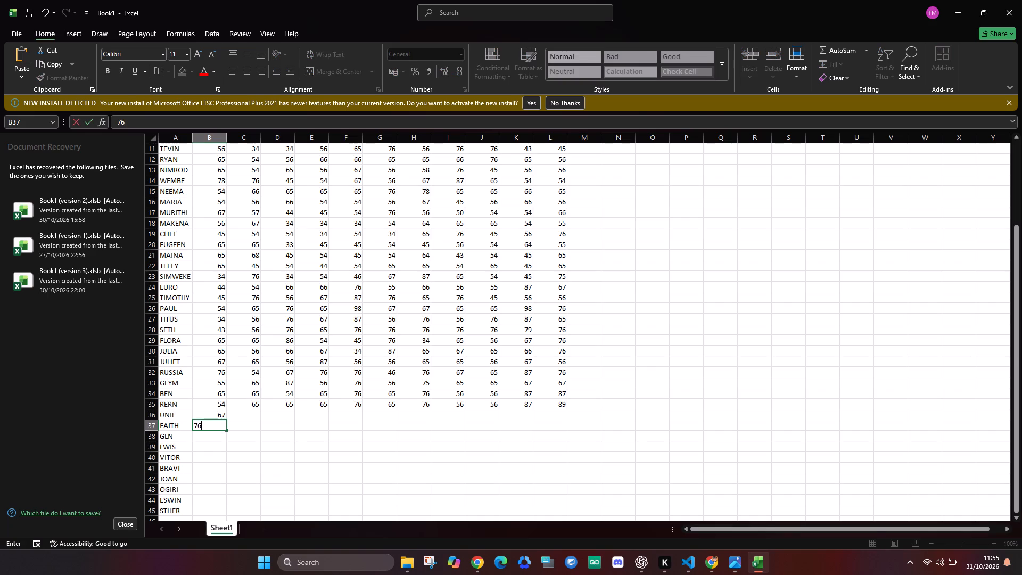
pyautogui.press('Return')
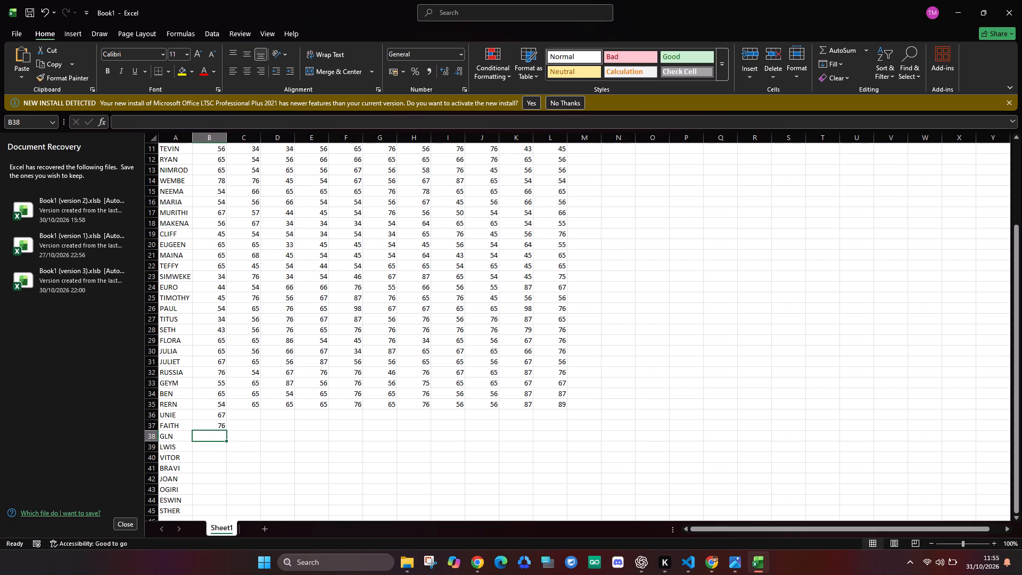
pyautogui.write('67')
pyautogui.press('Return')
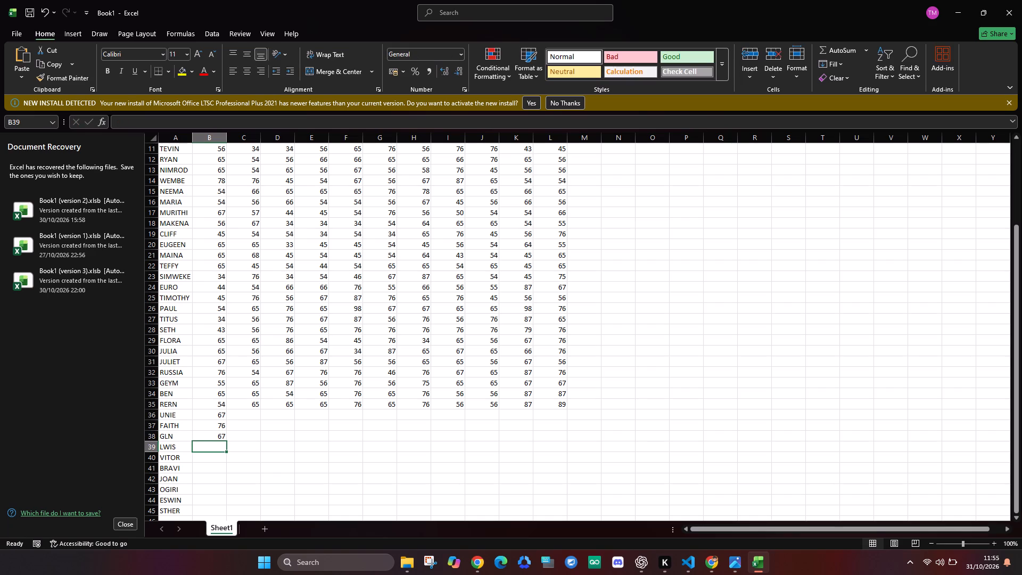
pyautogui.write('56')
pyautogui.press('Return')
pyautogui.write('98')
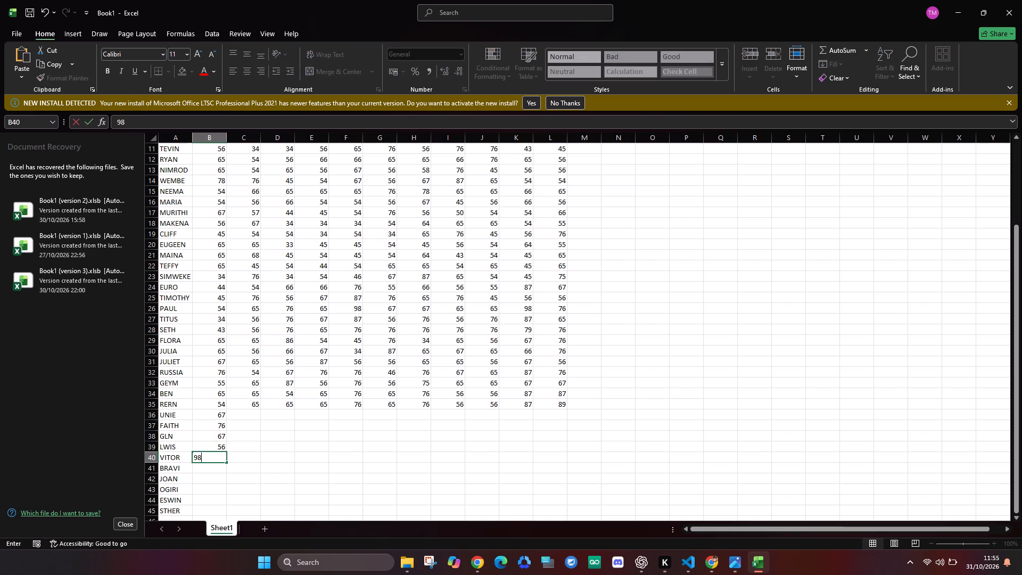
pyautogui.press('Return')
# Enter the marks 87, 87, 87, 67 and 45 for BRAVI through STHER in cells B41 to B45.
pyautogui.write('87]')
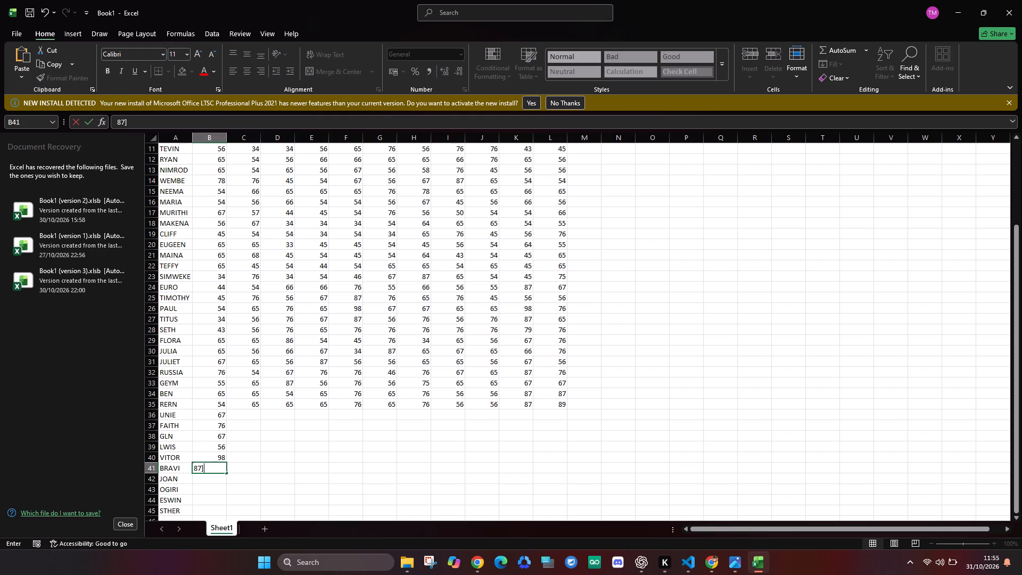
pyautogui.press('BackSpace')
pyautogui.press('Return')
pyautogui.write('87')
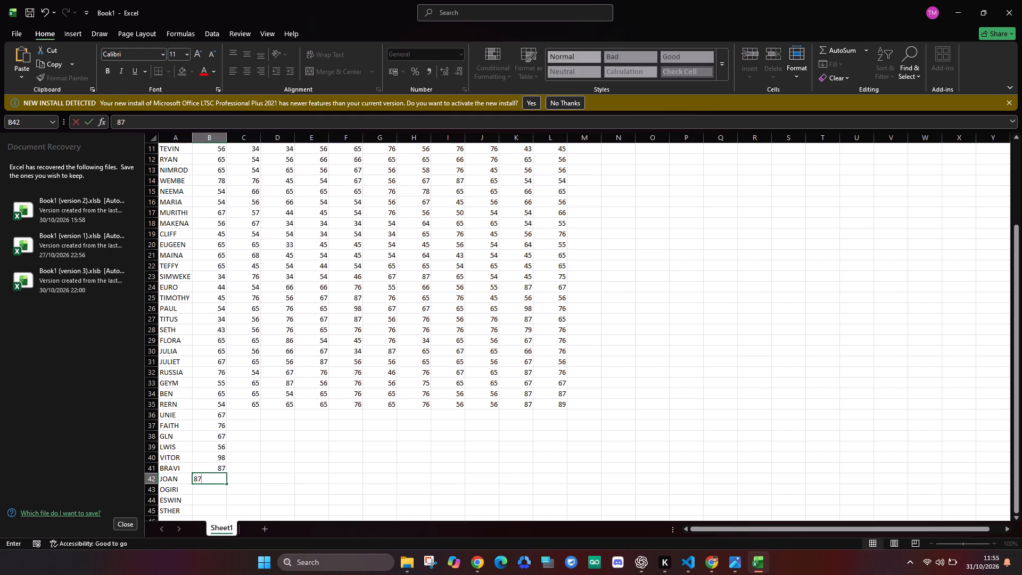
pyautogui.press('Return')
pyautogui.press('8')
pyautogui.press('7')
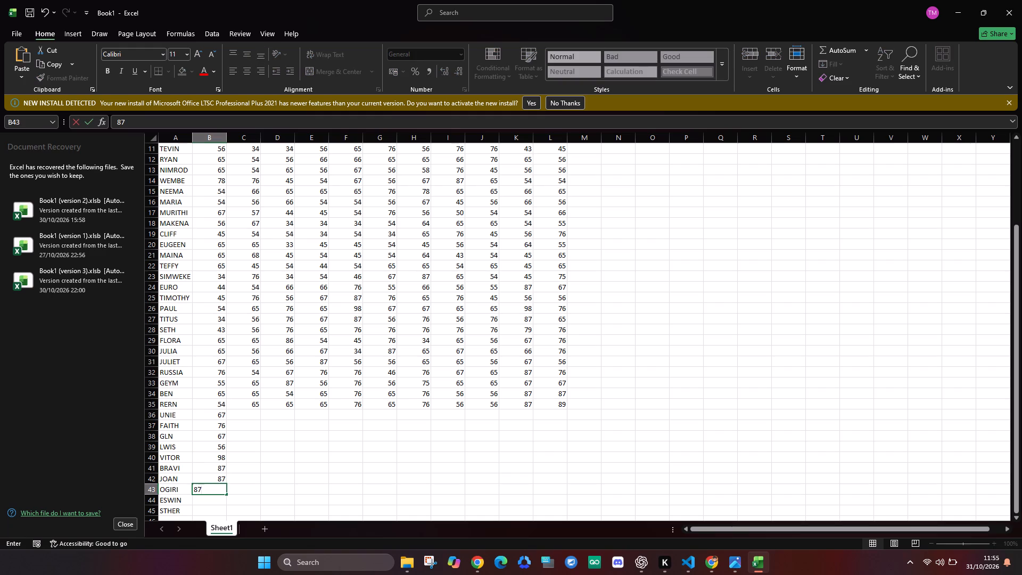
pyautogui.press('Return')
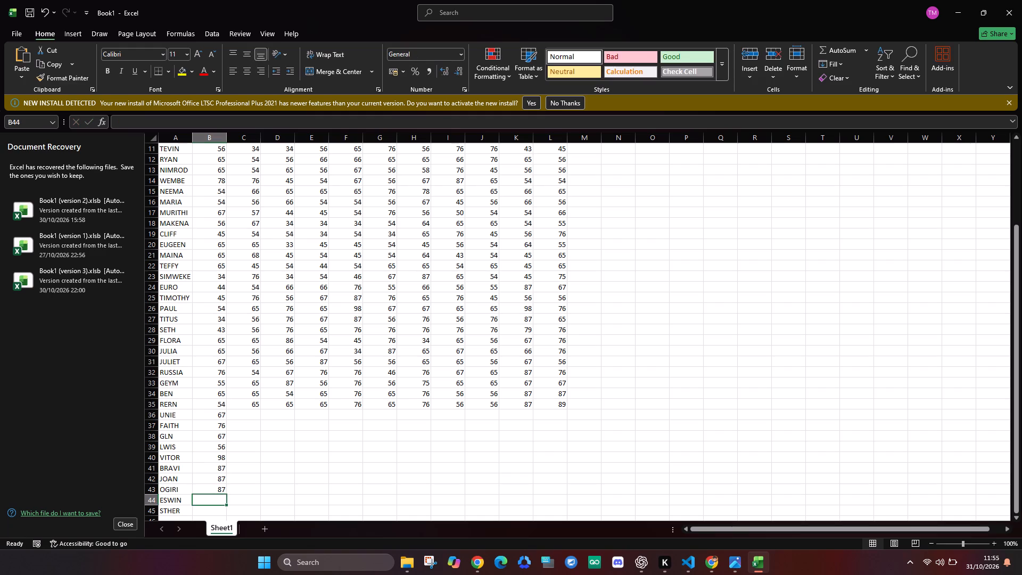
pyautogui.write('67')
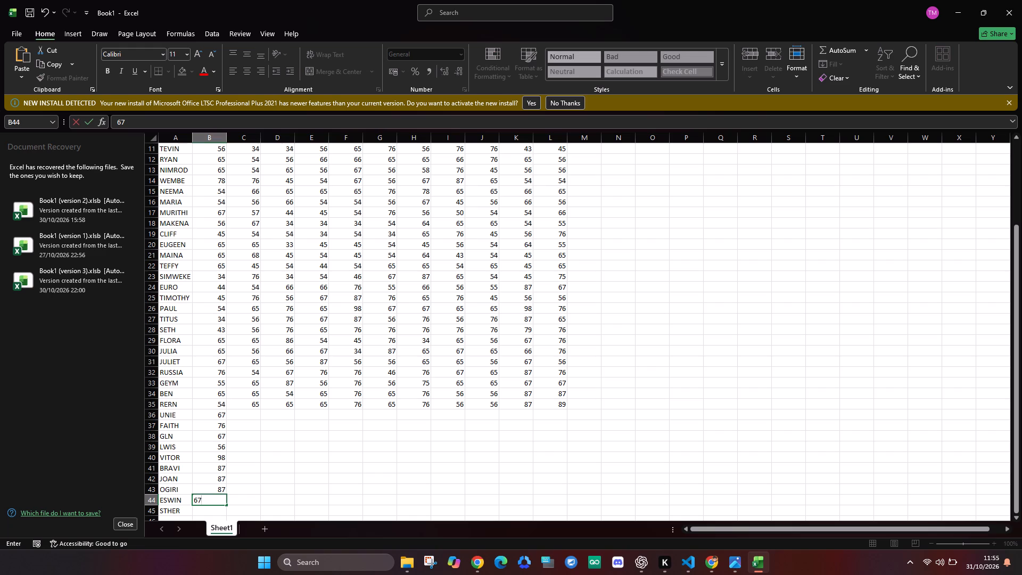
pyautogui.press('Return')
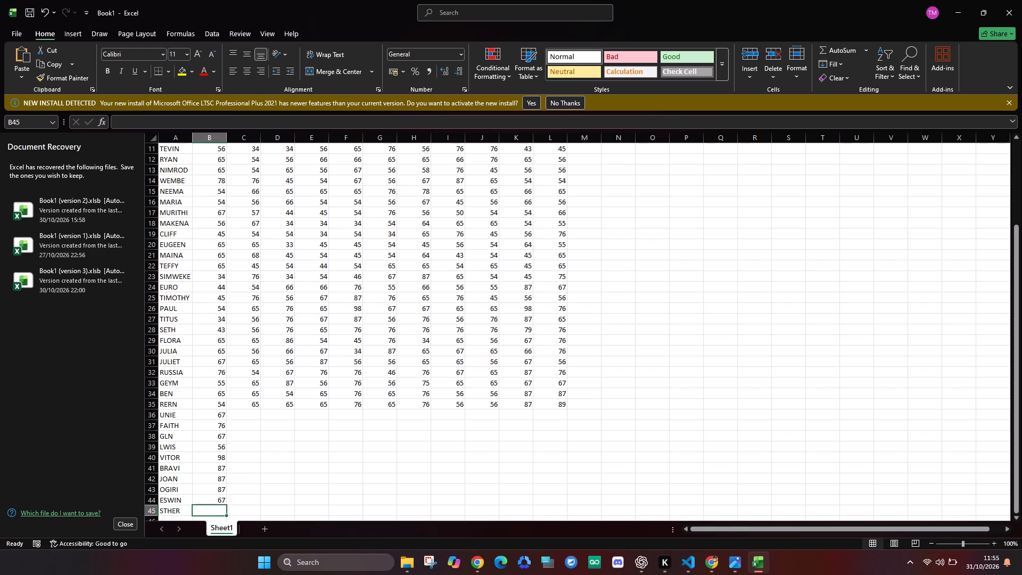
pyautogui.write('45')
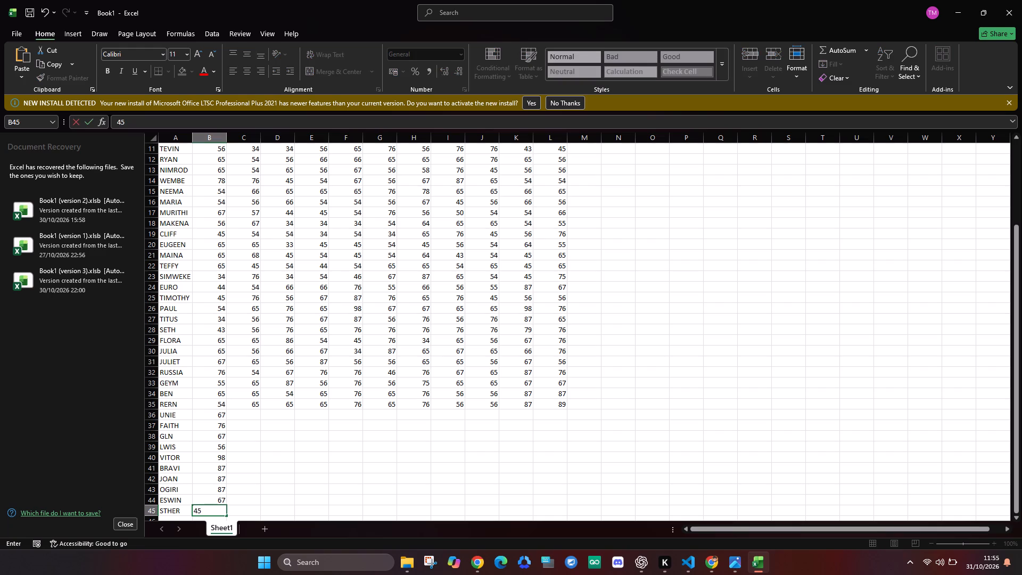
# Enter the marks 45, 54, 45, 65 and 76 for UNIE through VITOR in cells C36 to C40.
pyautogui.click(246, 414)
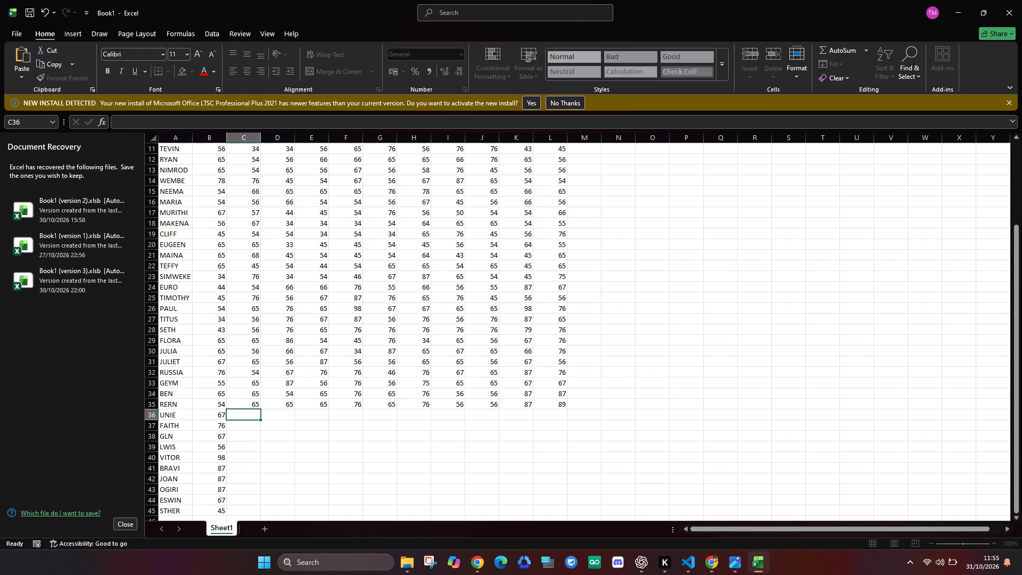
pyautogui.write('45')
pyautogui.press('Return')
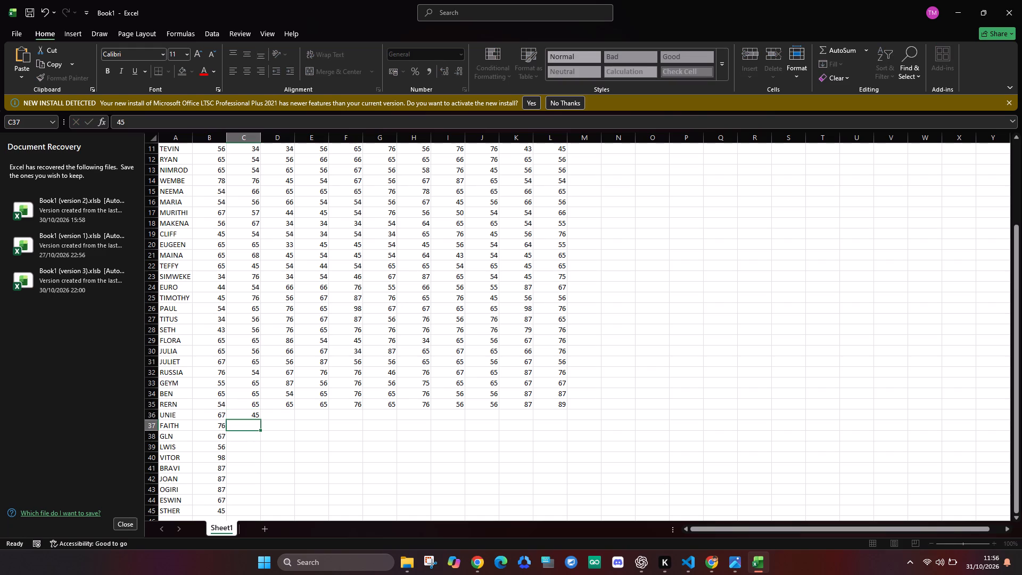
pyautogui.write('54')
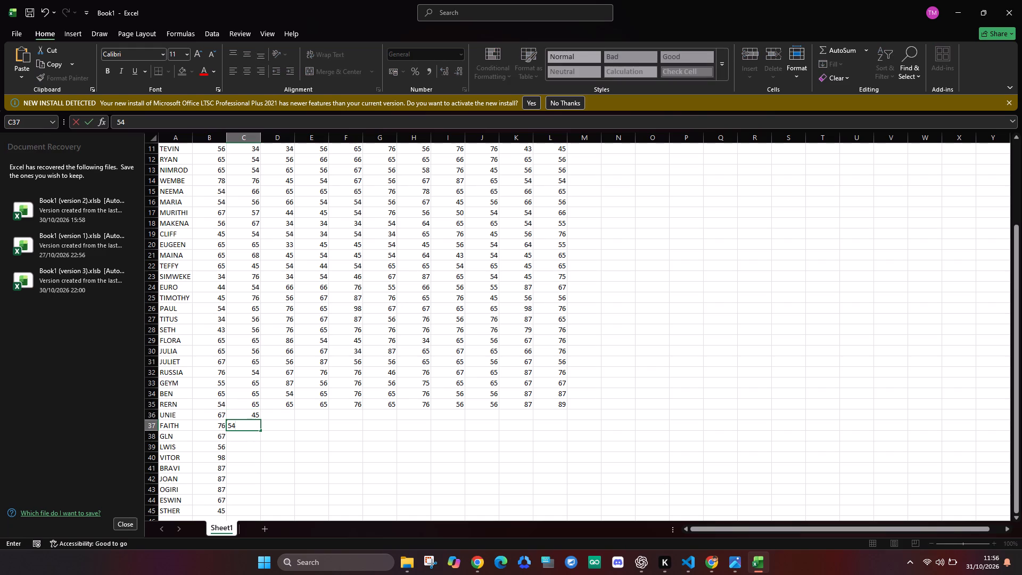
pyautogui.press('Return')
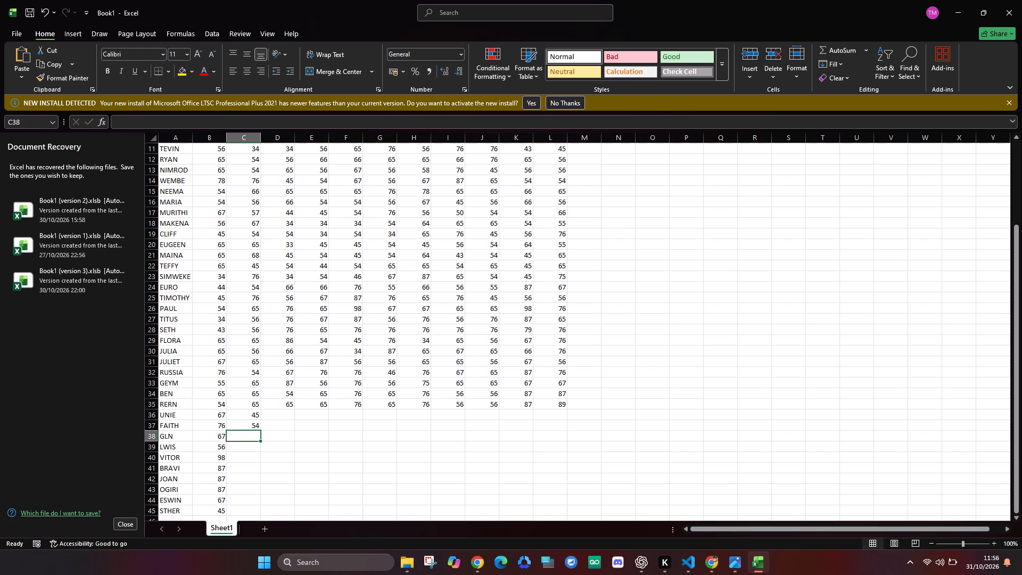
pyautogui.write('45')
pyautogui.press('Return')
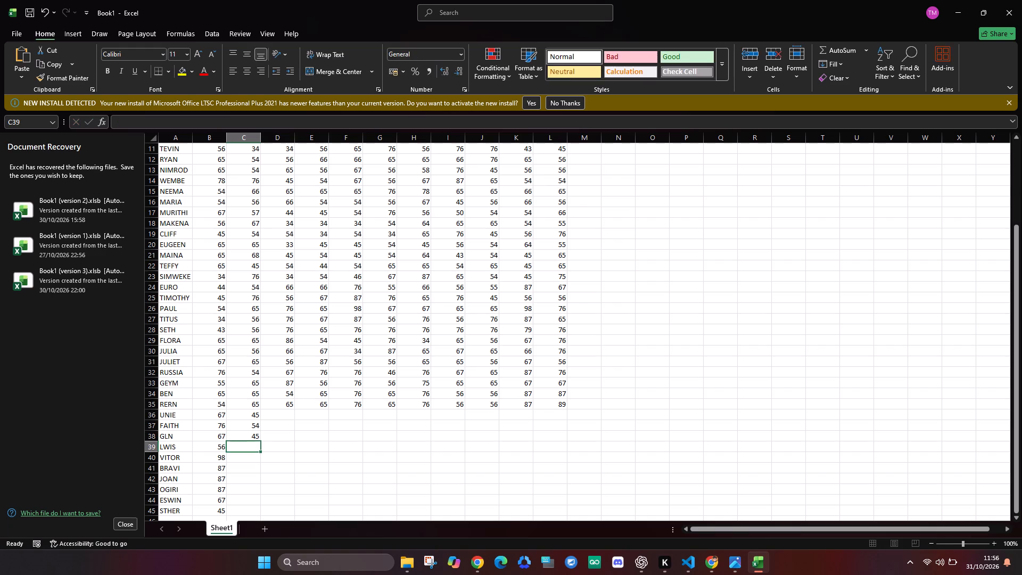
pyautogui.write('65')
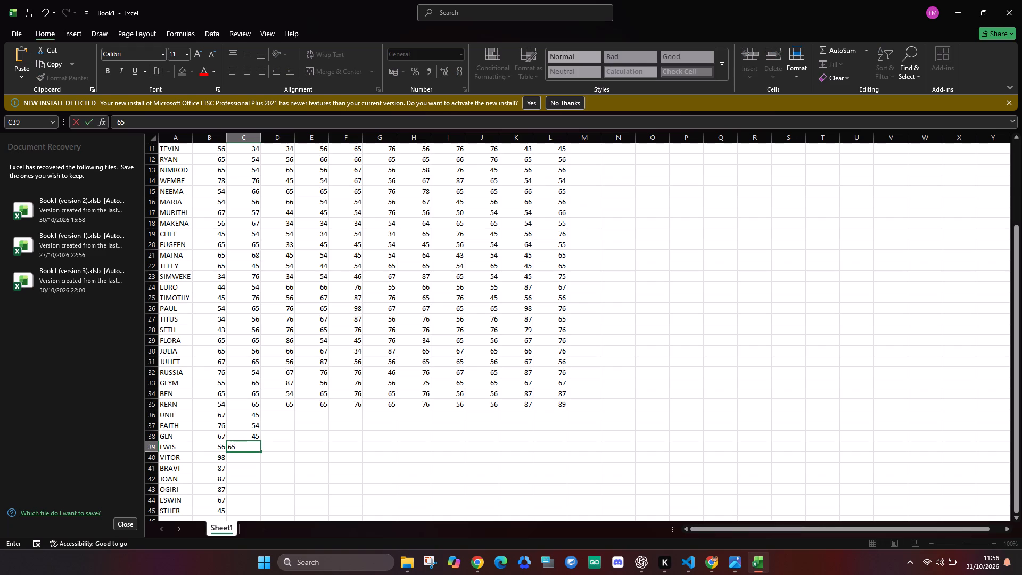
pyautogui.press('Return')
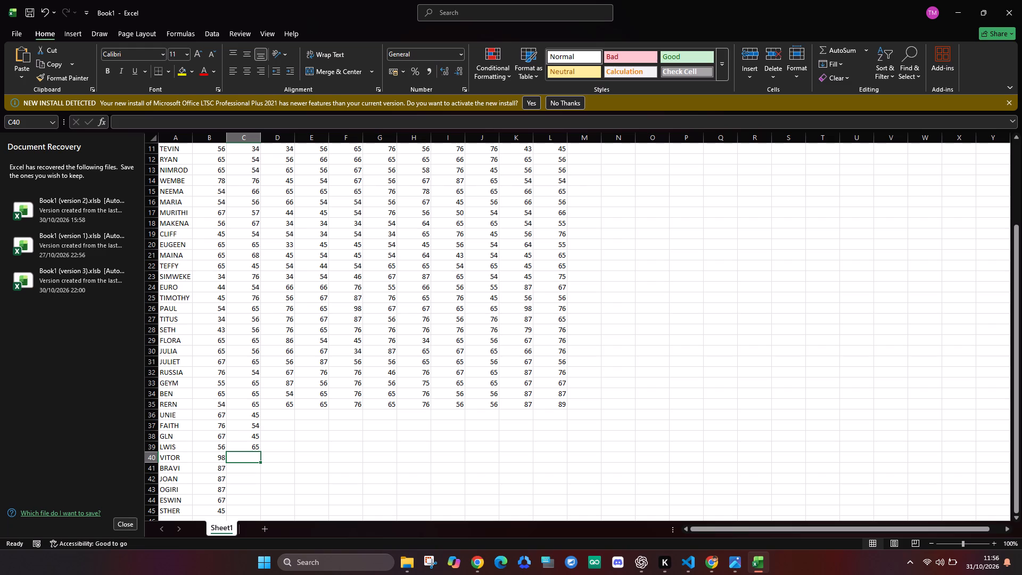
pyautogui.write('76')
pyautogui.press('Return')
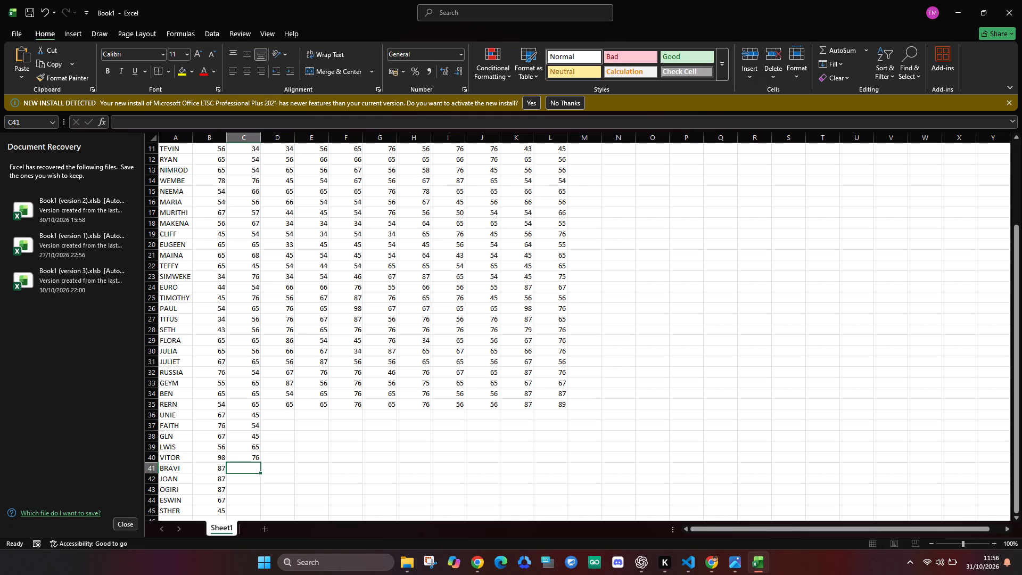
# Enter the marks 87, 67, 78, 78 and 77 for BRAVI through STHER in cells C41 to C45.
pyautogui.write('87')
pyautogui.press('Return')
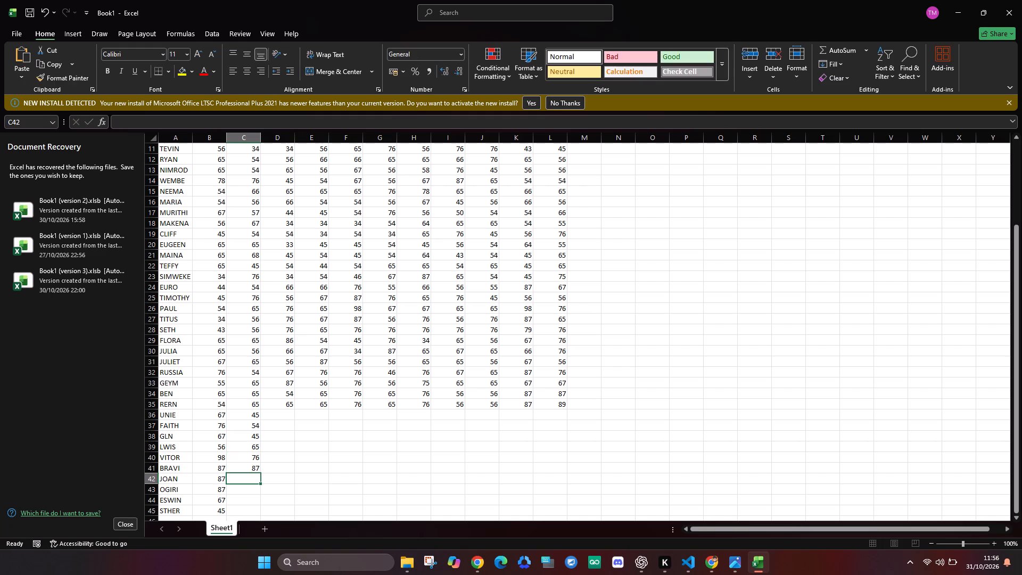
pyautogui.write('67')
pyautogui.press('Return')
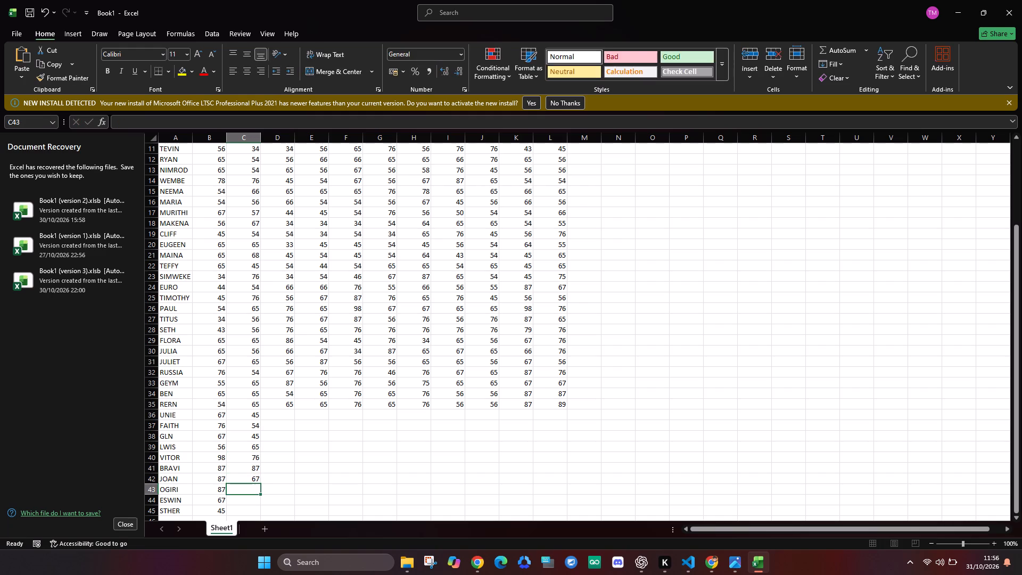
pyautogui.write('78')
pyautogui.press('Return')
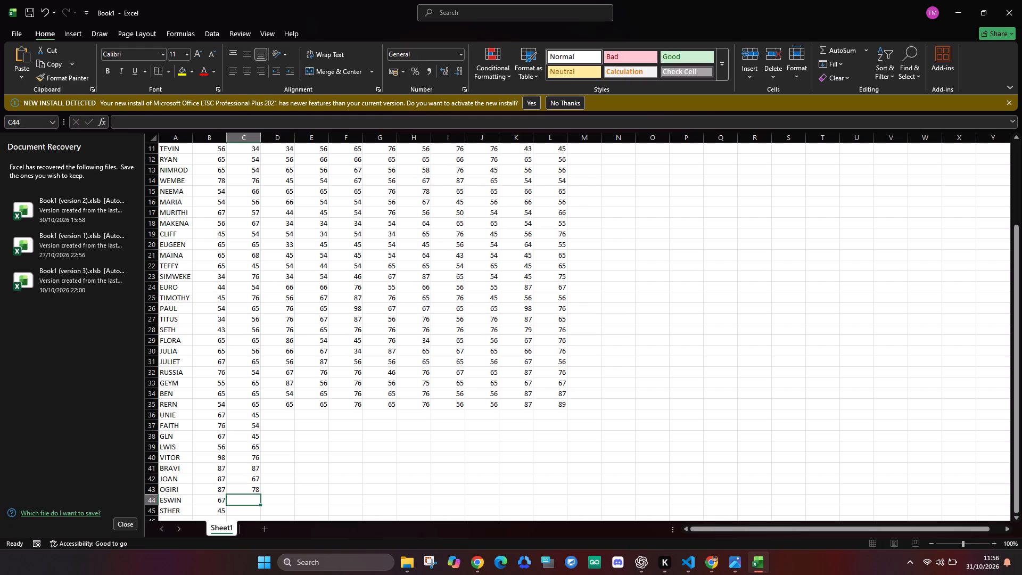
pyautogui.write('78')
pyautogui.press('Return')
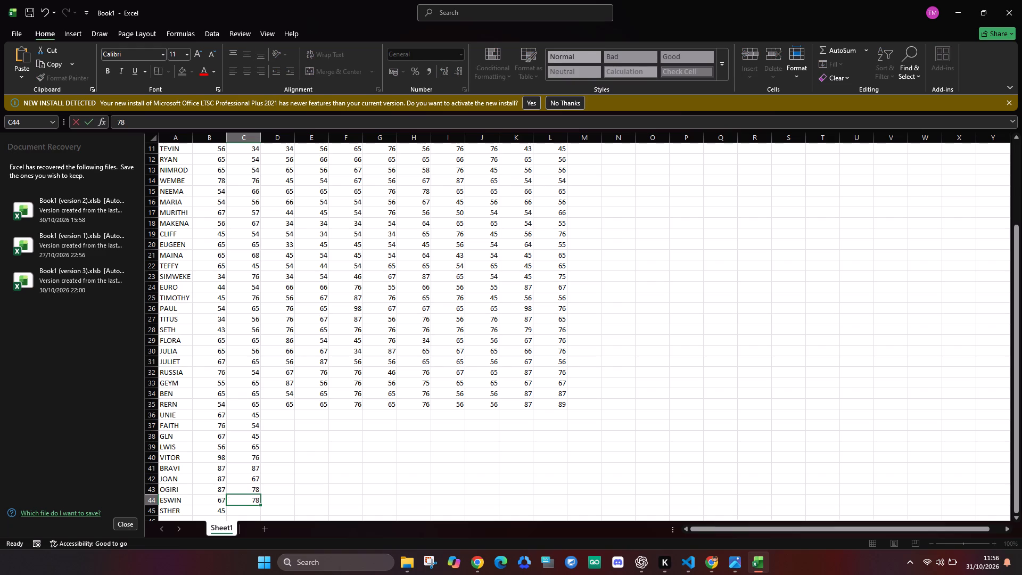
pyautogui.write('77')
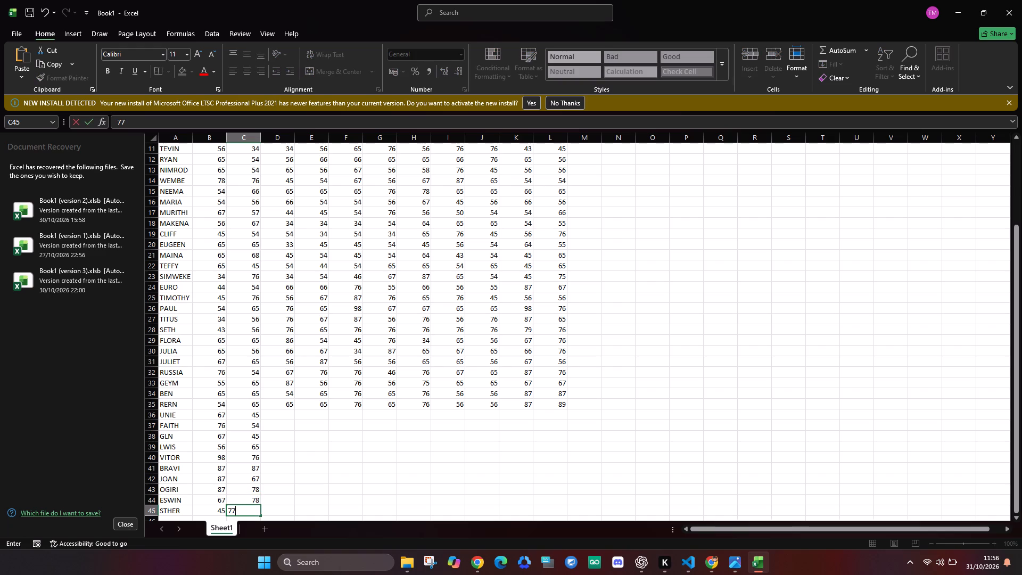
# Enter the marks 78, 67, 87, 87 and 87 for UNIE through VITOR in cells D36 to D40.
pyautogui.click(277, 415)
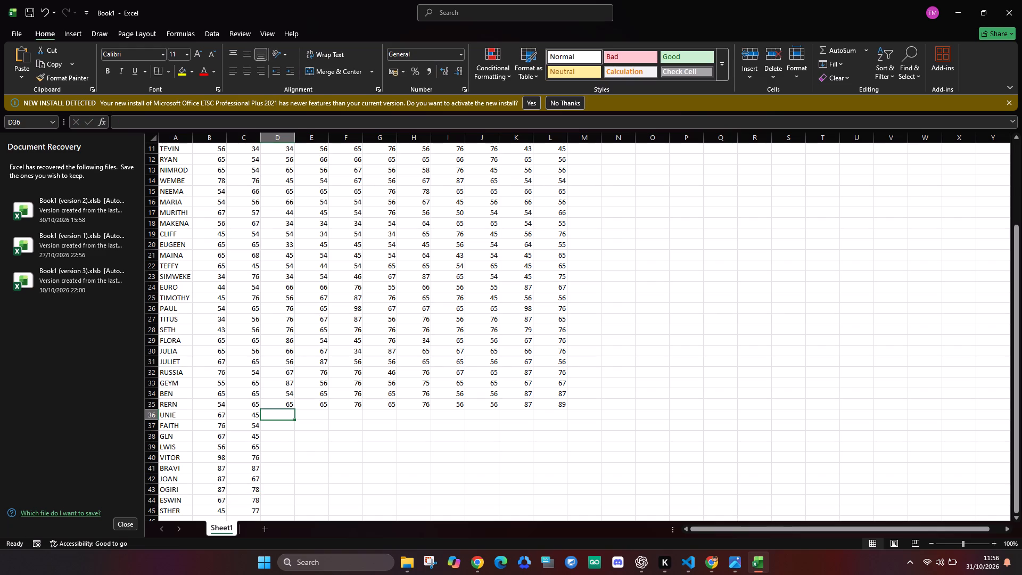
pyautogui.write('78')
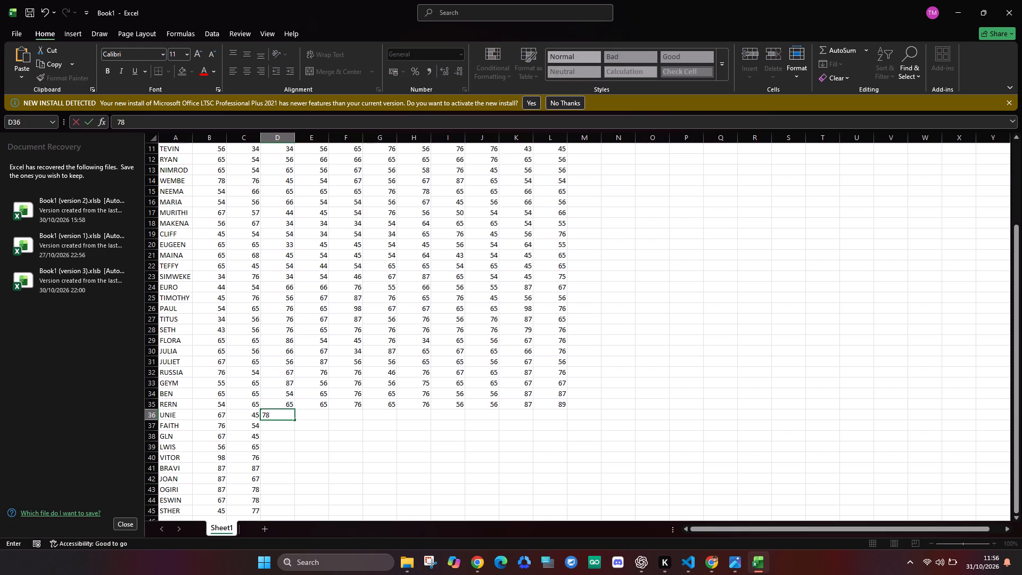
pyautogui.press('Return')
pyautogui.write('67')
pyautogui.press('Return')
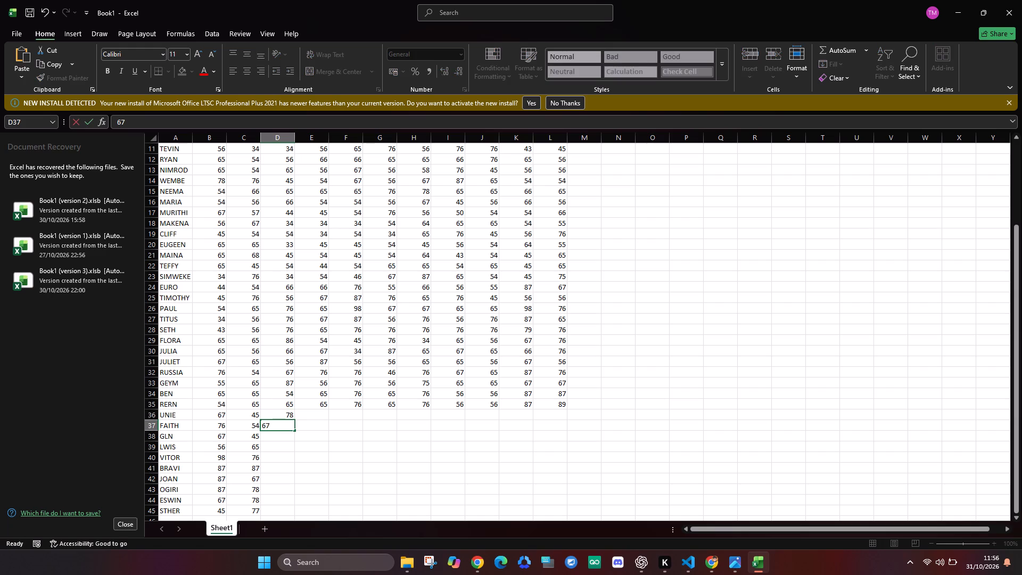
pyautogui.write('87')
pyautogui.press('Return')
pyautogui.write('87')
pyautogui.press('Return')
pyautogui.write('87')
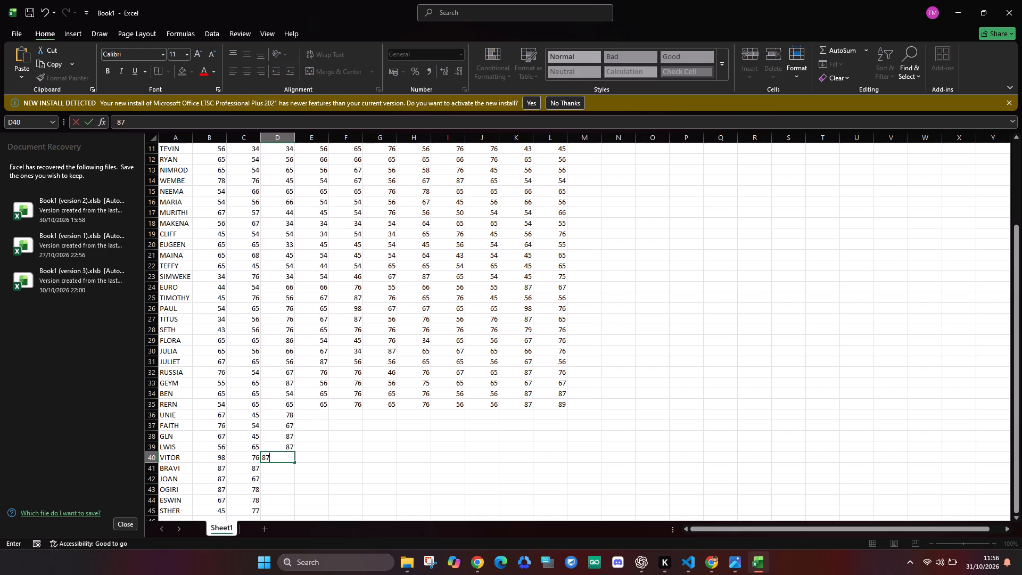
pyautogui.press('Return')
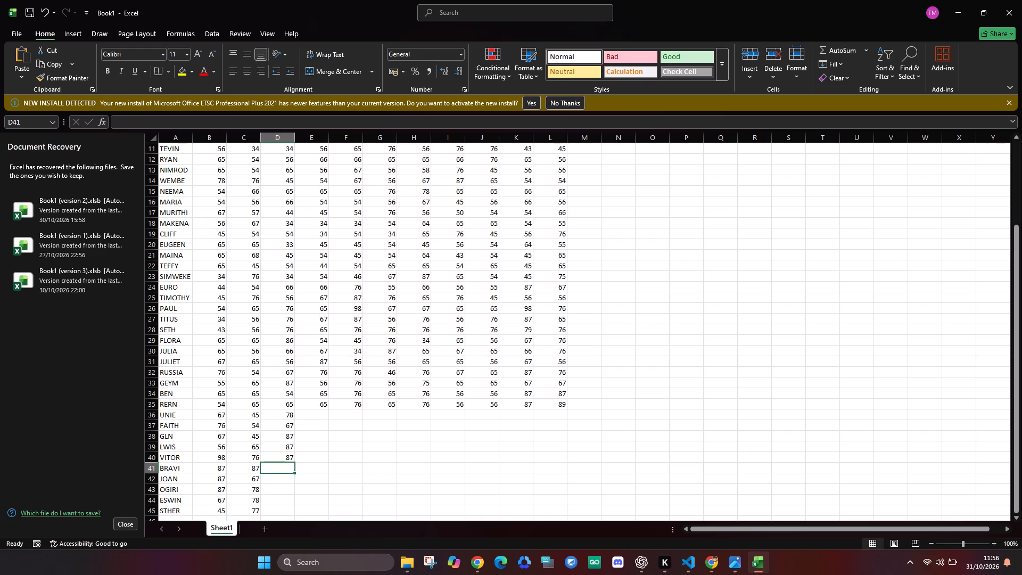
# Enter the marks 67, 78, 98, 77 and 87 for BRAVI through STHER in cells D41 to D45.
pyautogui.write('67')
pyautogui.press('Return')
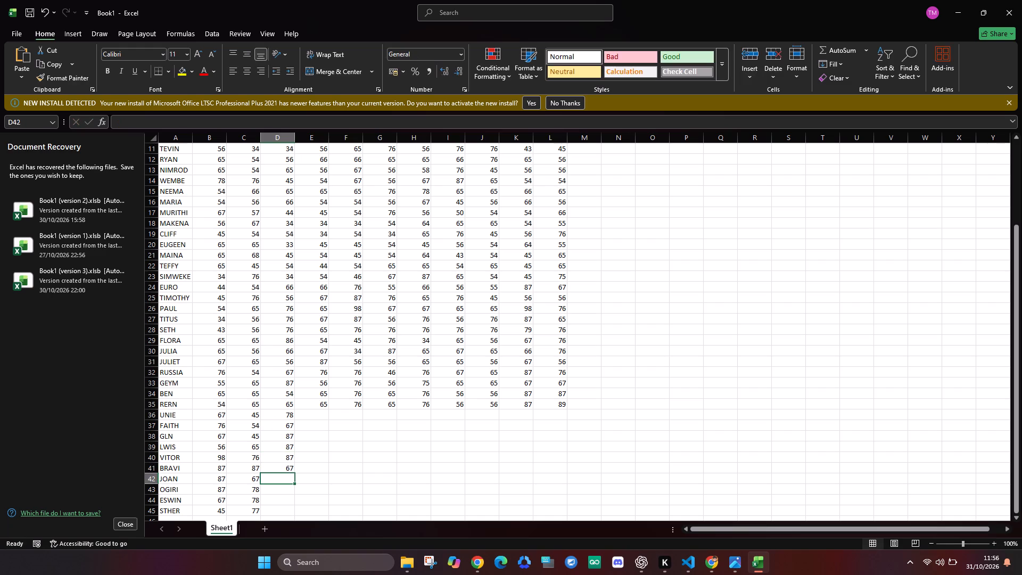
pyautogui.write('78')
pyautogui.press('Return')
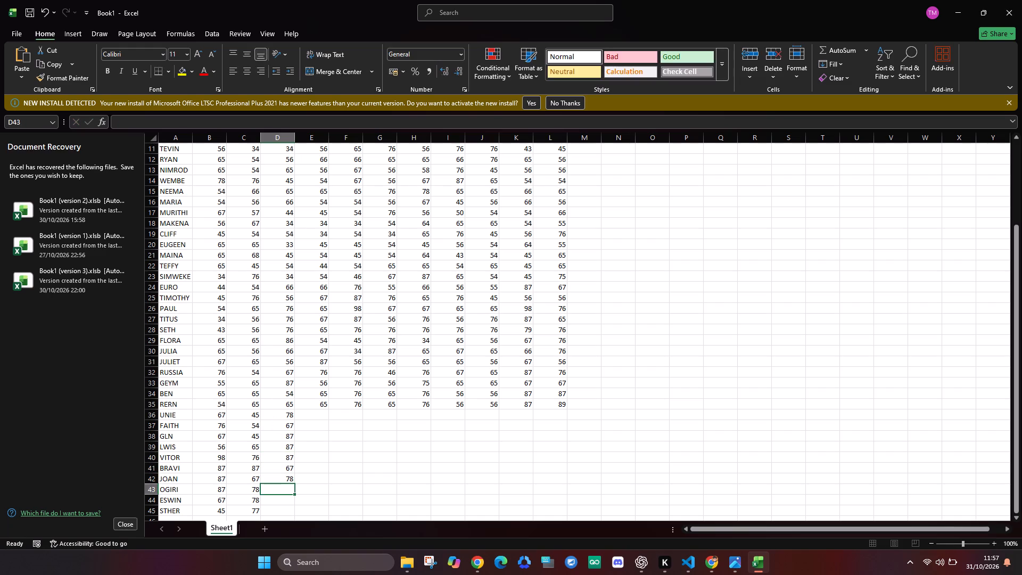
pyautogui.write('98')
pyautogui.press('Return')
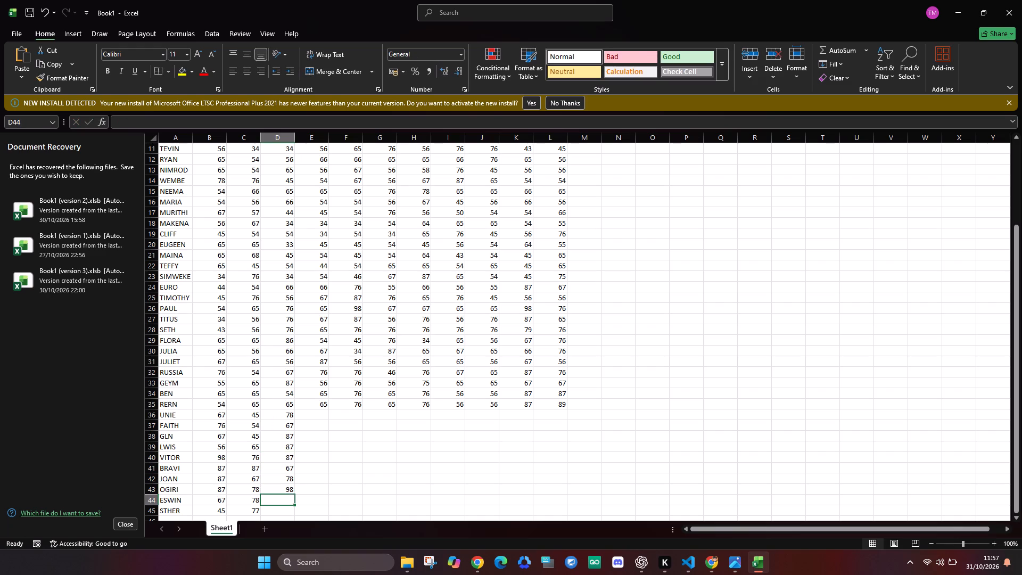
pyautogui.write('77')
pyautogui.press('Delete')
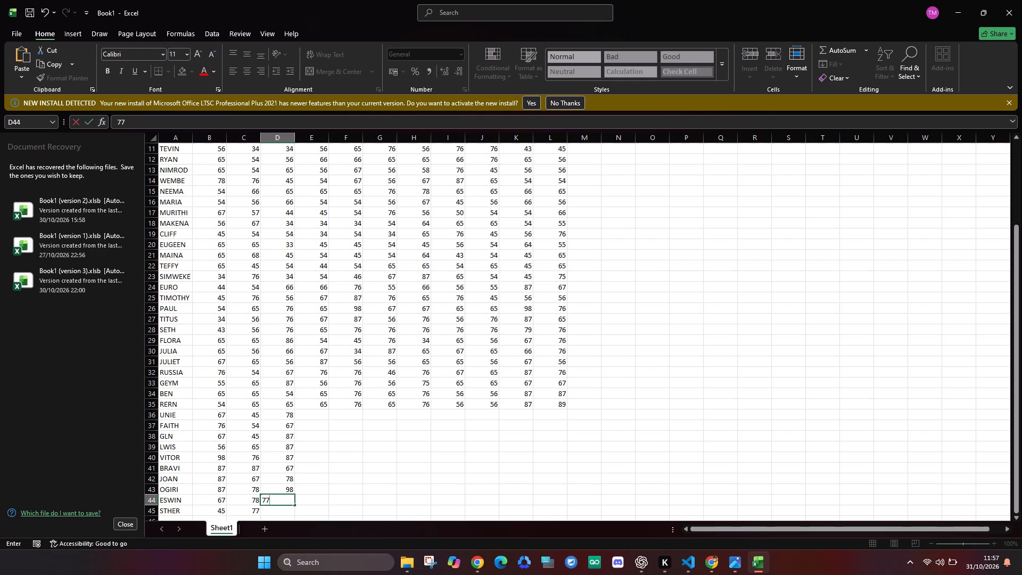
pyautogui.press('Return')
pyautogui.write('87')
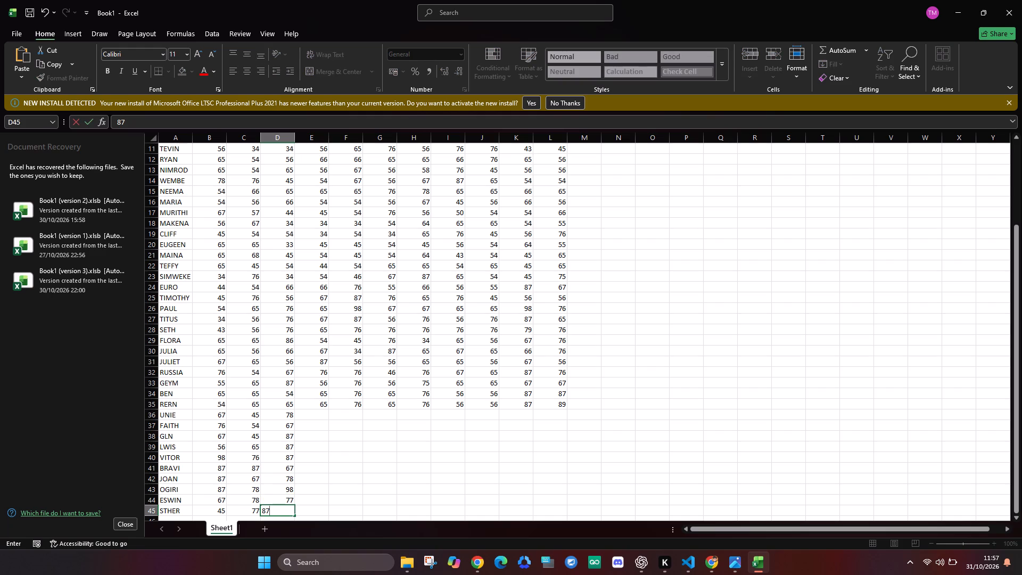
# Enter the marks 55, 55, 44, 76 and 56 for UNIE through VITOR in cells E36 to E40.
pyautogui.click(315, 416)
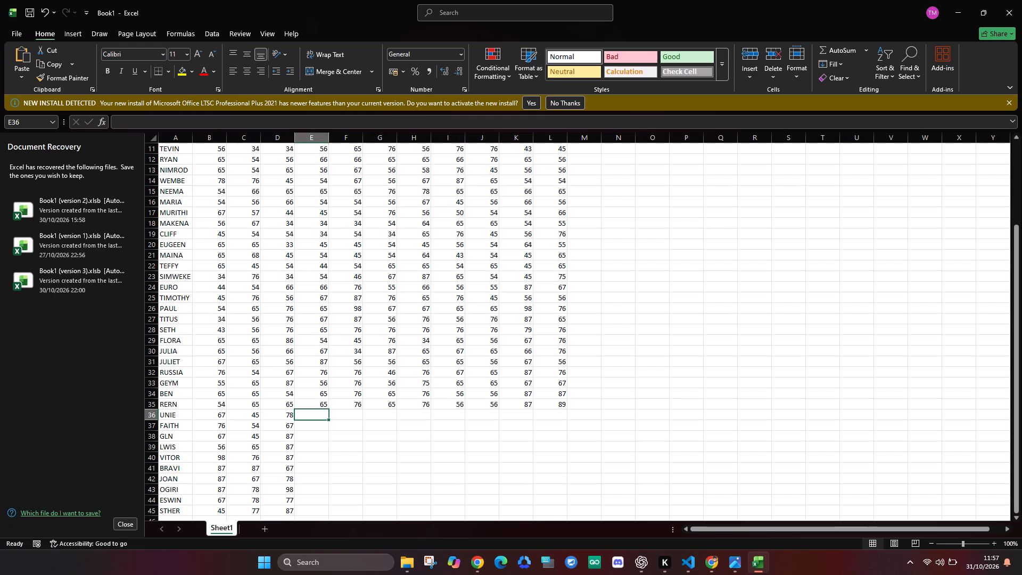
pyautogui.press('5')
pyautogui.press('5')
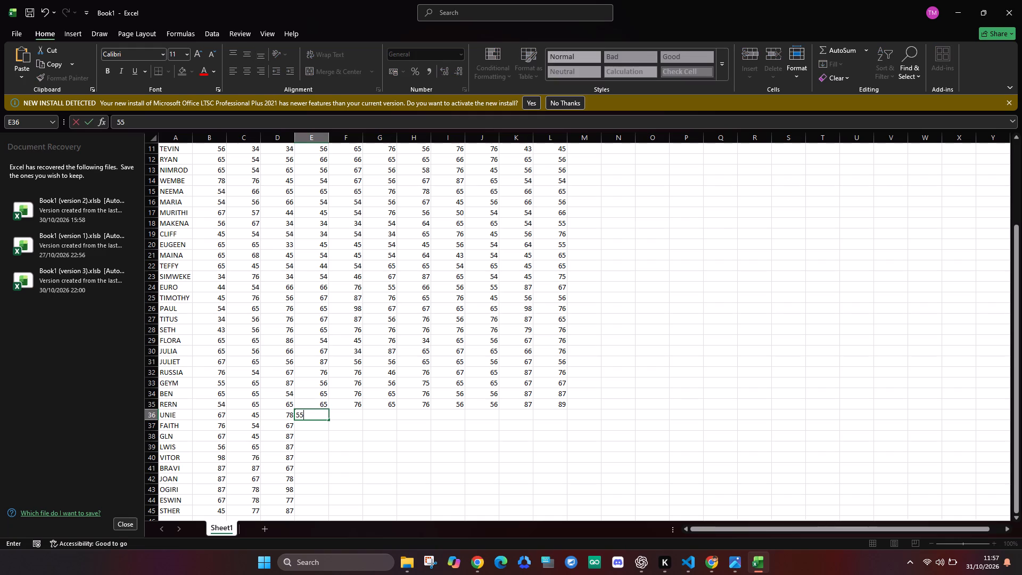
pyautogui.press('Return')
pyautogui.write('55')
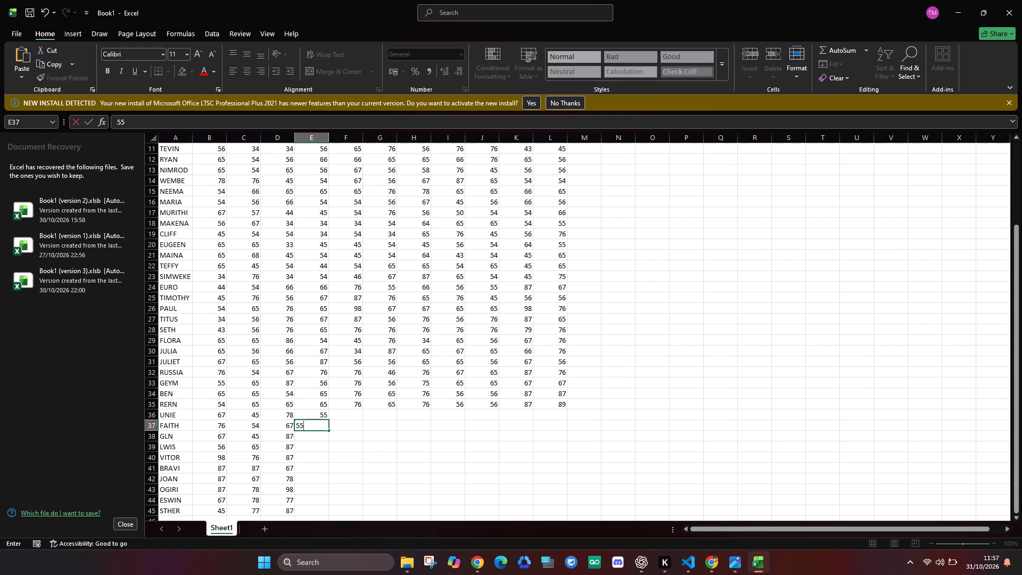
pyautogui.press('Return')
pyautogui.write('44')
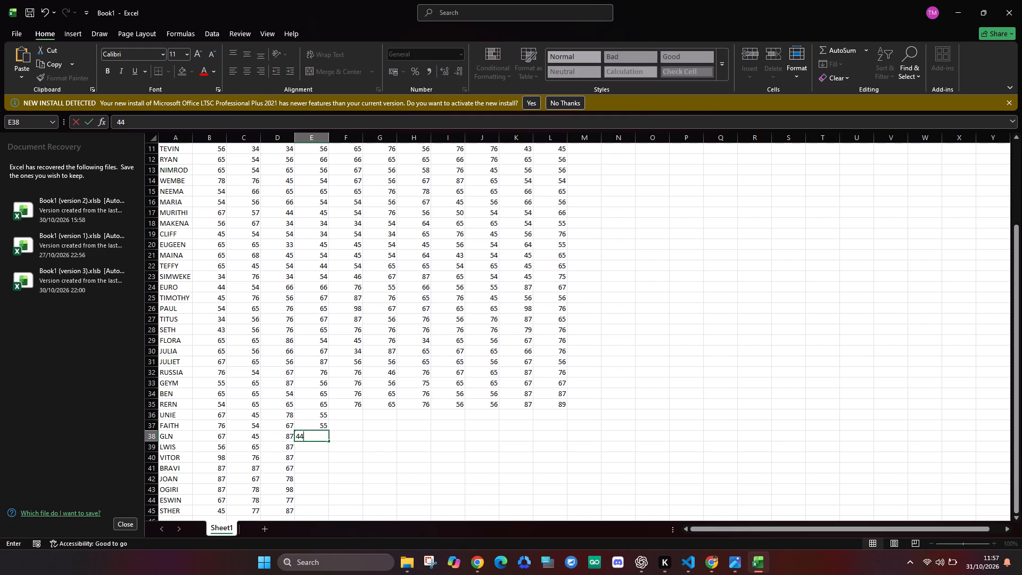
pyautogui.press('Return')
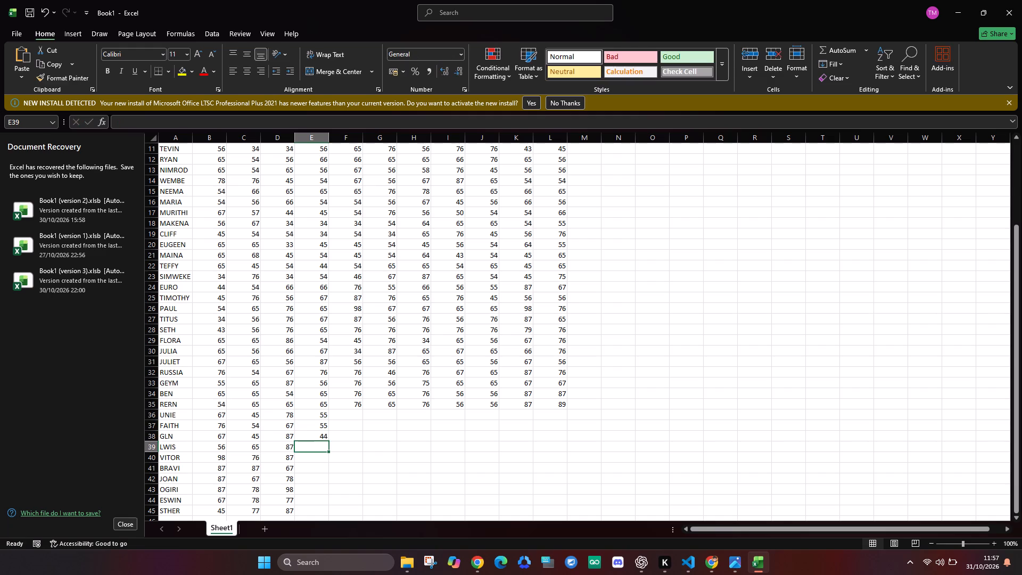
pyautogui.write('76')
pyautogui.press('Return')
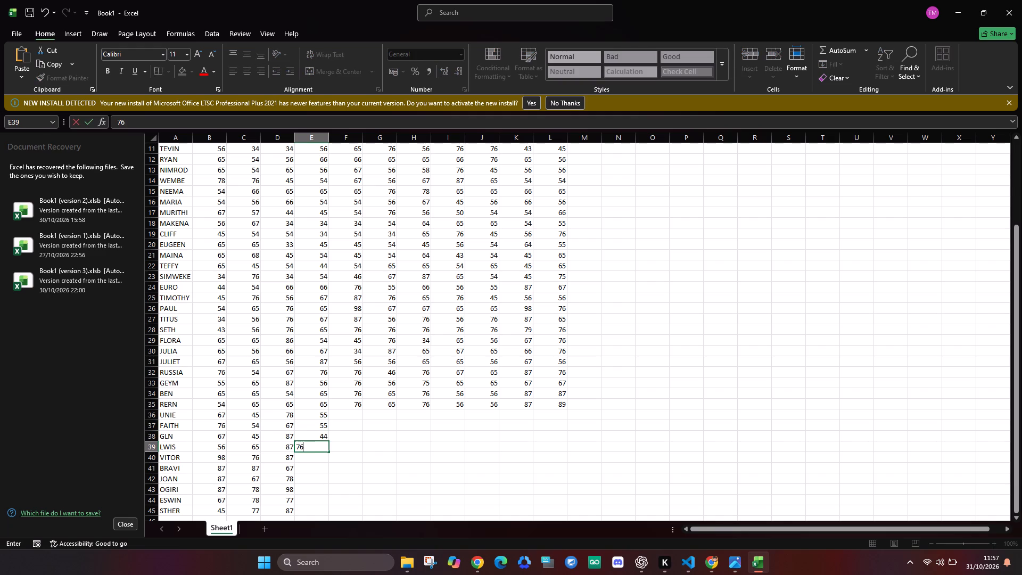
pyautogui.write('56')
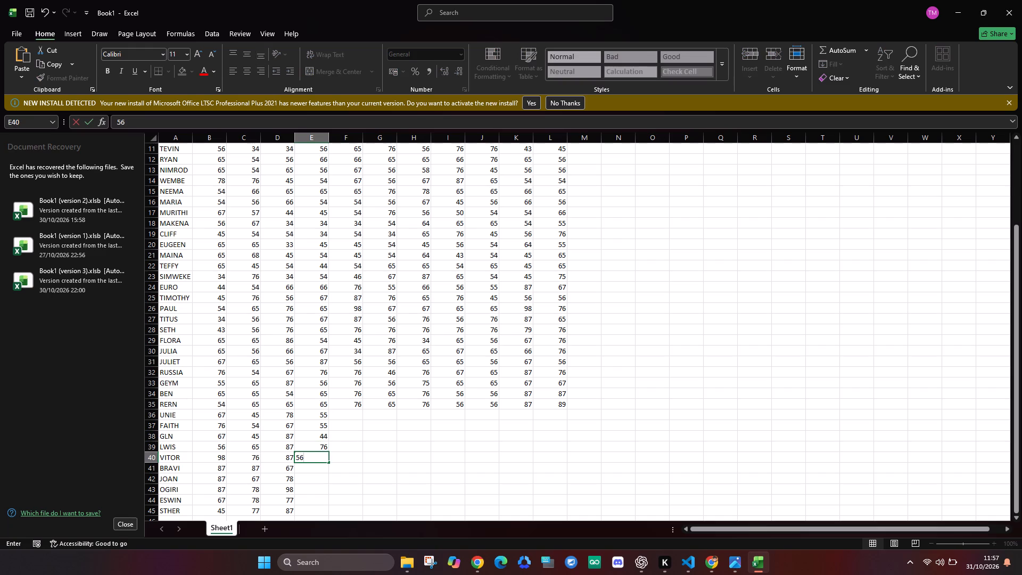
pyautogui.press('Return')
# Enter the marks 76, 65, 67, 77 and 56 for BRAVI through STHER in cells E41 to E45.
pyautogui.write('76')
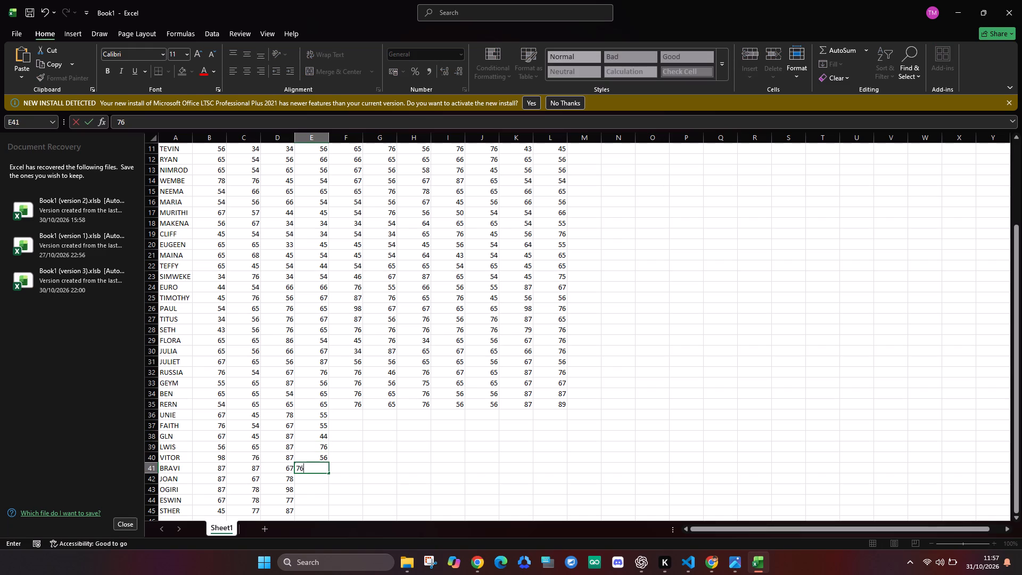
pyautogui.press('Return')
pyautogui.write('65')
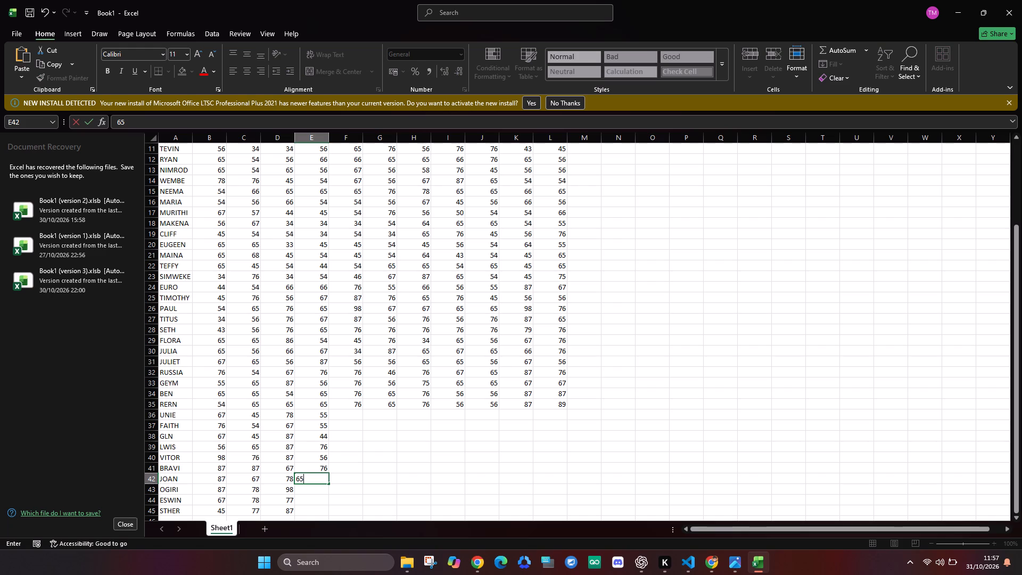
pyautogui.press('Return')
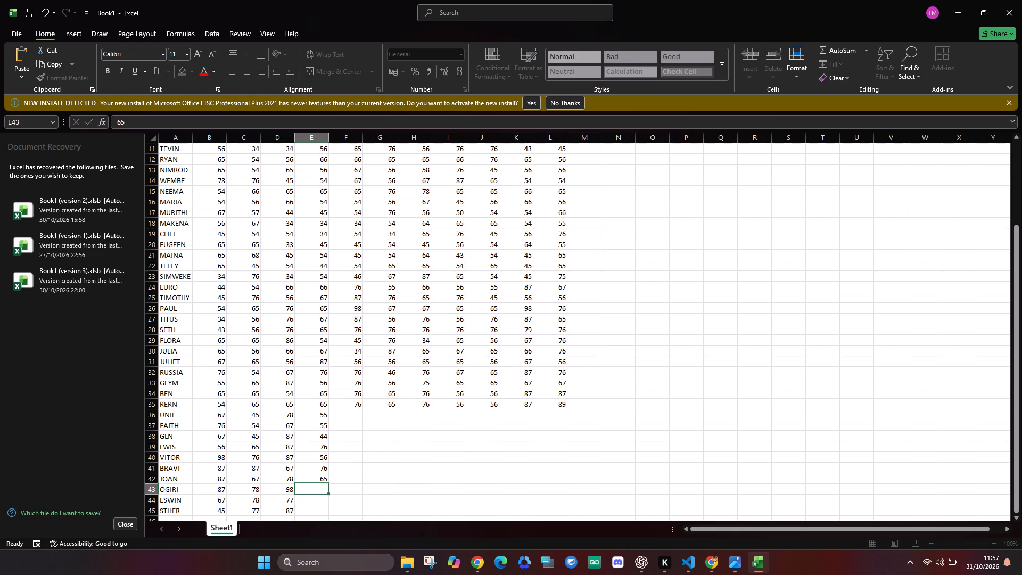
pyautogui.write('67')
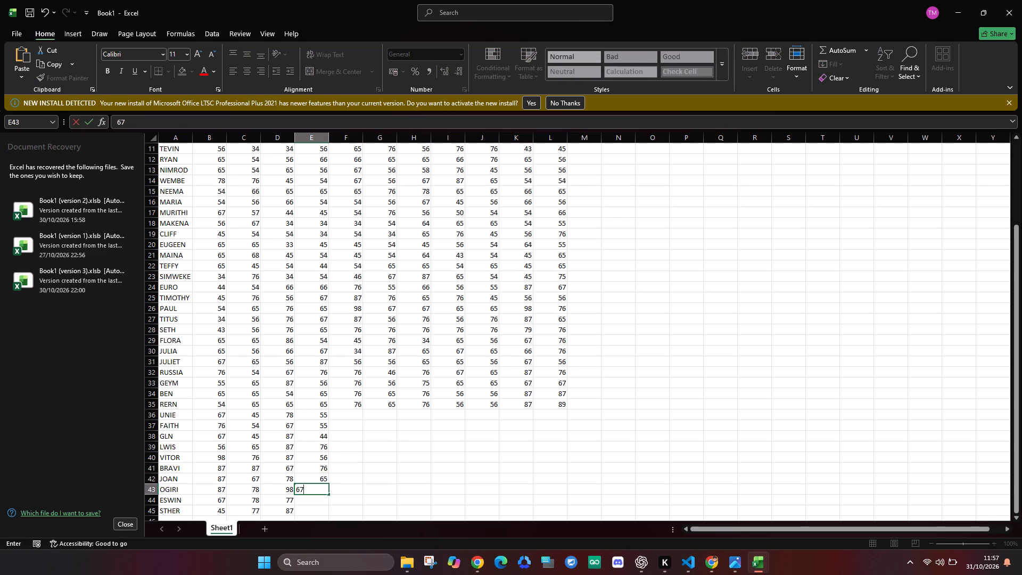
pyautogui.press('Return')
pyautogui.press('7')
pyautogui.press('7')
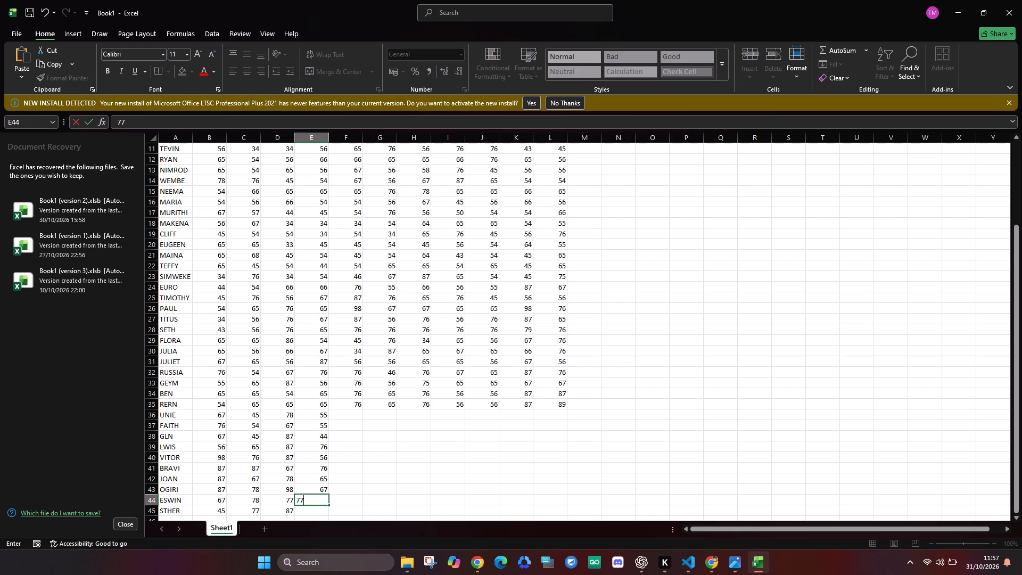
pyautogui.press('Return')
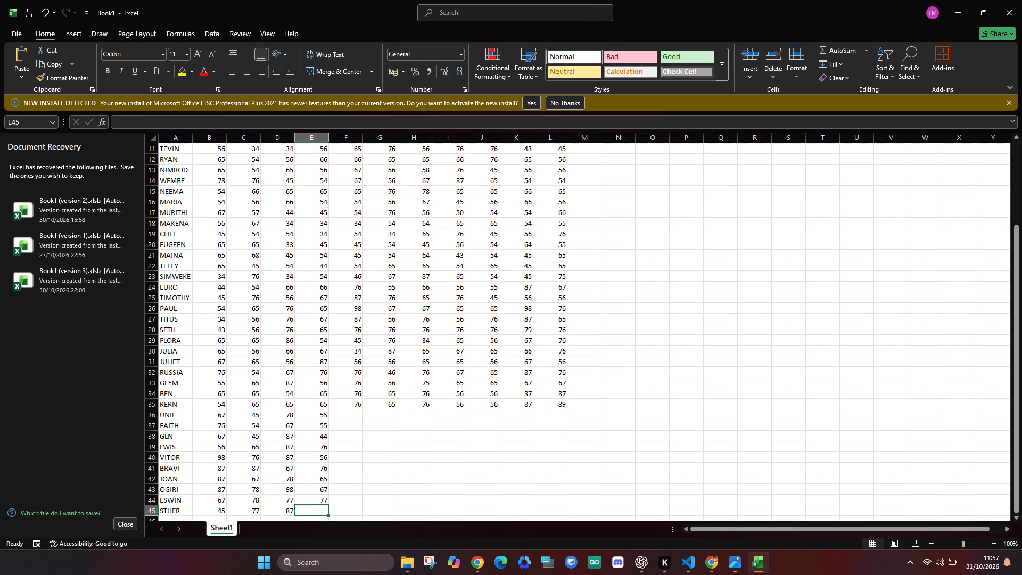
pyautogui.write('56')
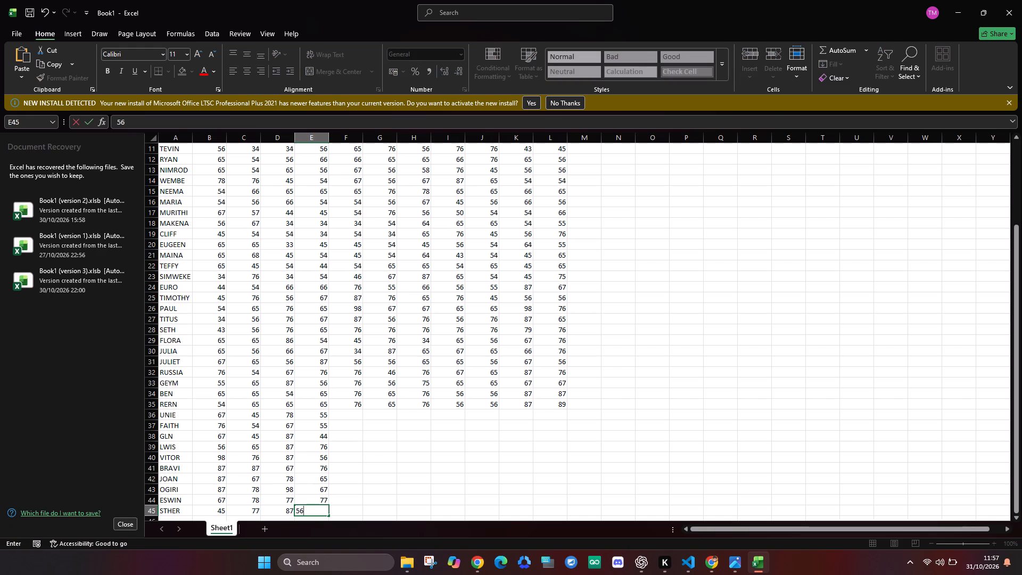
# Enter the marks 77, 88, 56, 76 and 76 for UNIE through VITOR in cells F36 to F40.
pyautogui.click(352, 416)
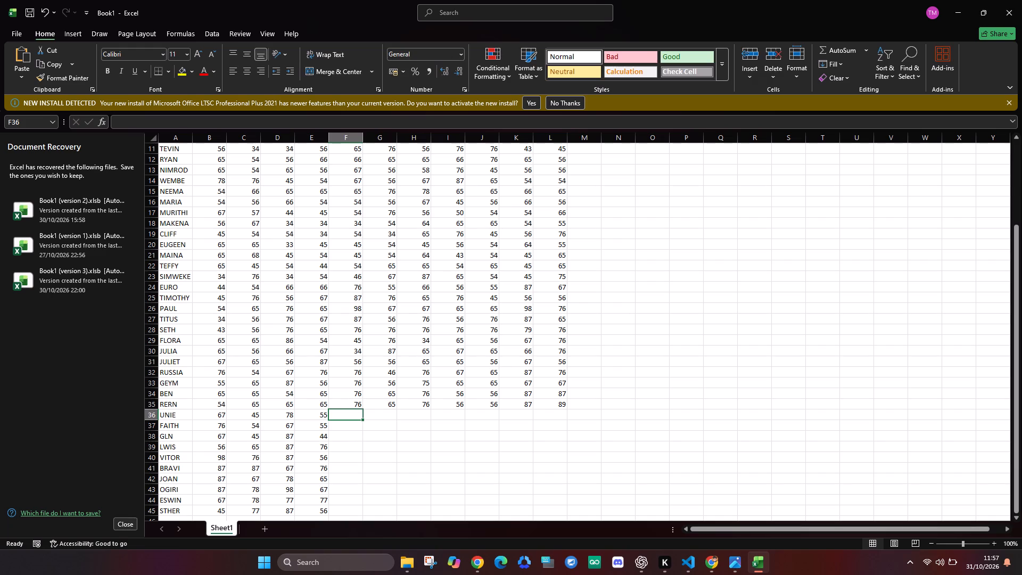
pyautogui.write('77')
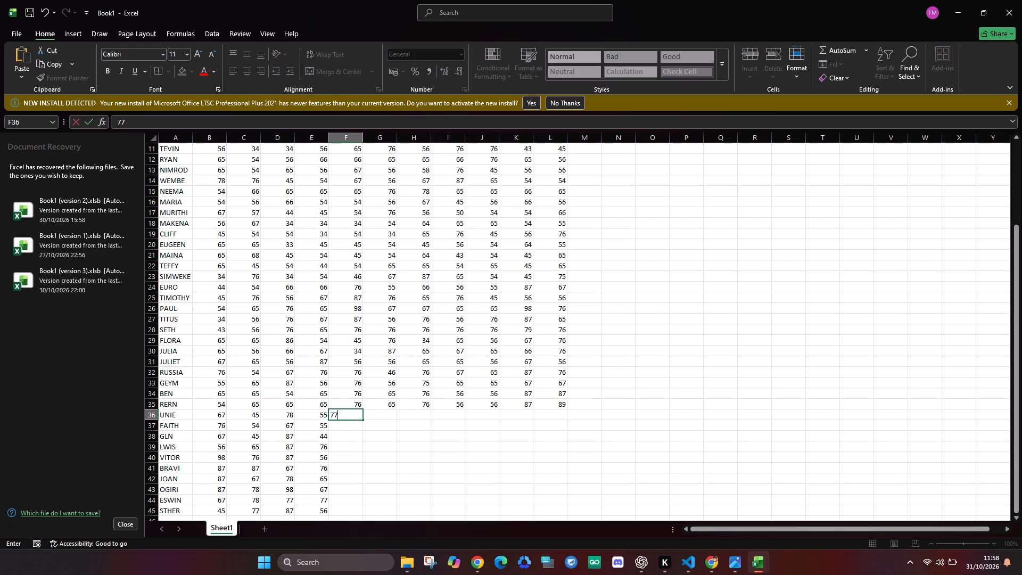
pyautogui.press('Return')
pyautogui.write('88')
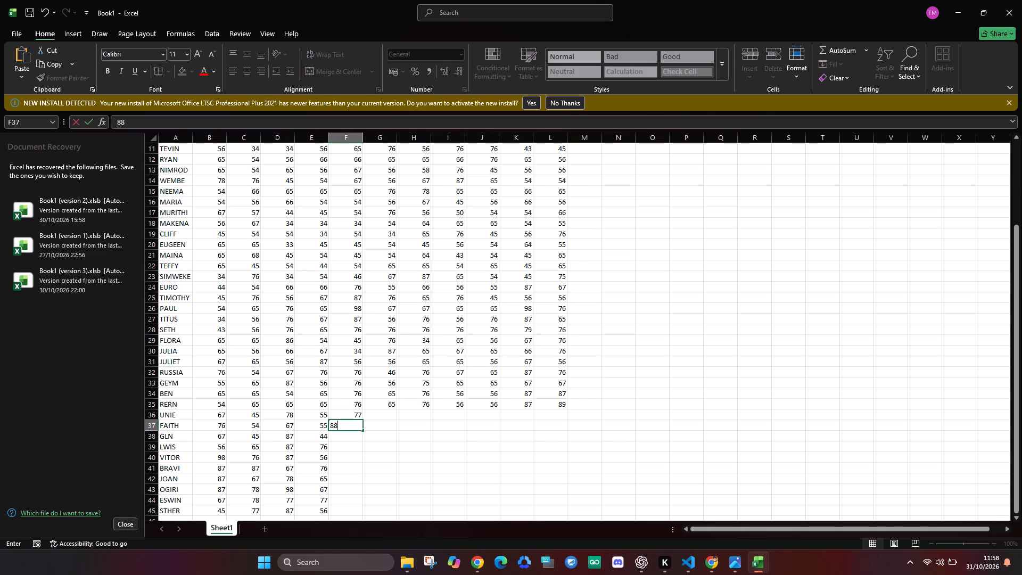
pyautogui.press('Return')
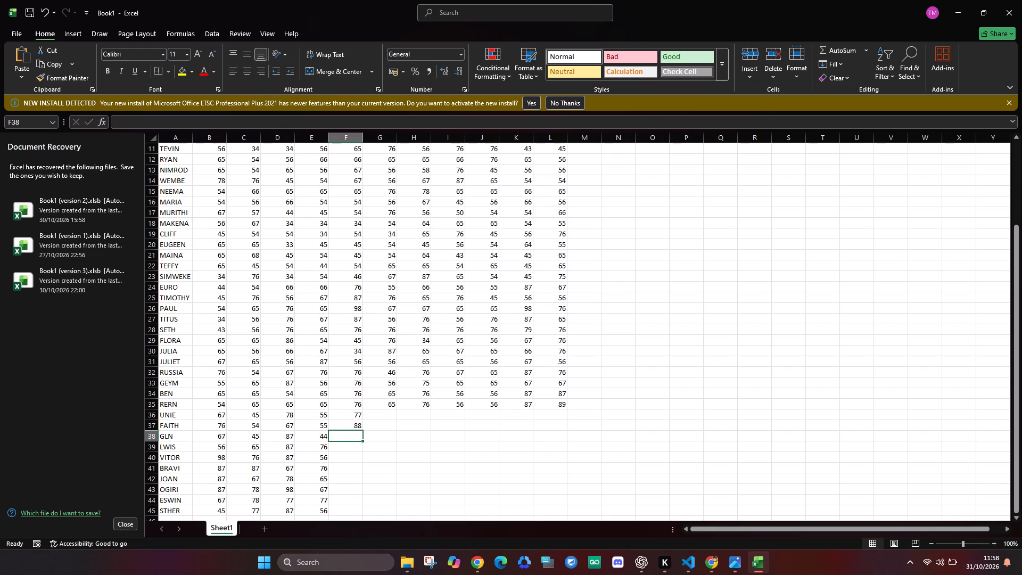
pyautogui.write('56')
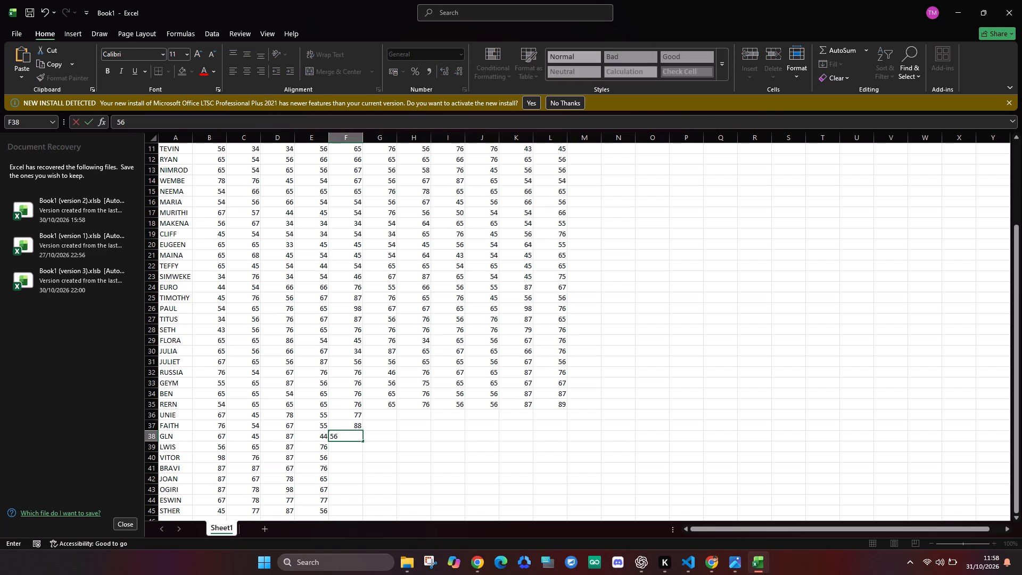
pyautogui.press('Return')
pyautogui.write('76')
pyautogui.press('Return')
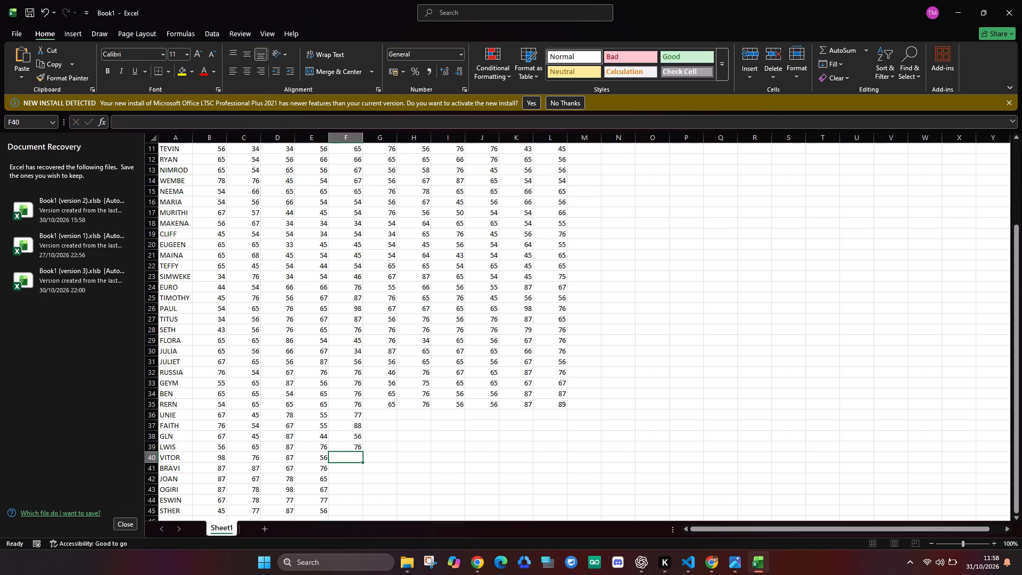
pyautogui.write('76')
pyautogui.press('Return')
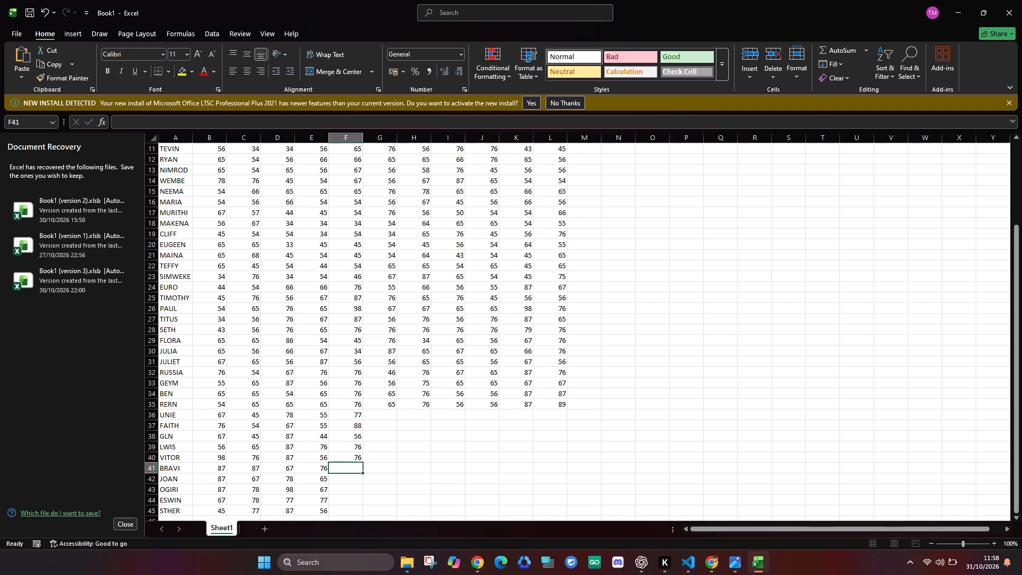
# Enter the marks 87, 56, 65, 76 and 78 for BRAVI through STHER in cells F41 to F45.
pyautogui.write('87')
pyautogui.press('Return')
pyautogui.write('56')
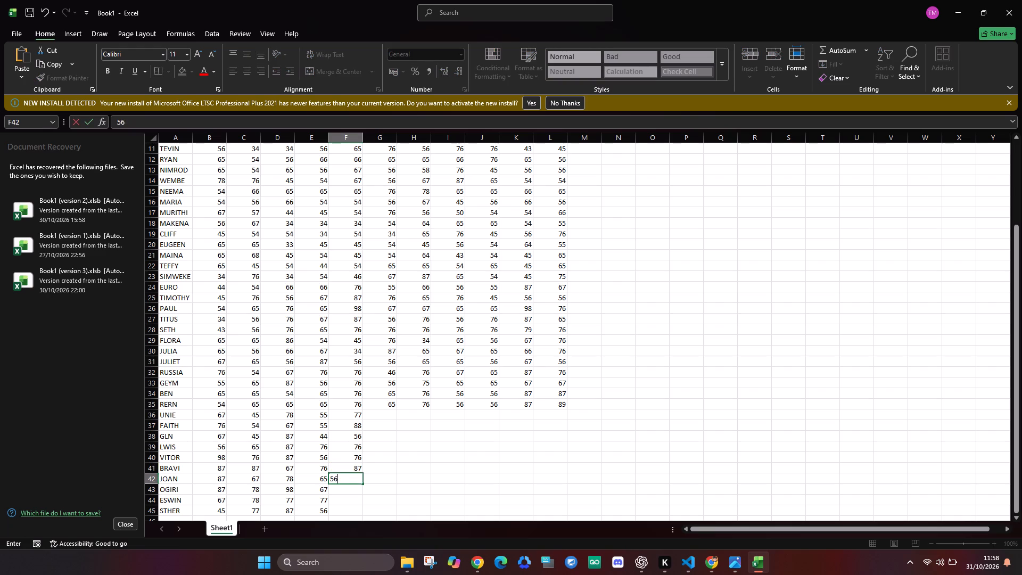
pyautogui.press('Return')
pyautogui.write('65')
pyautogui.press('Return')
pyautogui.write('76')
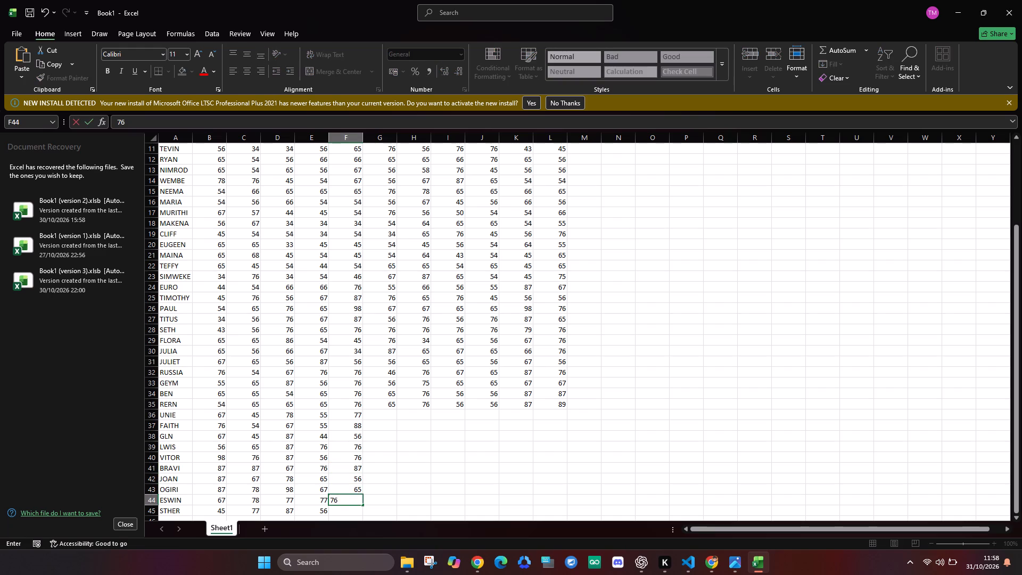
pyautogui.press('Return')
pyautogui.write('78')
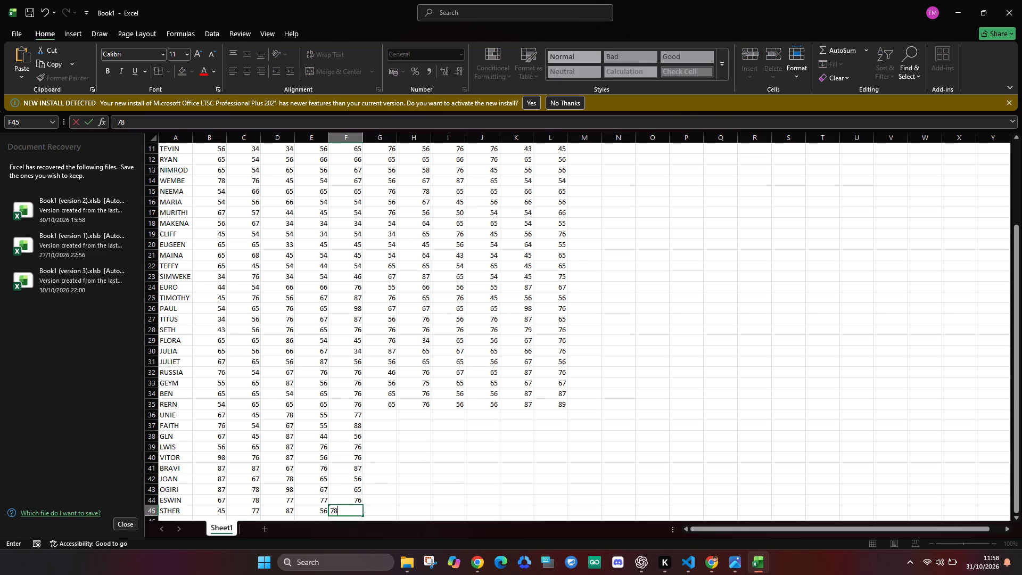
# Start filling column G for the added students by entering the mark 66 for UNIE in cell G36.
pyautogui.click(391, 417)
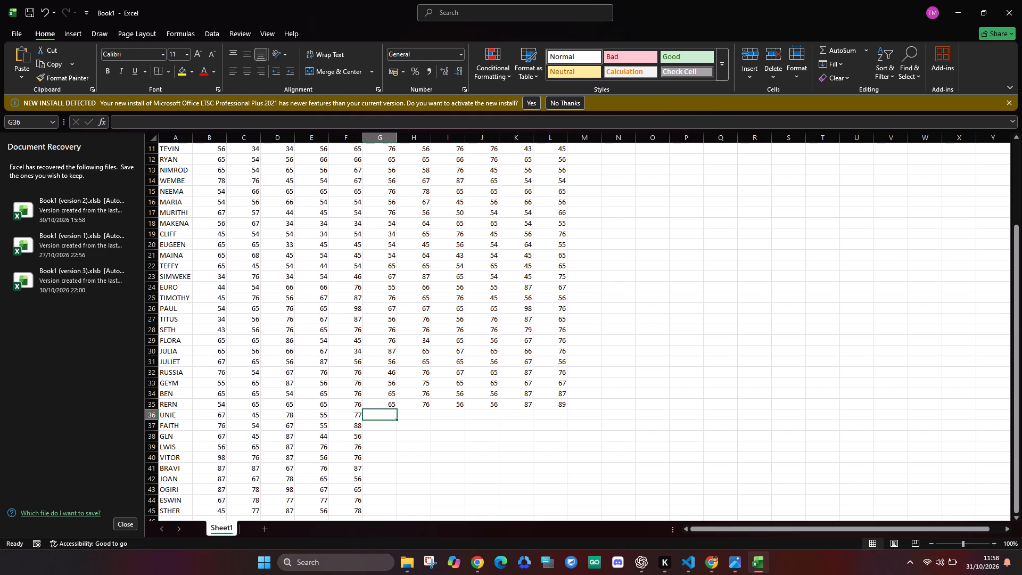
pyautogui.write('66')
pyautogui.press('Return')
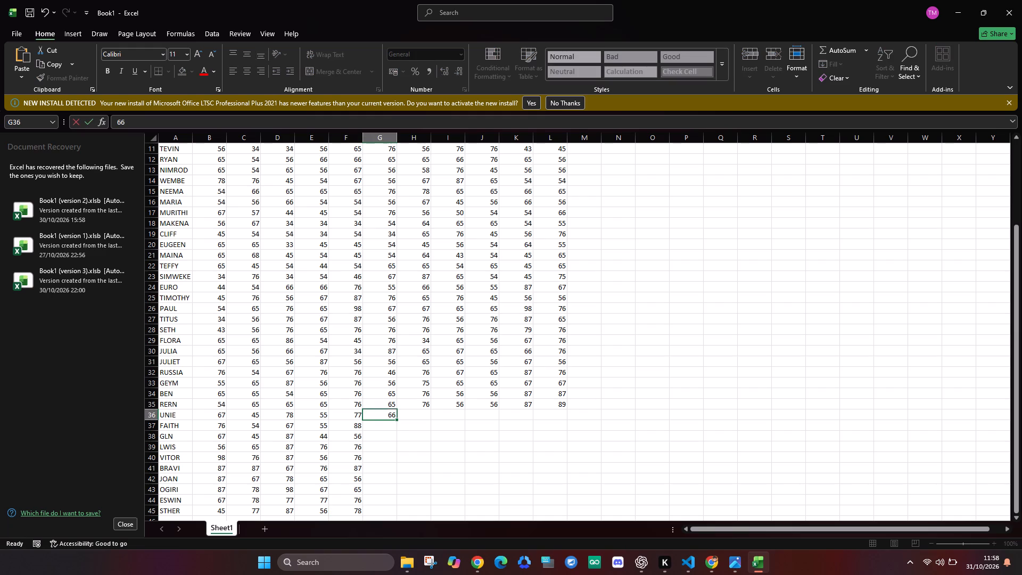
# Enter the mark 66 for FAITH in cell G37.
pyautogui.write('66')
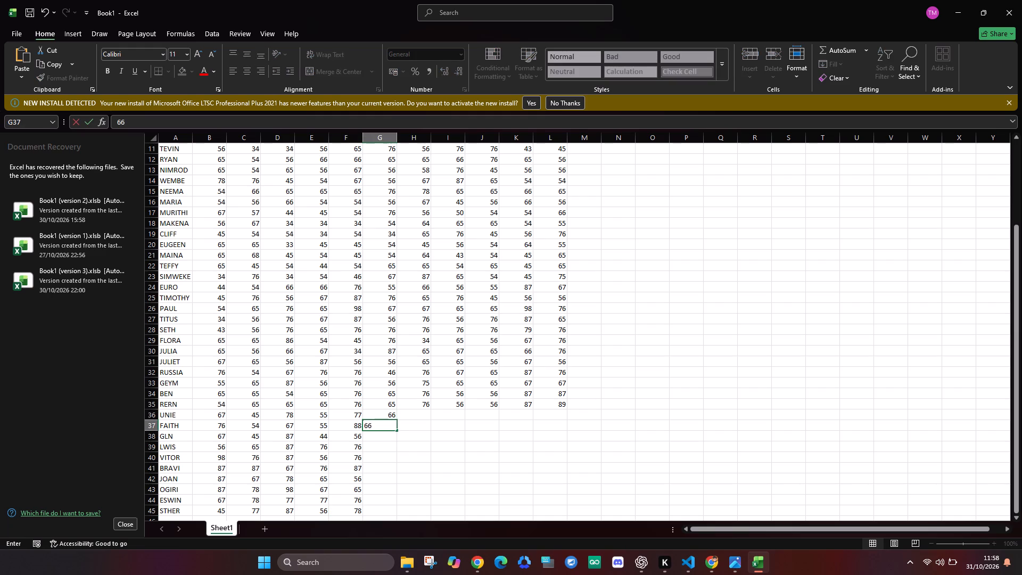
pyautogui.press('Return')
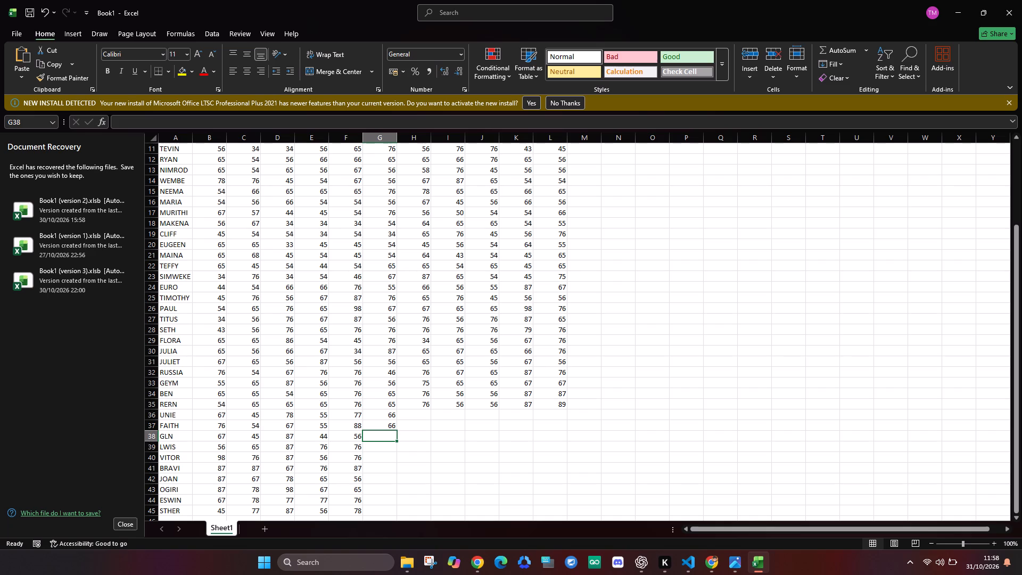
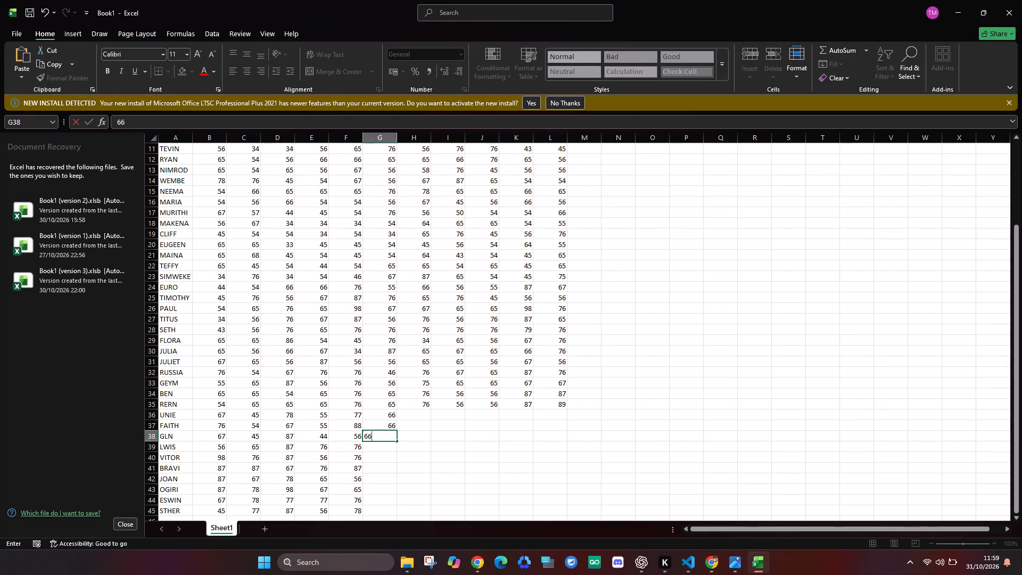
# Enter the marks 66, 56 and 66 for GLN, LWIS and VITOR in cells G38 to G40.
pyautogui.press('Return')
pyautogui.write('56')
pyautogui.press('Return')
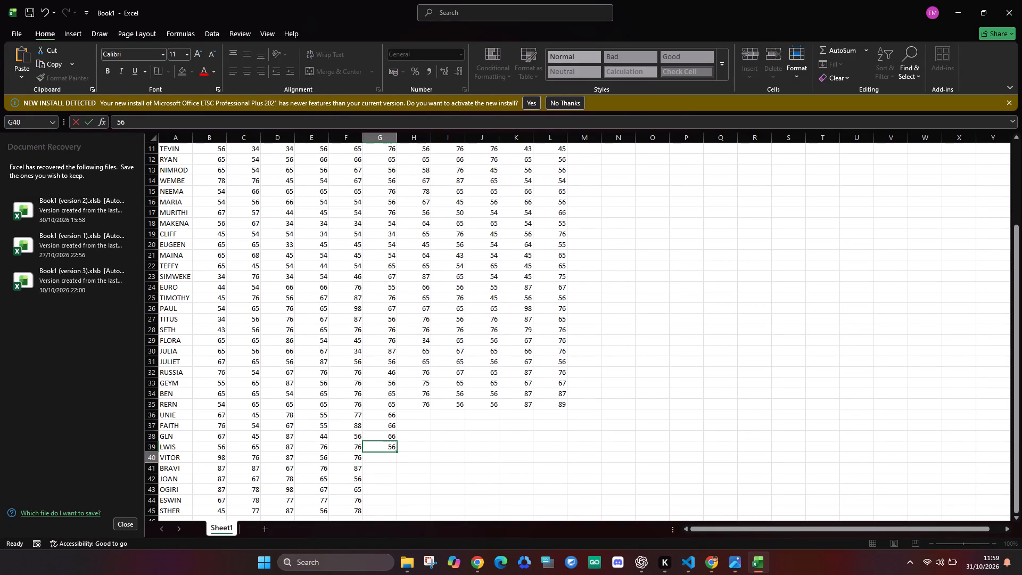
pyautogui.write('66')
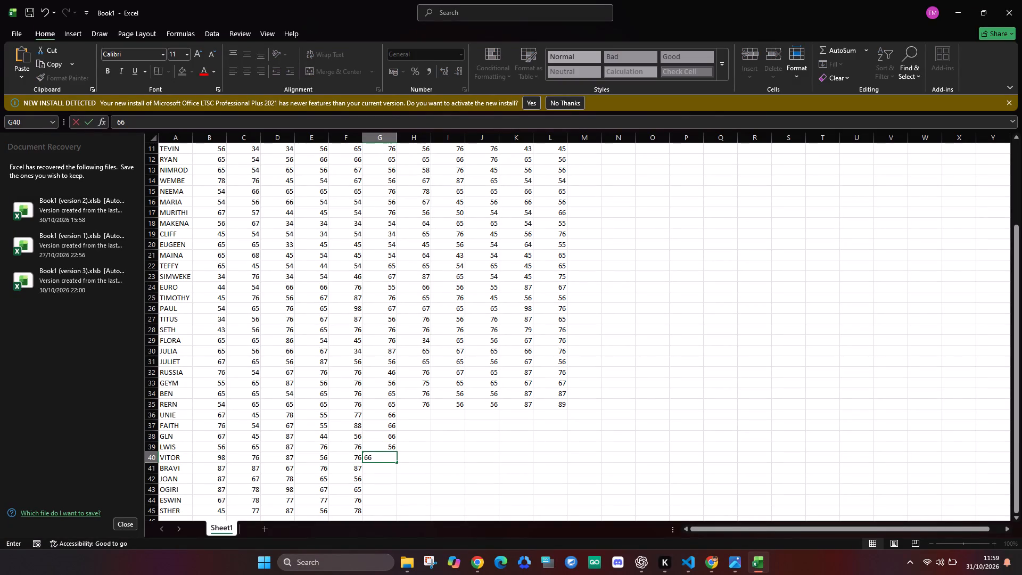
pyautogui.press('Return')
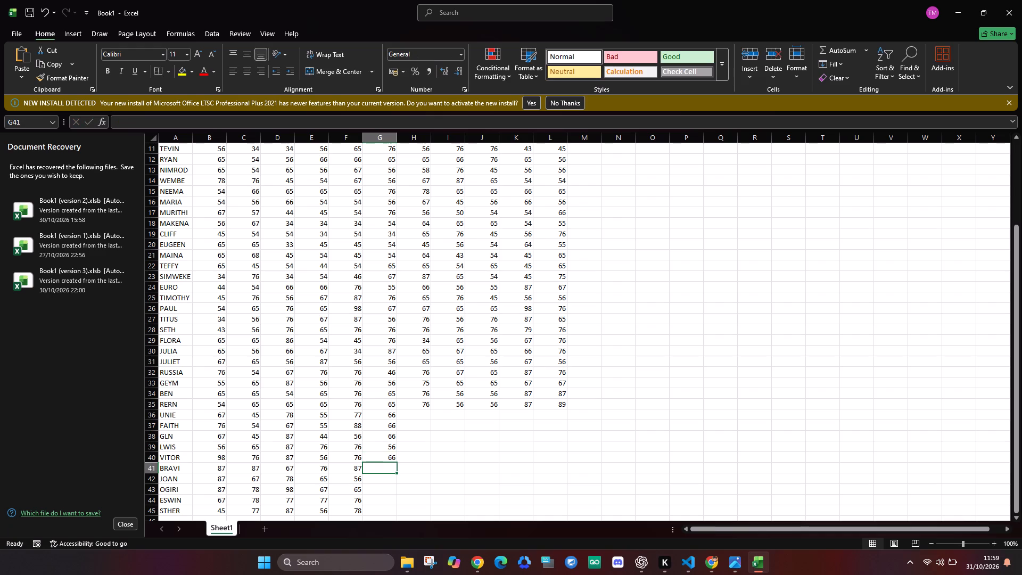
# Enter the marks 65, 56, 65, 54 and 65 for BRAVI through STHER in cells G41 to G45.
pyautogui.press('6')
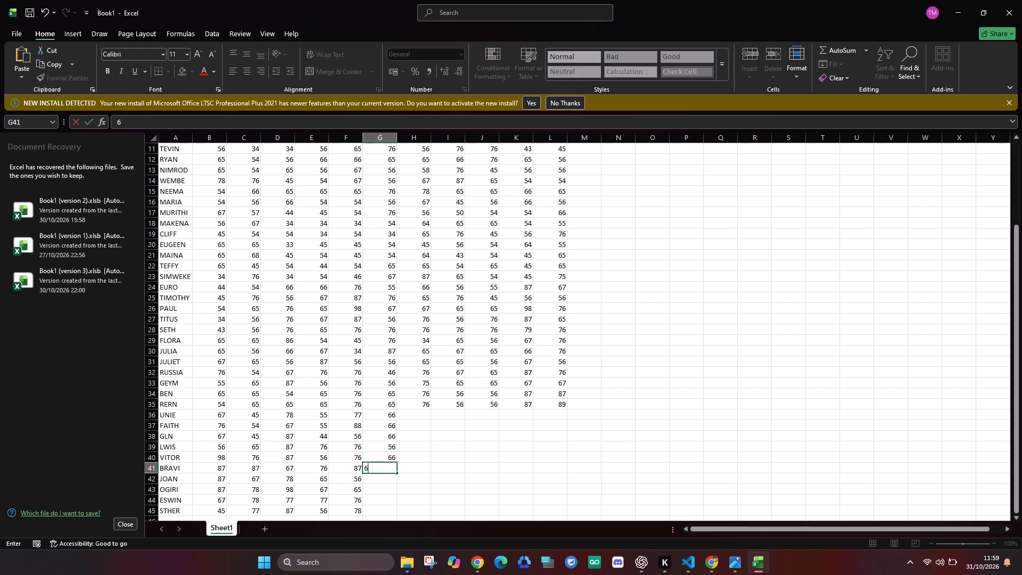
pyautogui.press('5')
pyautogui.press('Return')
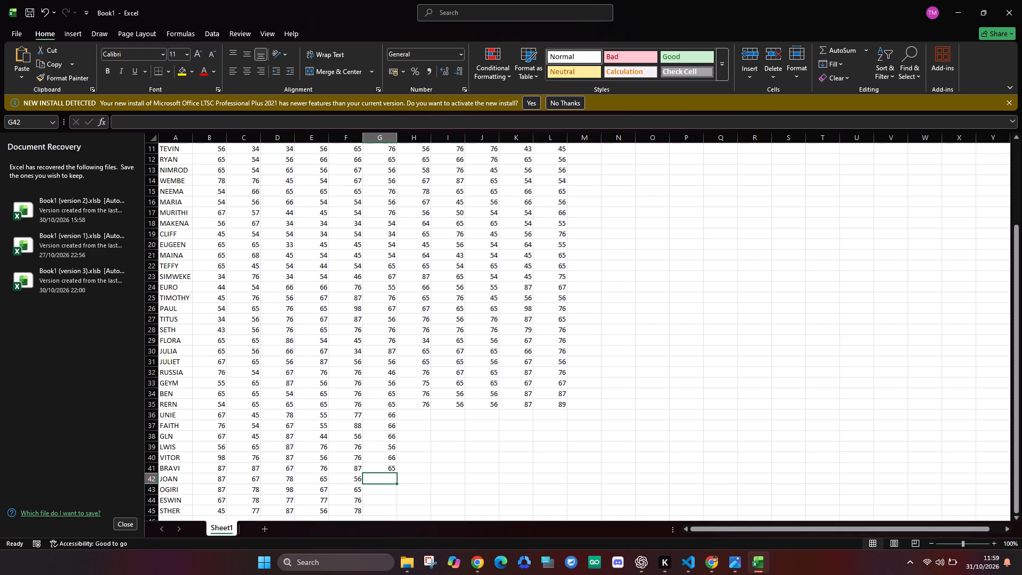
pyautogui.write('56')
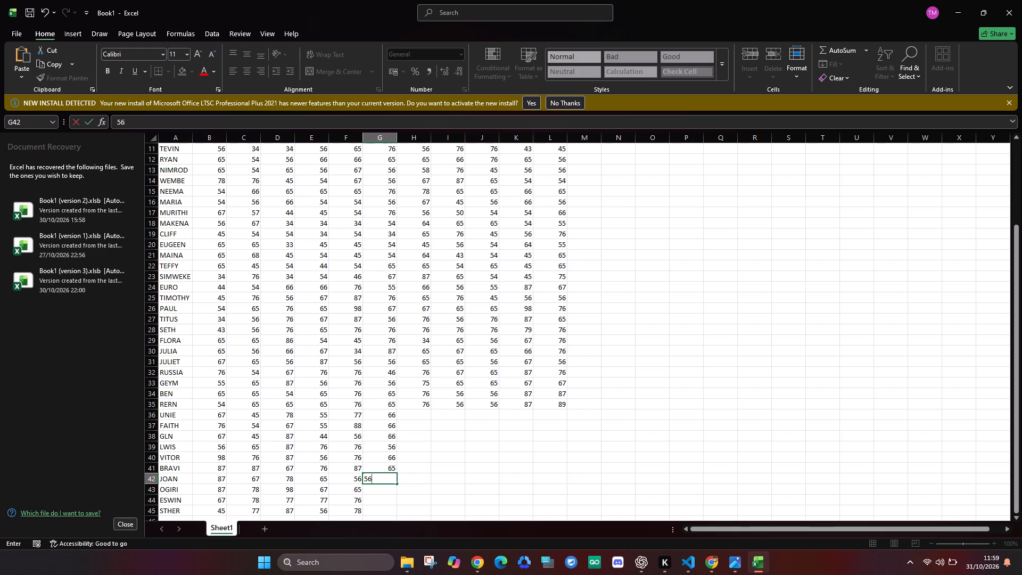
pyautogui.press('Return')
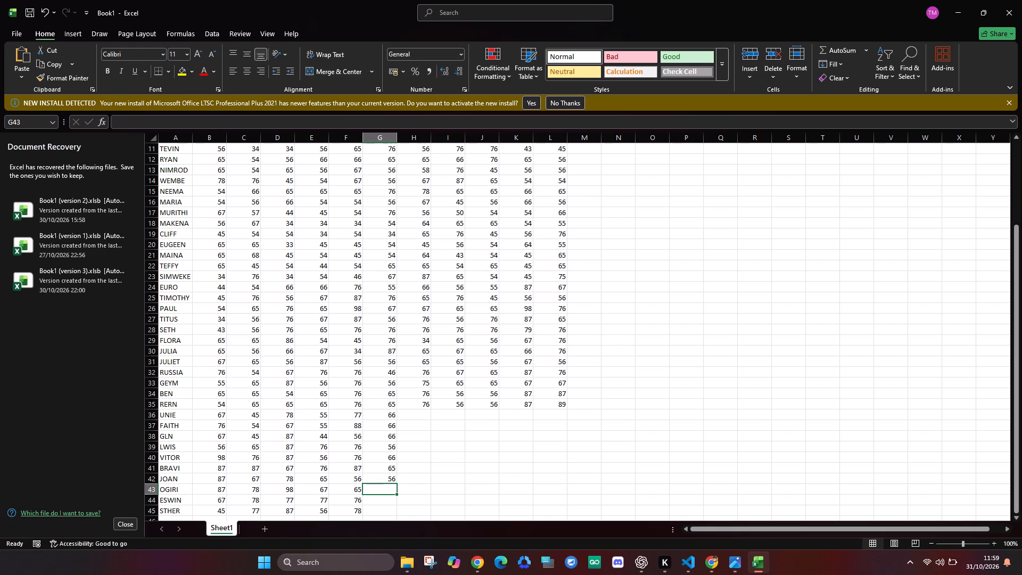
pyautogui.write('65')
pyautogui.press('Return')
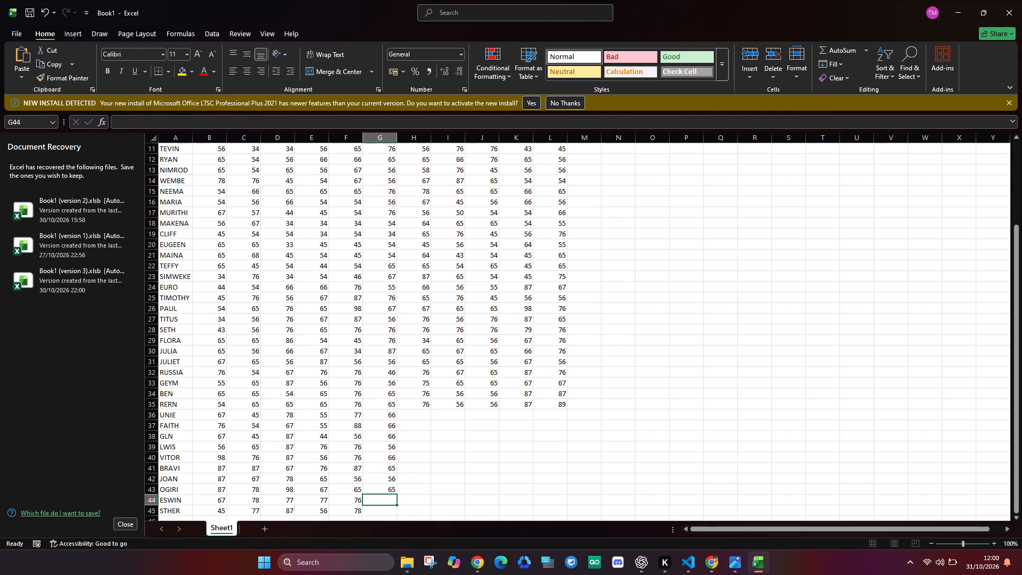
pyautogui.write('54')
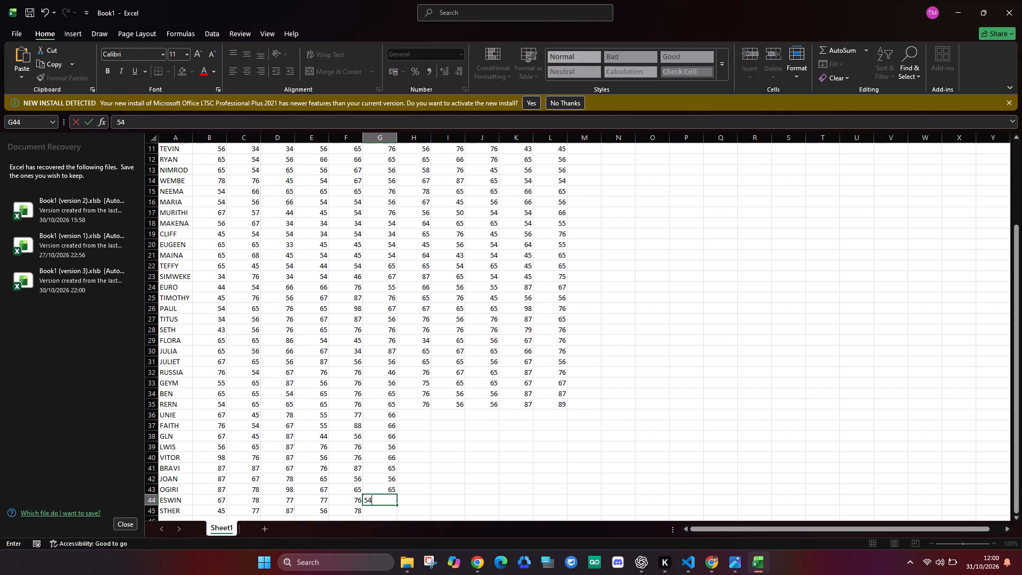
pyautogui.press('Return')
pyautogui.write('65')
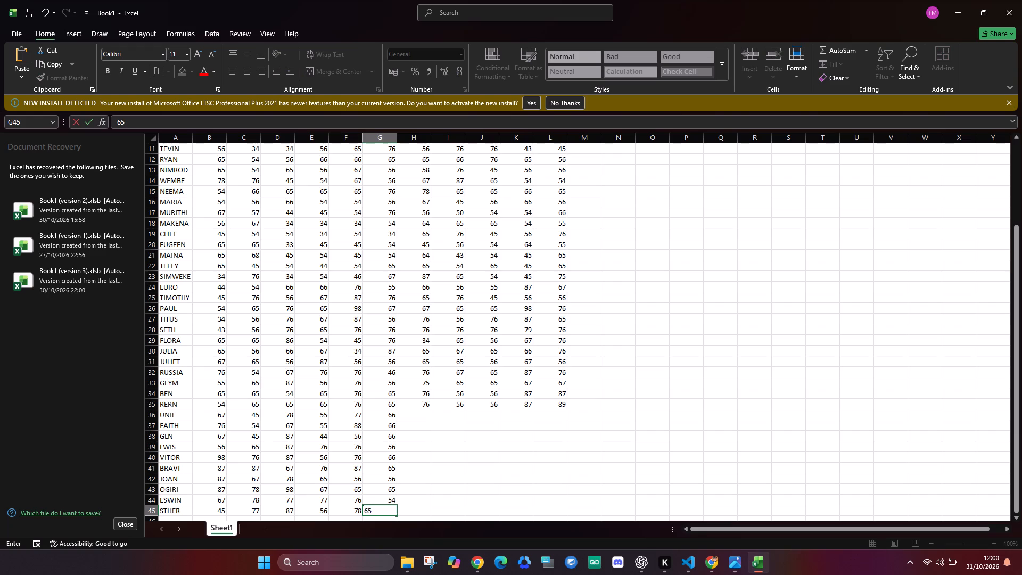
# Enter the marks 45, 54 and 45 for UNIE, FAITH and GLN in cells H36 to H38.
pyautogui.click(409, 418)
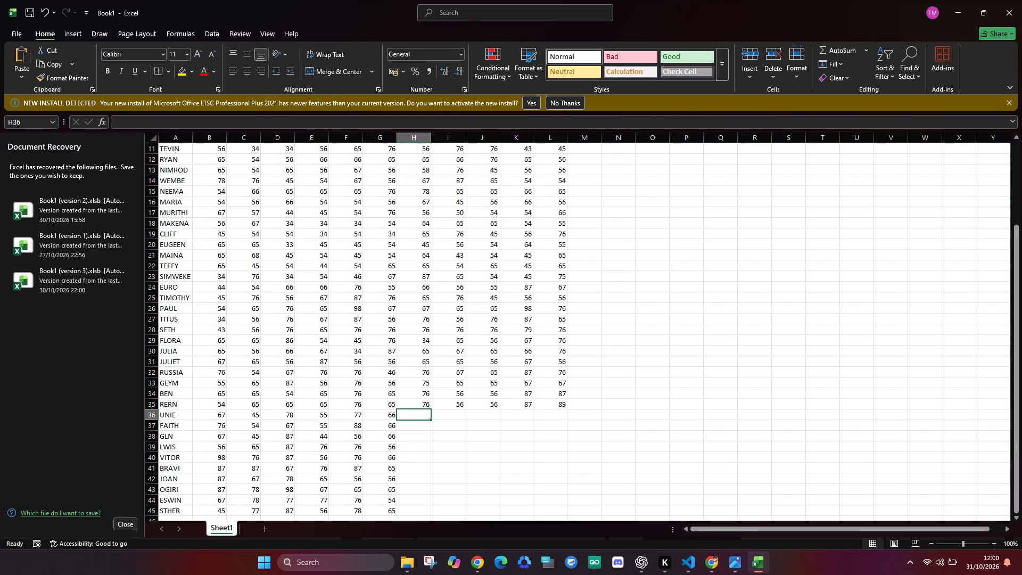
pyautogui.write('45')
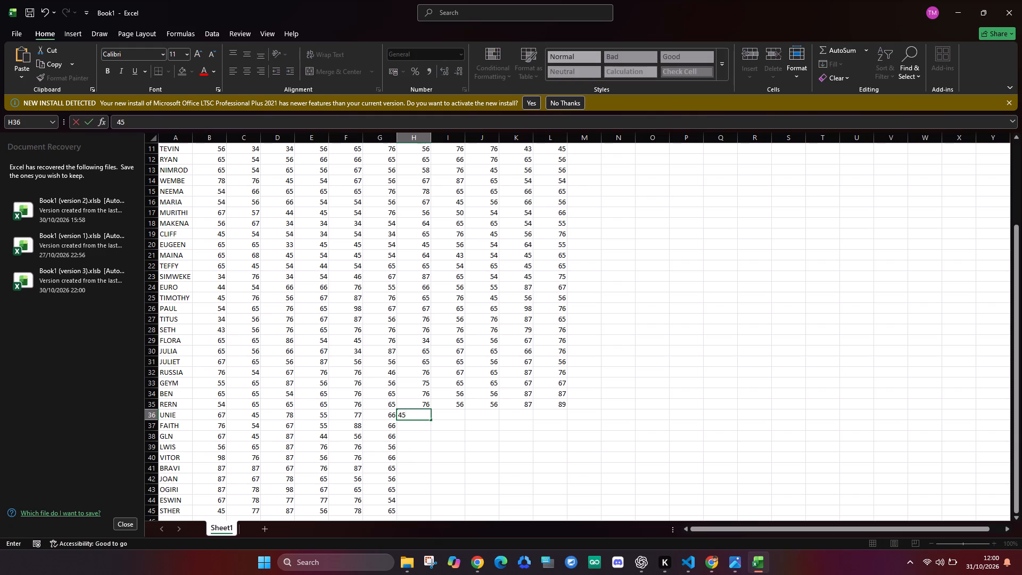
pyautogui.press('Return')
pyautogui.write('54')
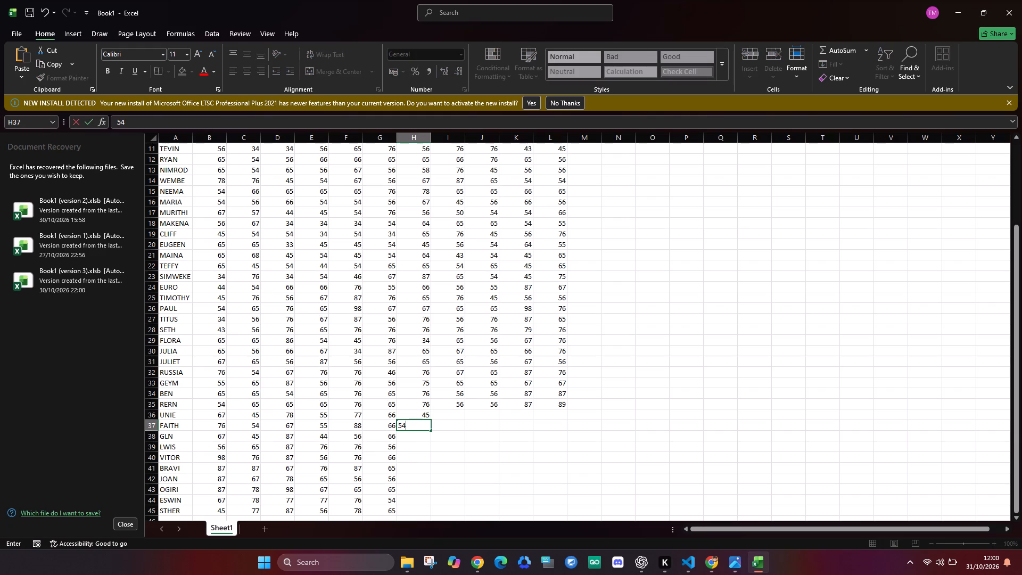
pyautogui.press('Return')
pyautogui.write('45')
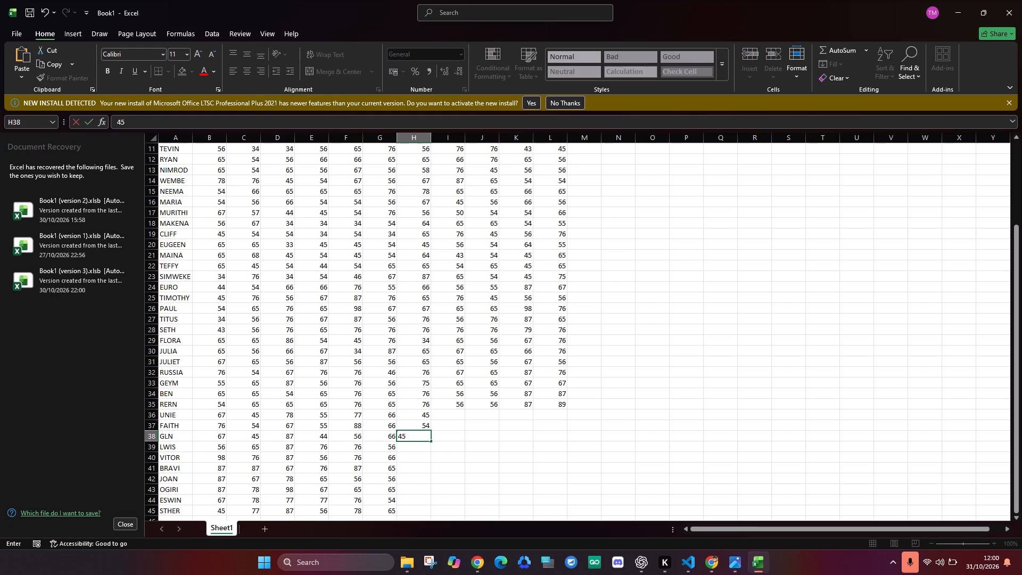
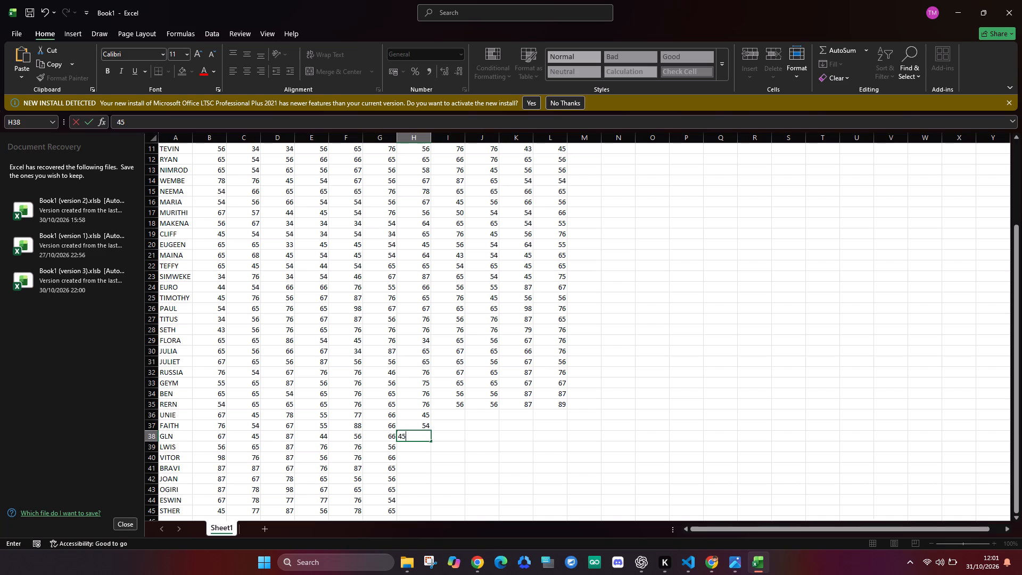
# Enter the marks 65, 55, 56, 43 and 65 for LWIS through OGIRI in cells H39 to H43.
pyautogui.press('Return')
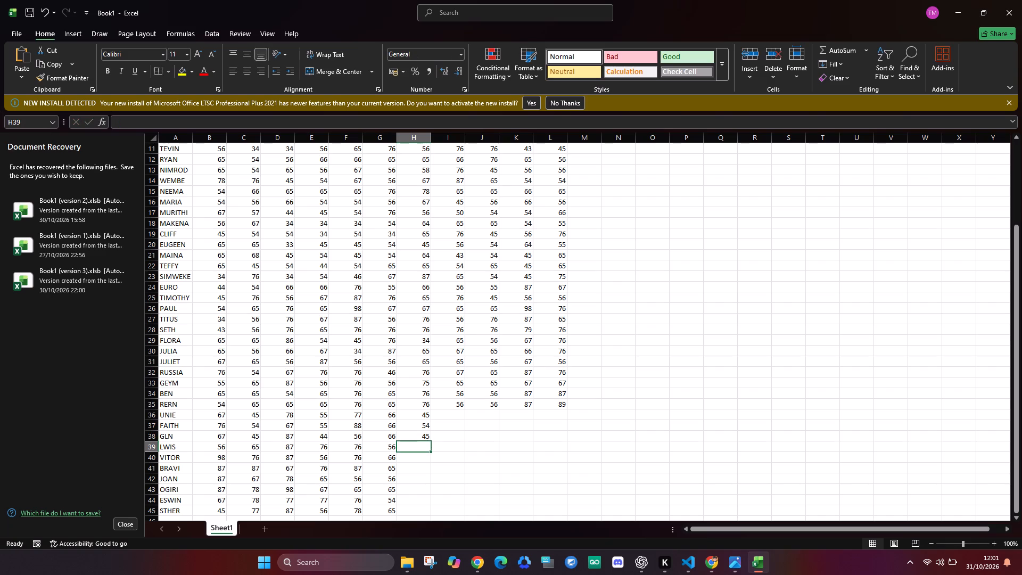
pyautogui.write('65')
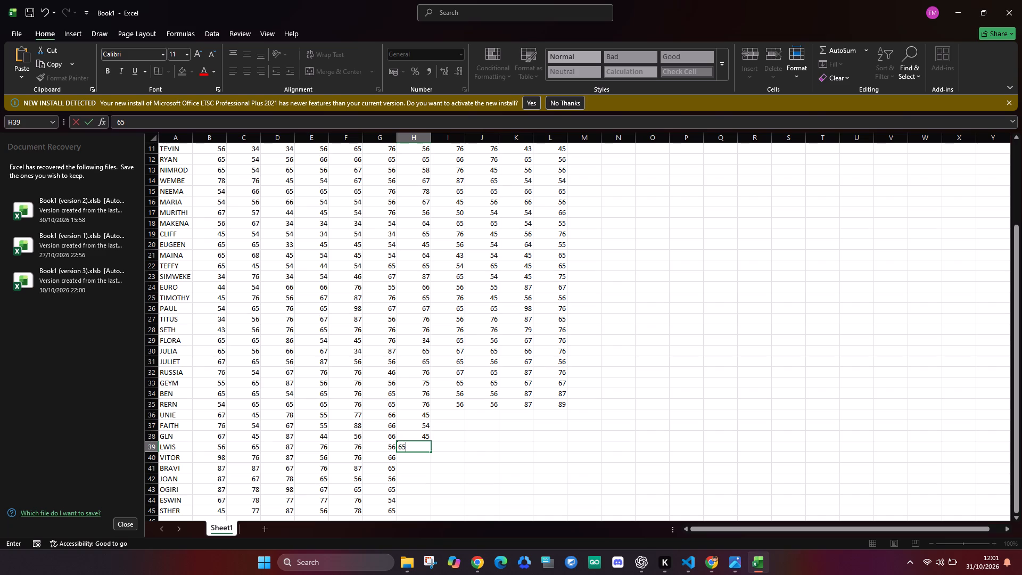
pyautogui.click(422, 459)
pyautogui.click(422, 459)
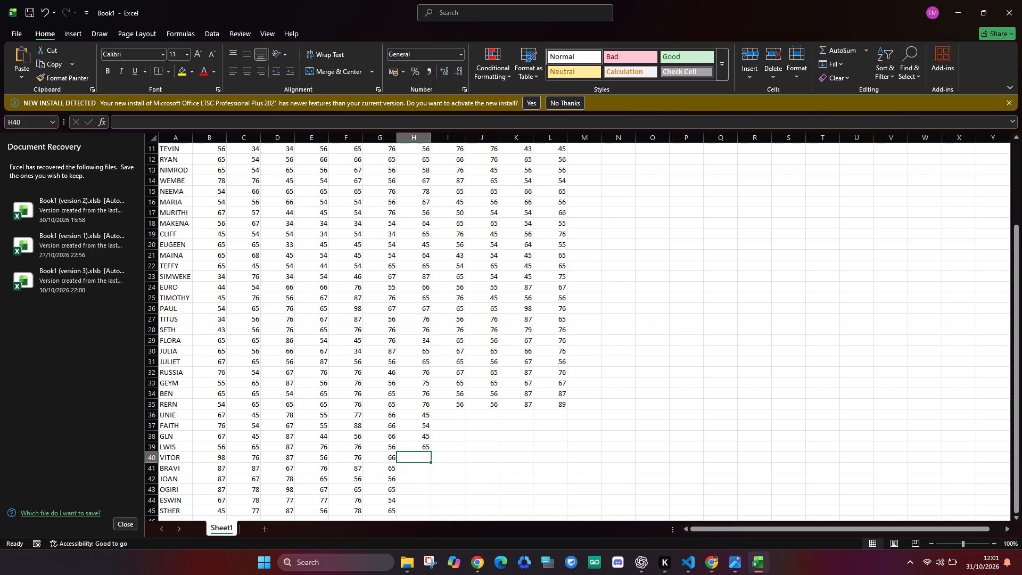
pyautogui.write('55')
pyautogui.press('Return')
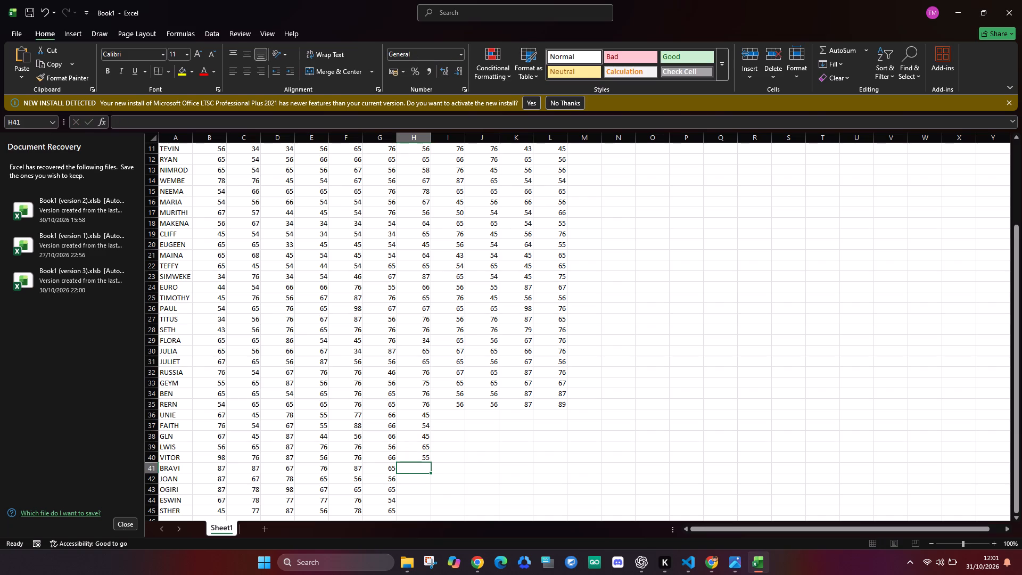
pyautogui.write('56')
pyautogui.press('Return')
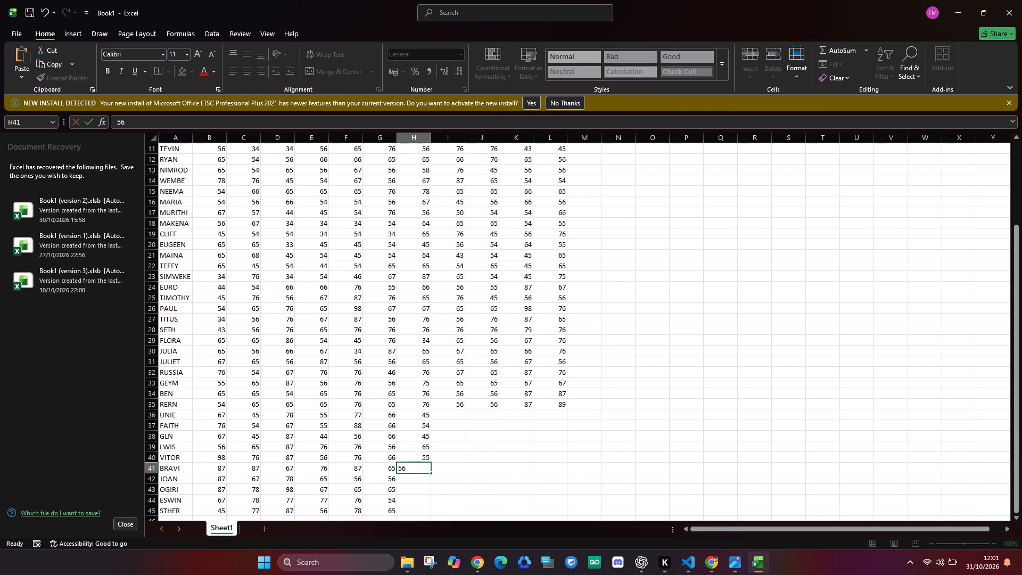
pyautogui.press('4')
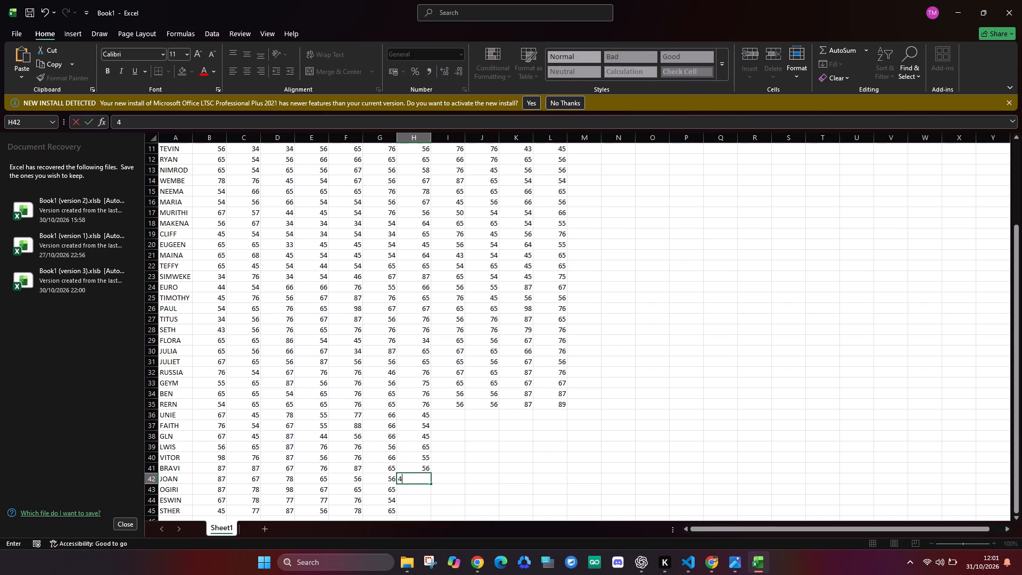
pyautogui.press('3')
pyautogui.press('Return')
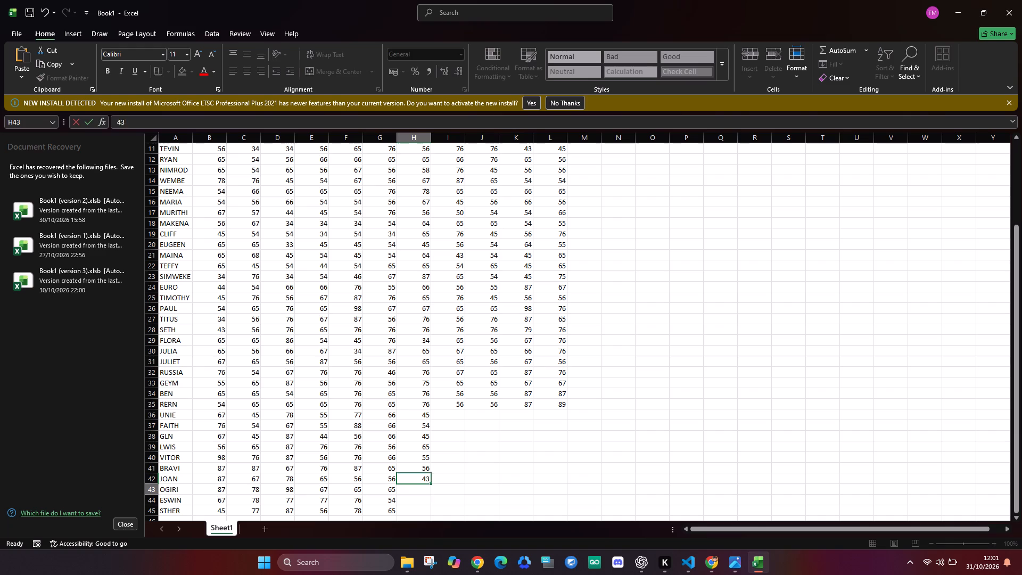
pyautogui.write('65')
pyautogui.press('Return')
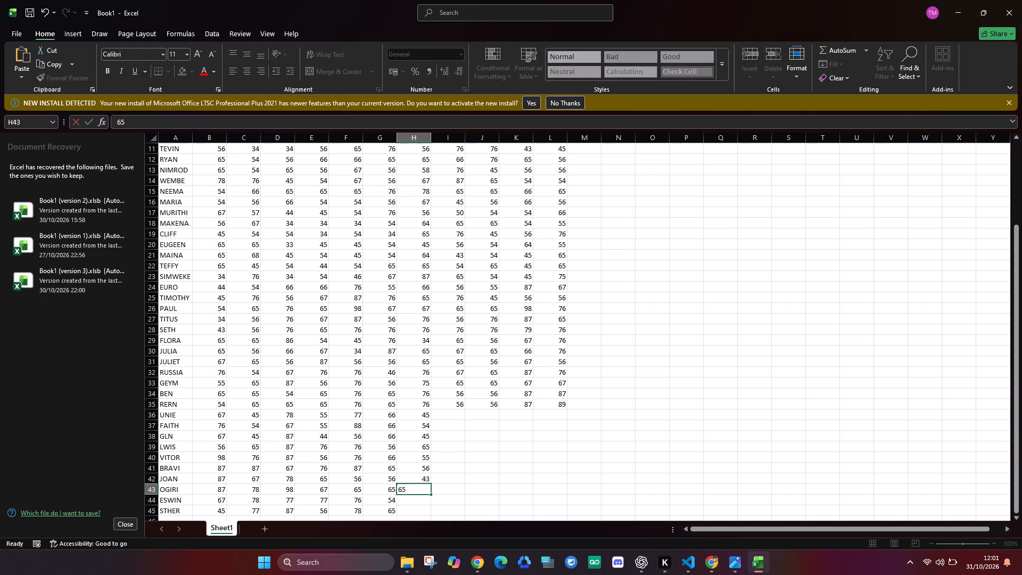
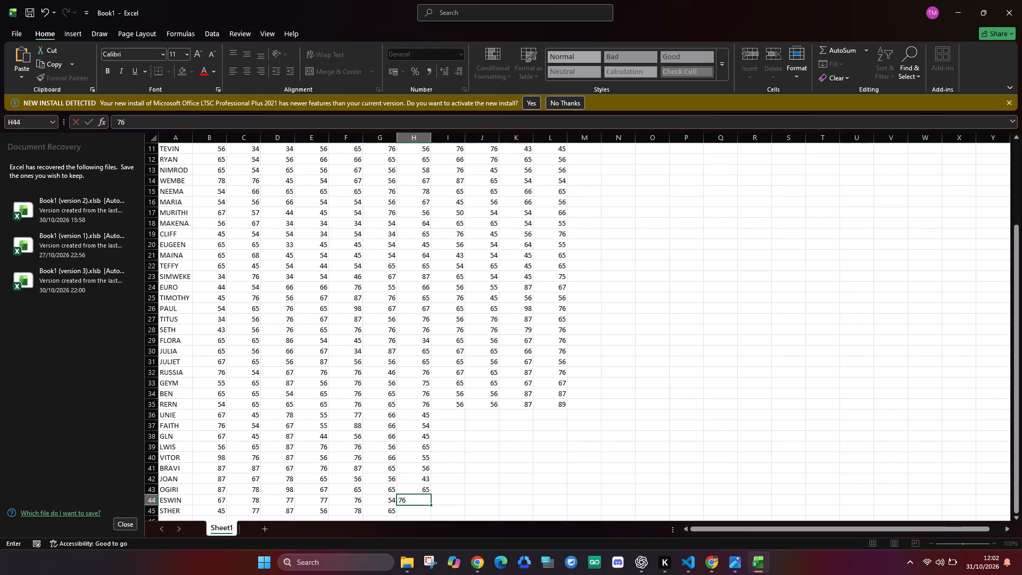
# Enter the mark 76 for both ESWIN and STHER in cells H44 and H45.
pyautogui.press('Return')
pyautogui.write('76')
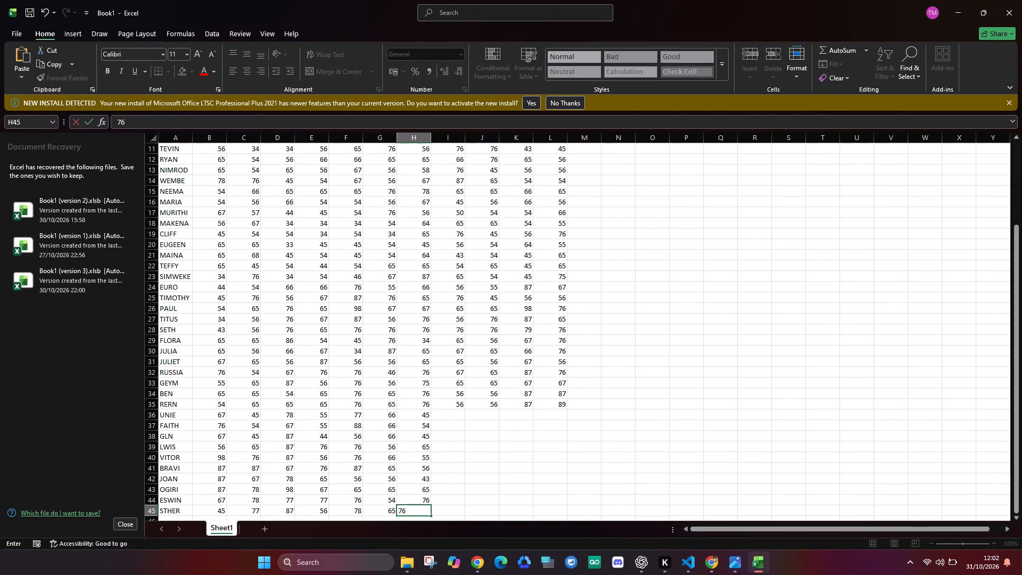
# Enter the marks 54, 65, 76 and 55 for UNIE through LWIS in cells I36 to I39.
pyautogui.click(456, 418)
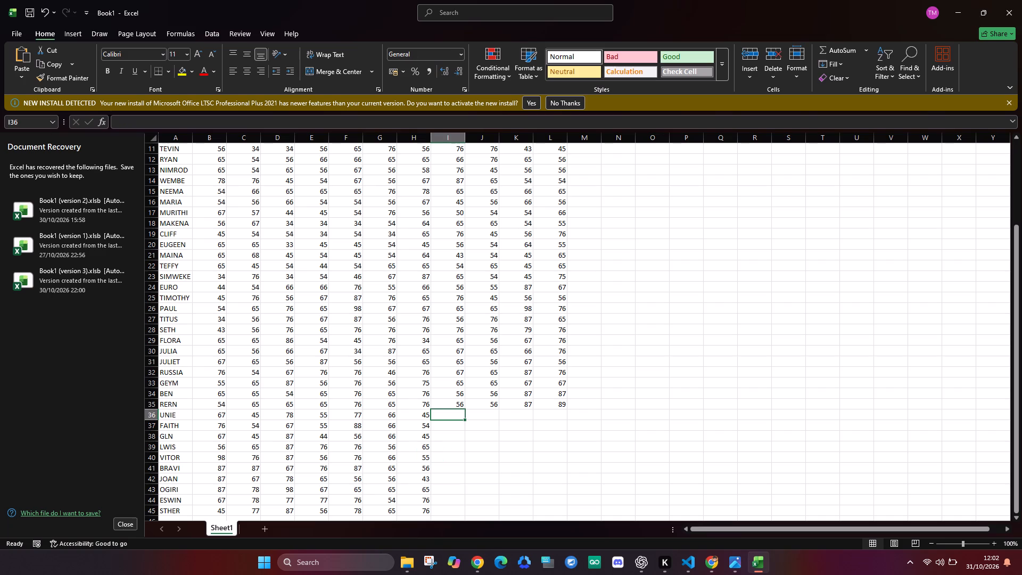
pyautogui.write('54')
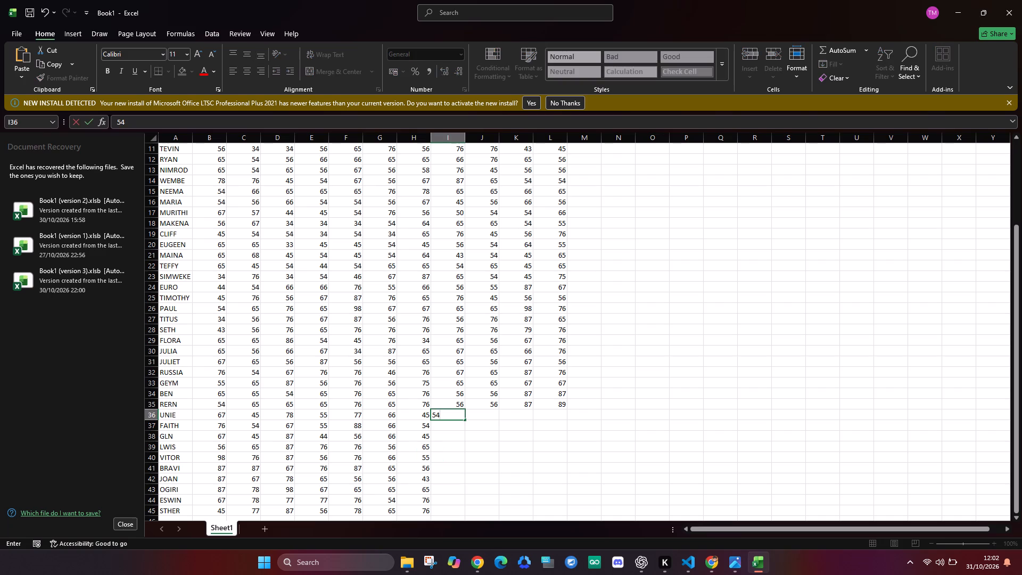
pyautogui.press('Return')
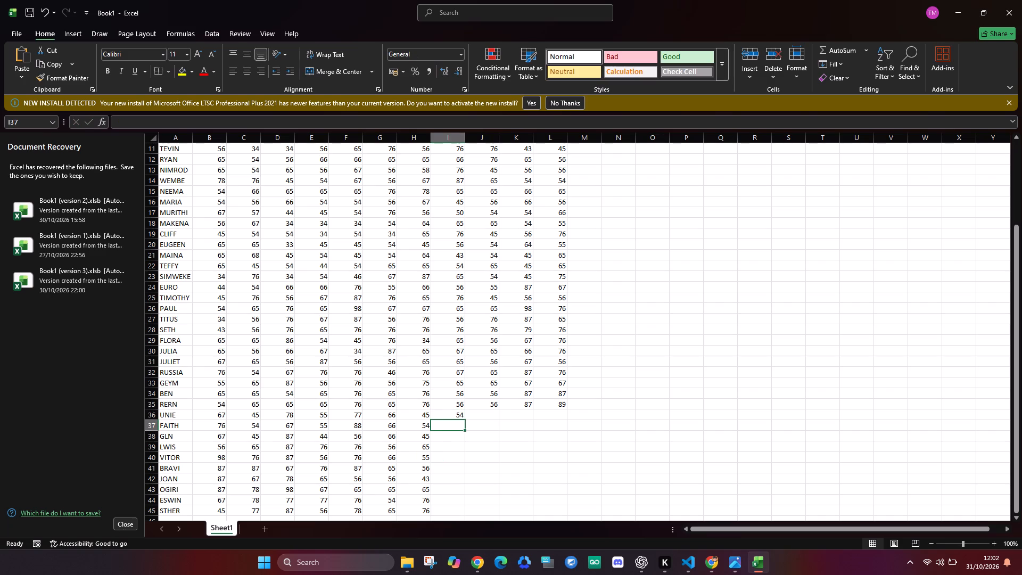
pyautogui.write('65')
pyautogui.press('Return')
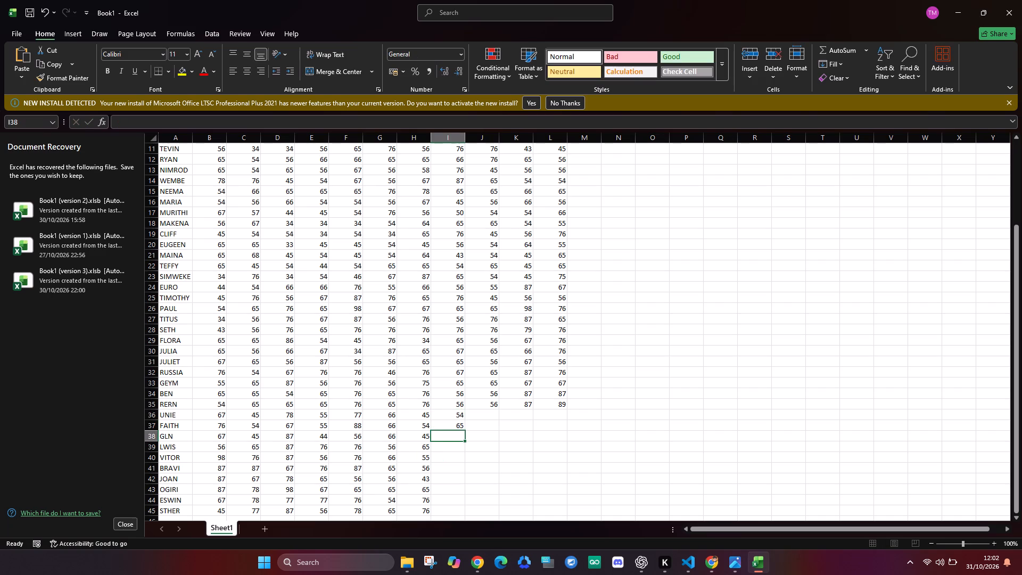
pyautogui.write('76')
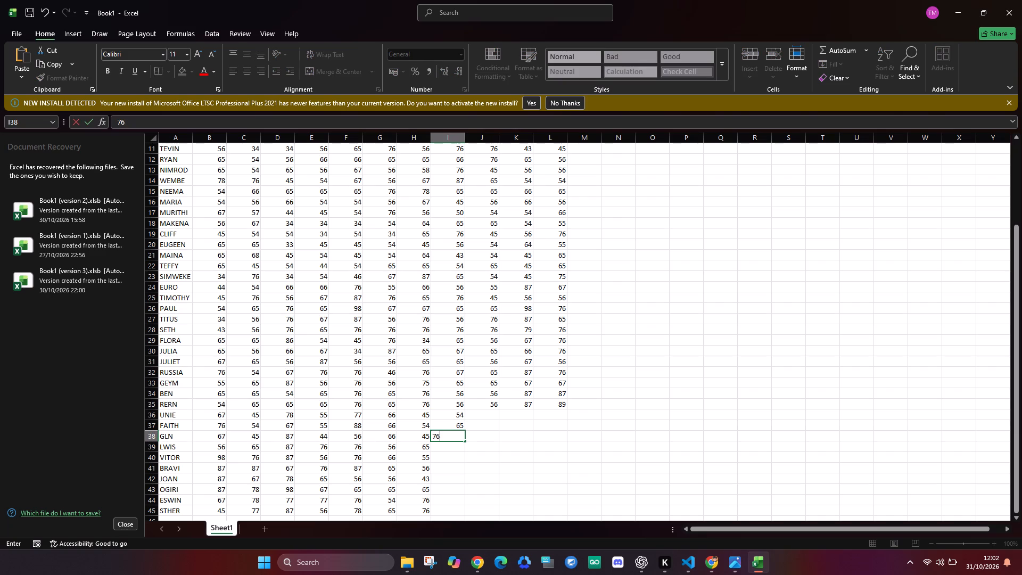
pyautogui.press('Return')
pyautogui.write('55')
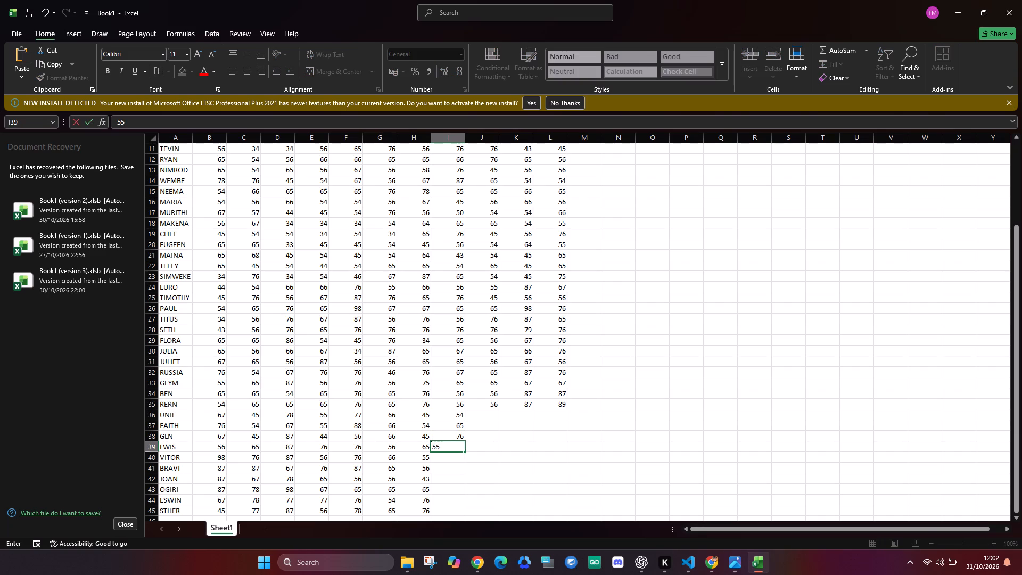
pyautogui.press('Return')
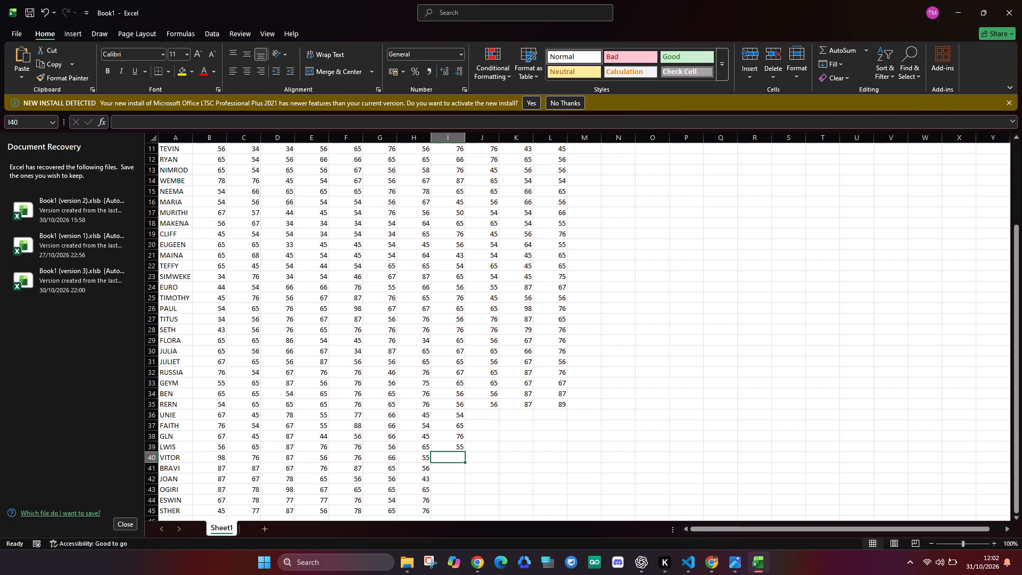
# Enter the marks 65, 56, 65 and 65 for VITOR through OGIRI in cells I40 to I43.
pyautogui.write('65')
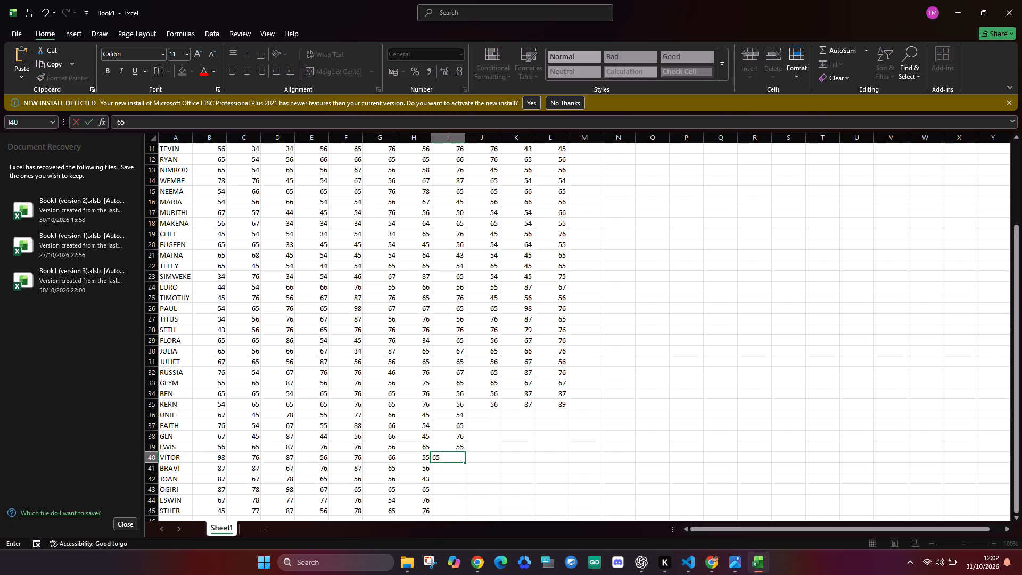
pyautogui.press('Return')
pyautogui.write('56')
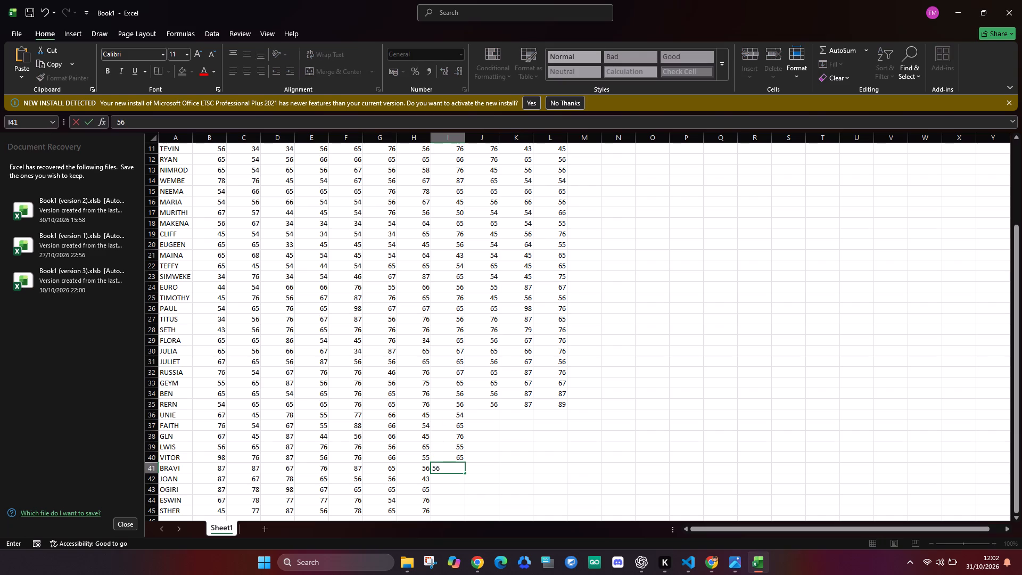
pyautogui.press('Return')
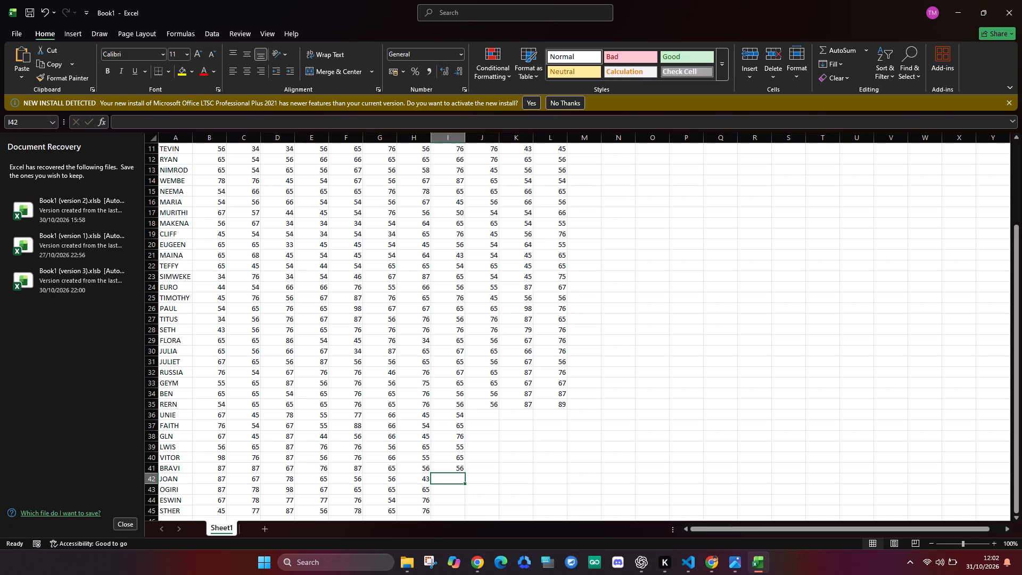
pyautogui.write('65')
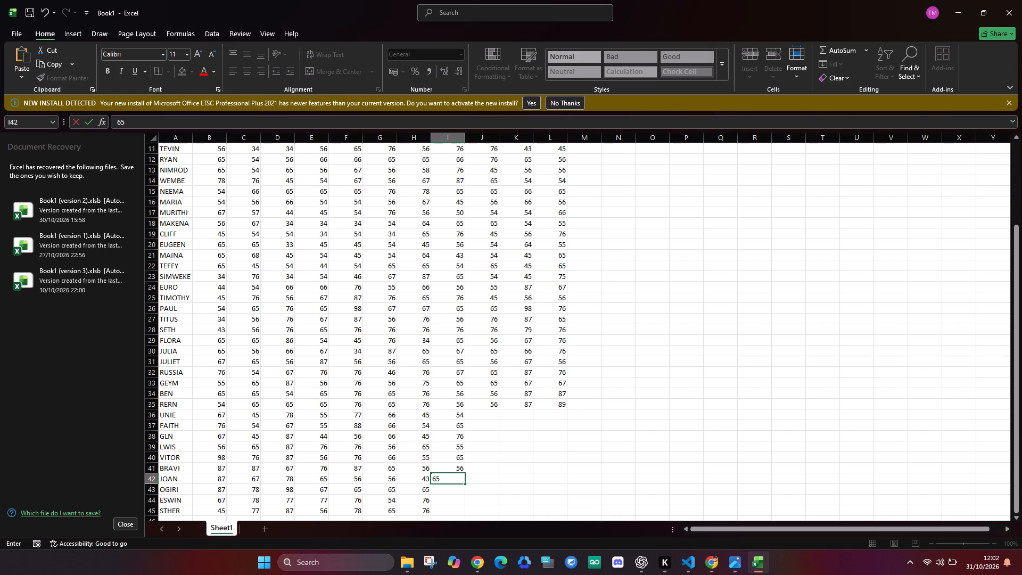
pyautogui.press('Return')
pyautogui.write('65')
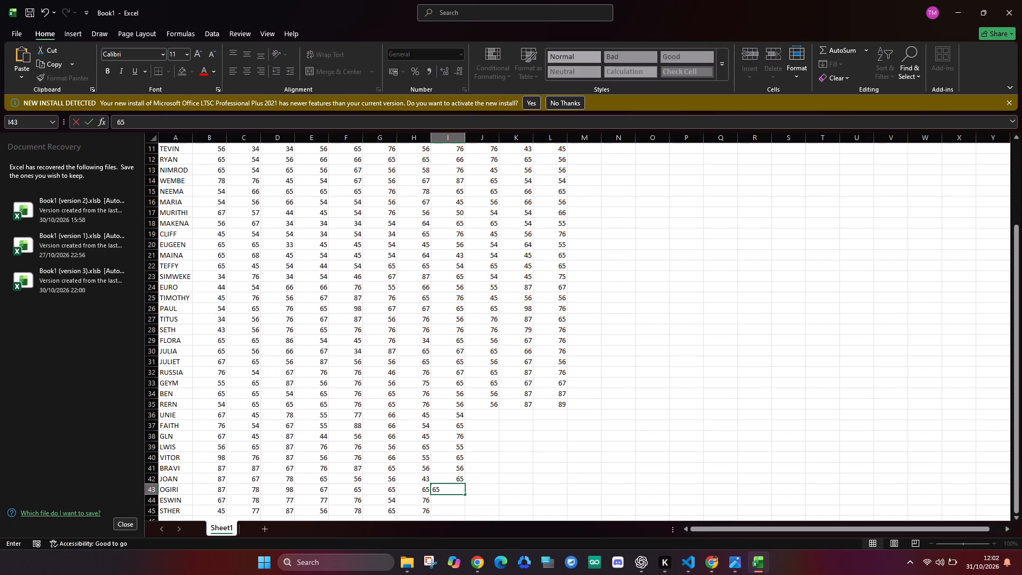
pyautogui.press('Return')
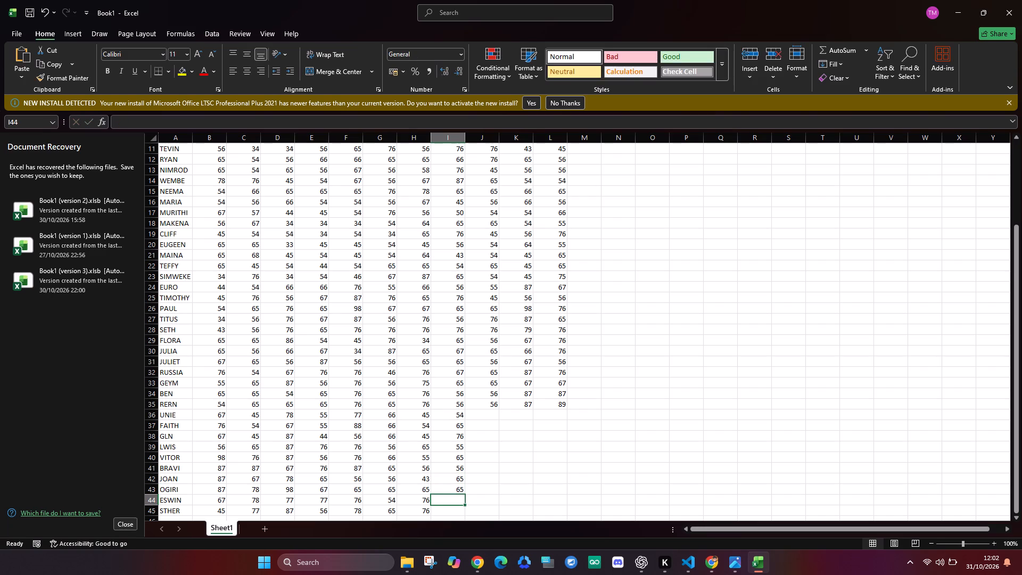
# Enter ESWIN's mark in cell I44, starting with the digit 7.
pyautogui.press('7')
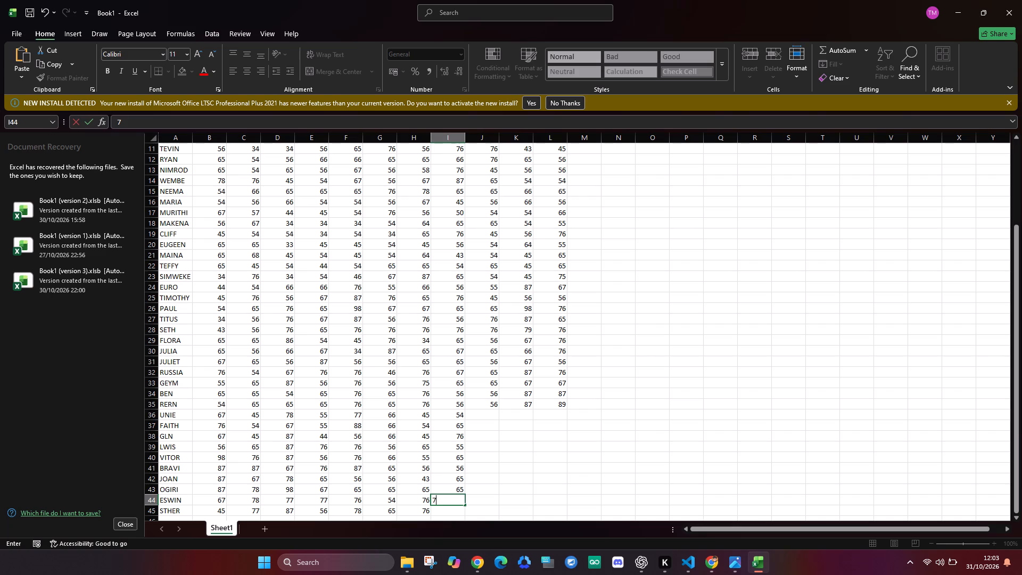
# Switch to Chrome and open a browser window under the other profile named timothy, in lowercase.
pyautogui.click(473, 563)
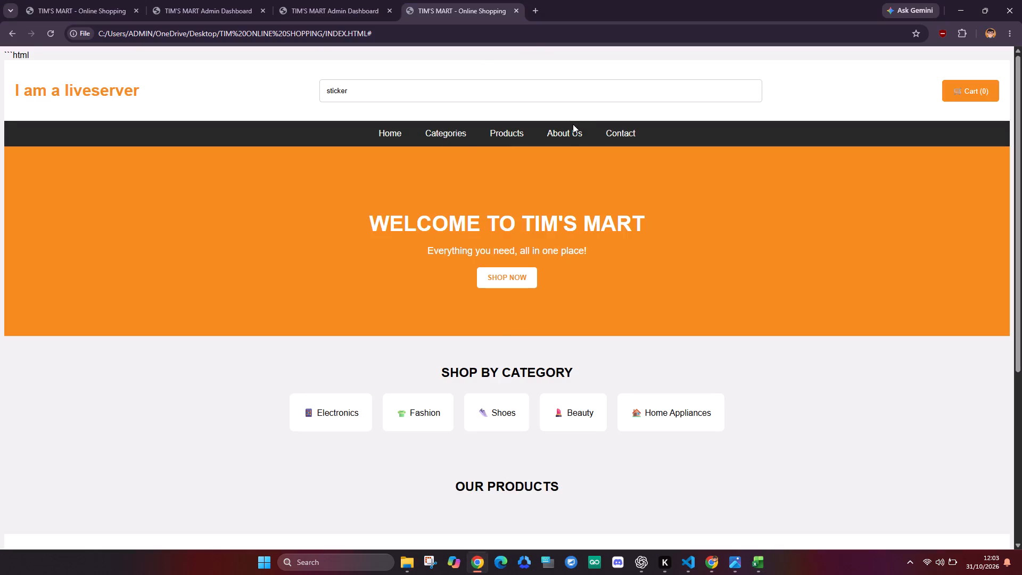
pyautogui.click(991, 29)
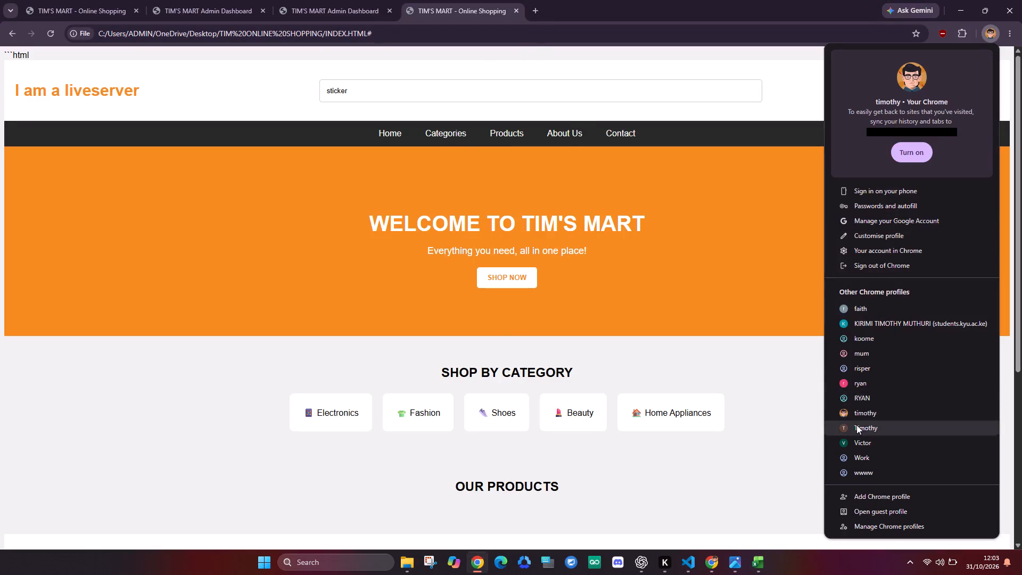
pyautogui.click(865, 413)
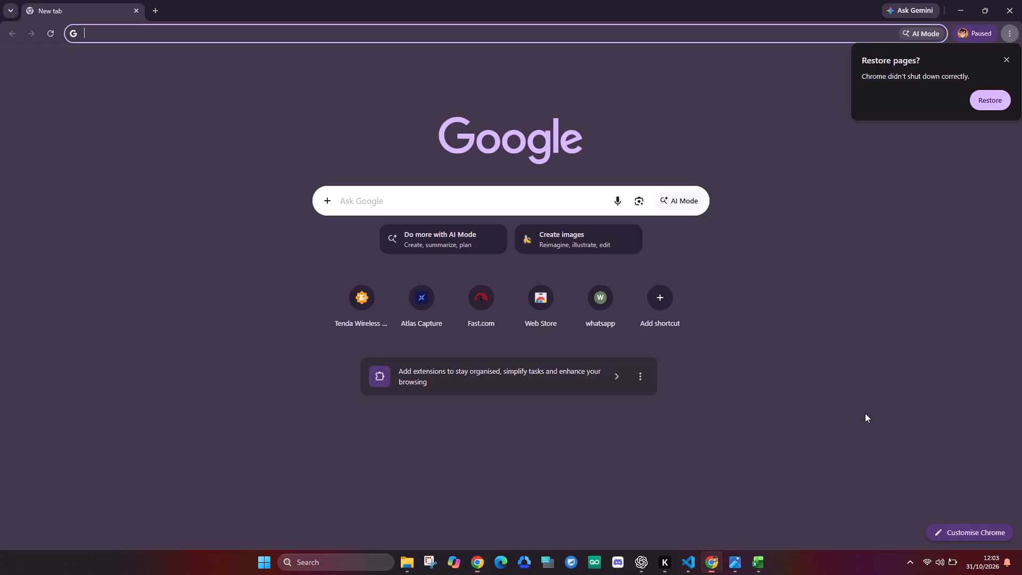
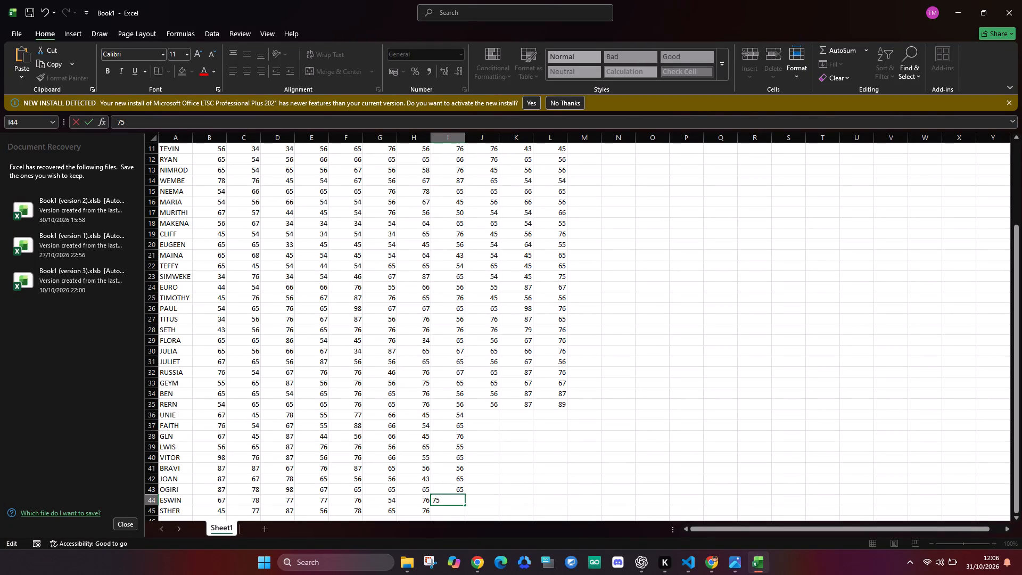
# Complete ESWIN's mark of 75 in cell I44 and enter the mark 66 for STHER in cell I45.
pyautogui.press('Return')
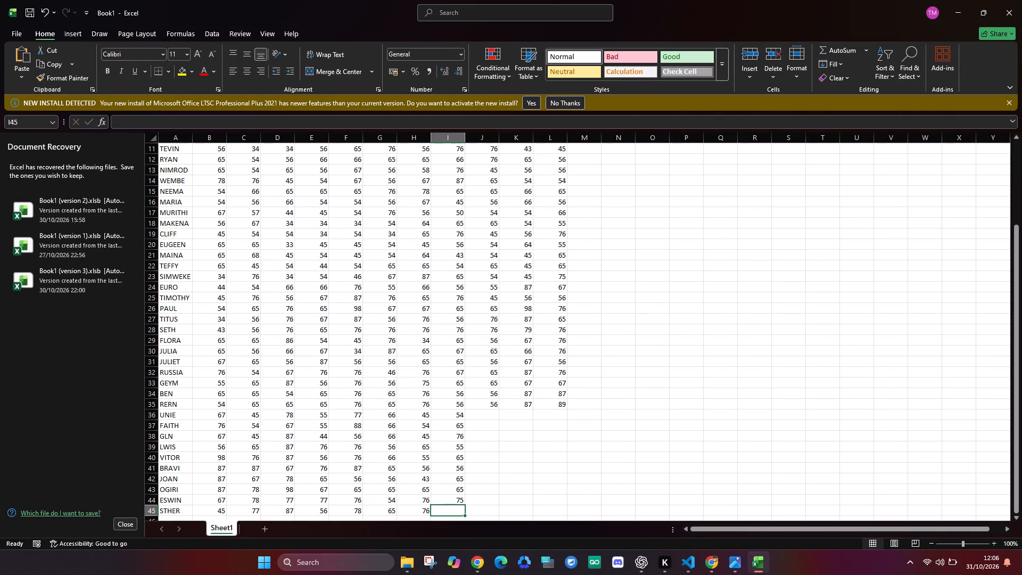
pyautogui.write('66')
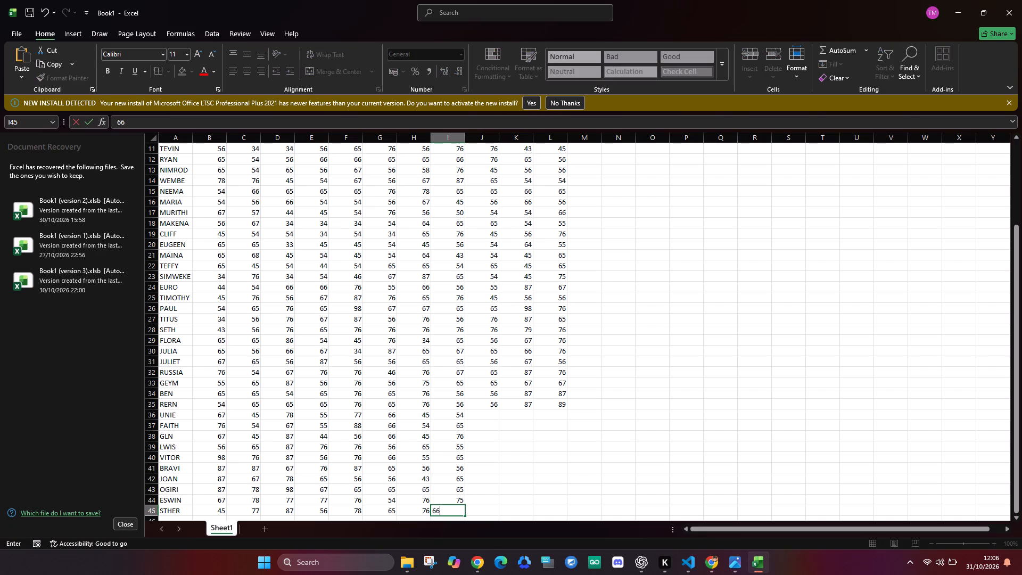
# Enter the mark 66 for FAITH in cell J37, 55 for GLN in J38, and 54 for UNIE in J36.
pyautogui.click(493, 426)
pyautogui.click(493, 421)
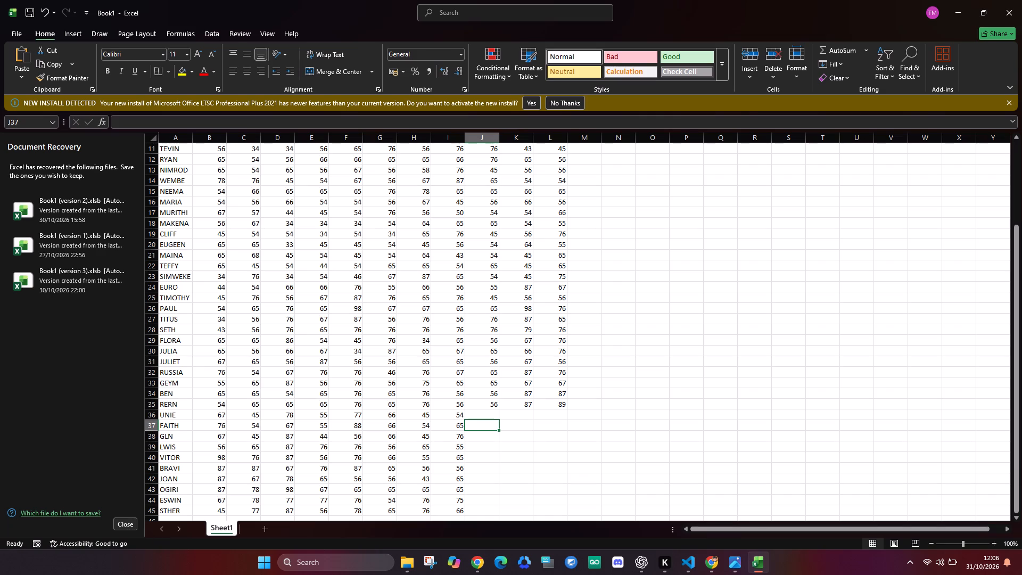
pyautogui.write('66')
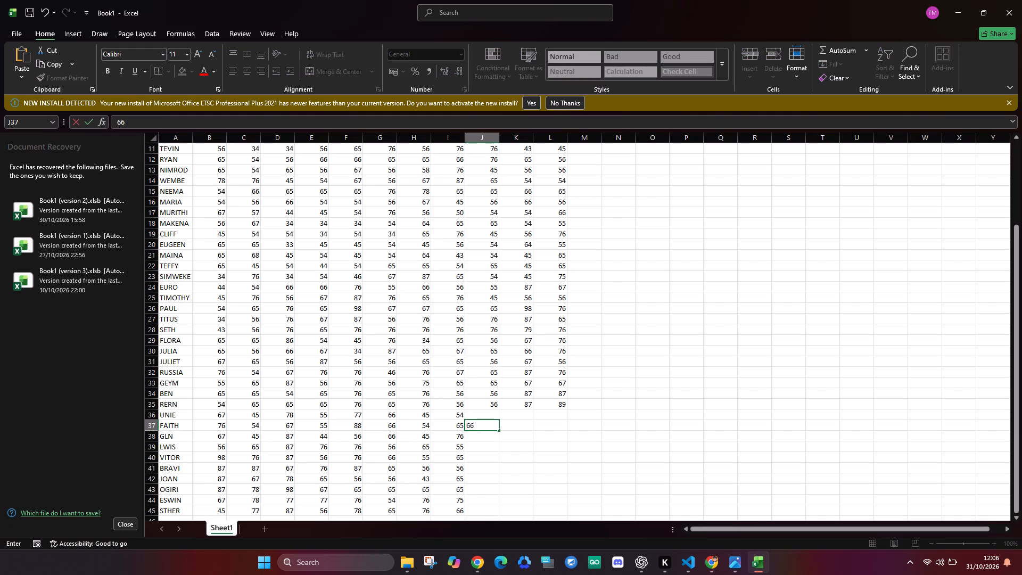
pyautogui.press('Return')
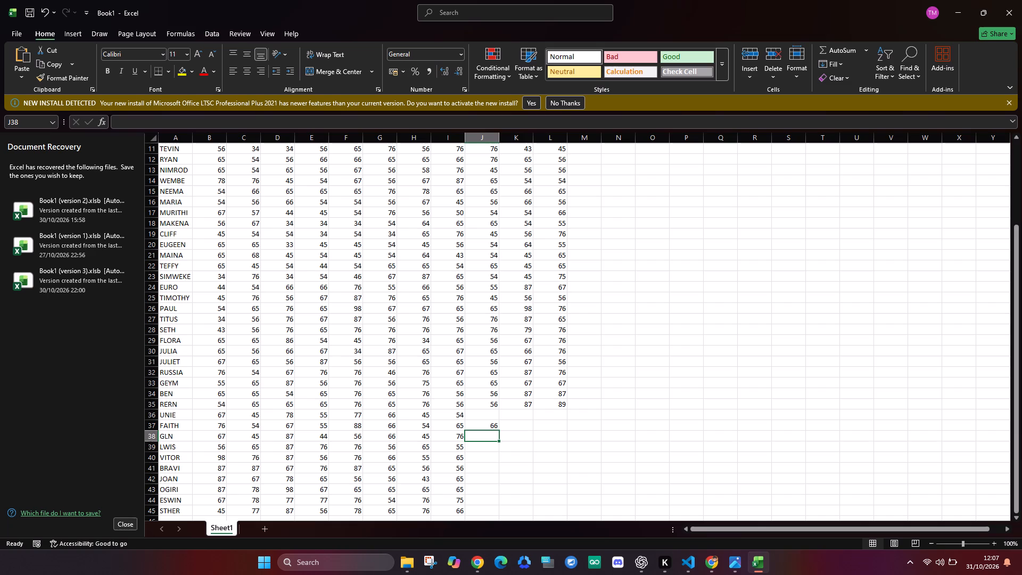
pyautogui.write('55')
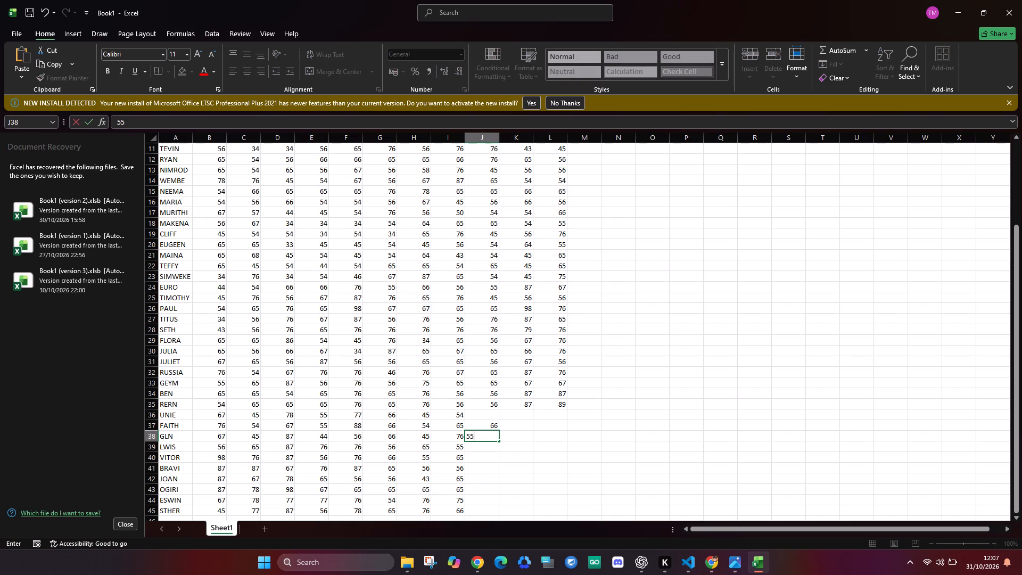
pyautogui.click(497, 420)
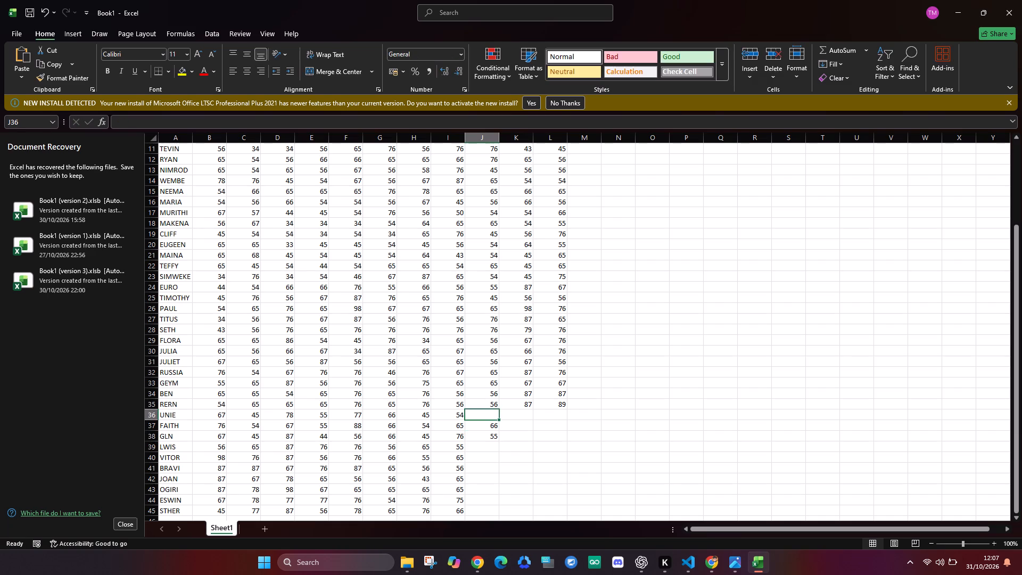
pyautogui.write('54')
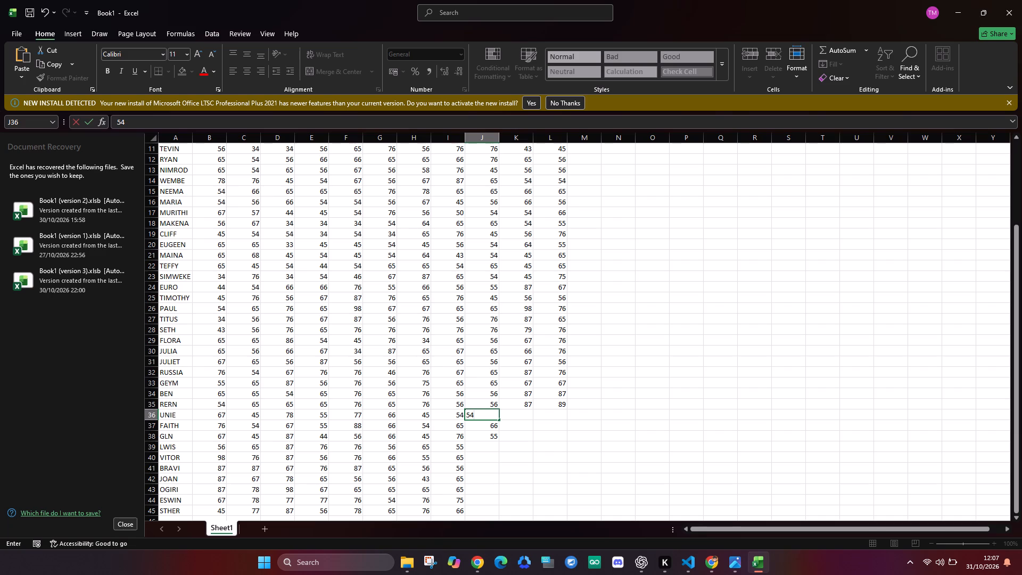
# Enter the mark 56 for each of LWIS, VITOR and BRAVI in cells J39 to J41.
pyautogui.click(482, 453)
pyautogui.click(484, 449)
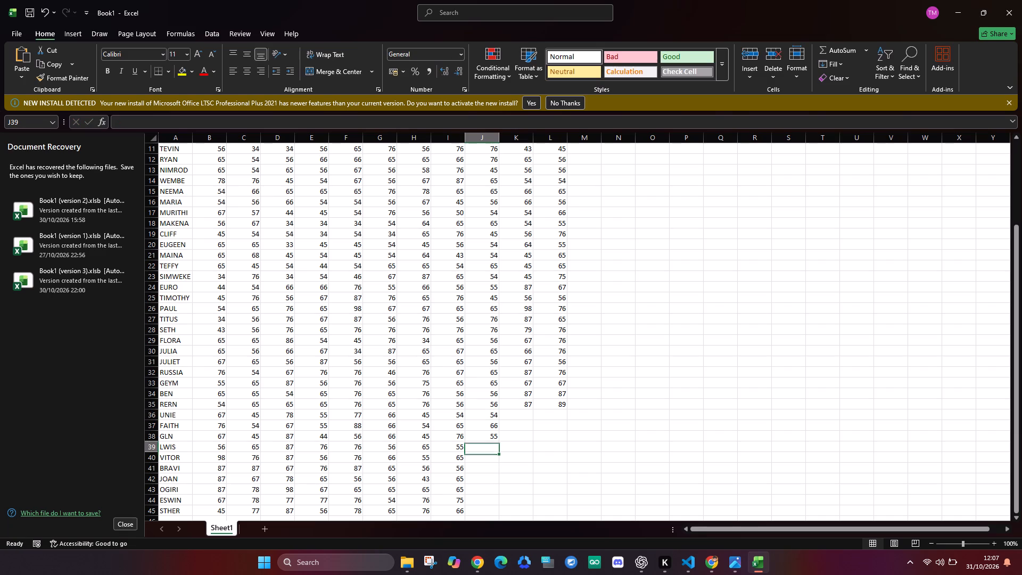
pyautogui.write('56')
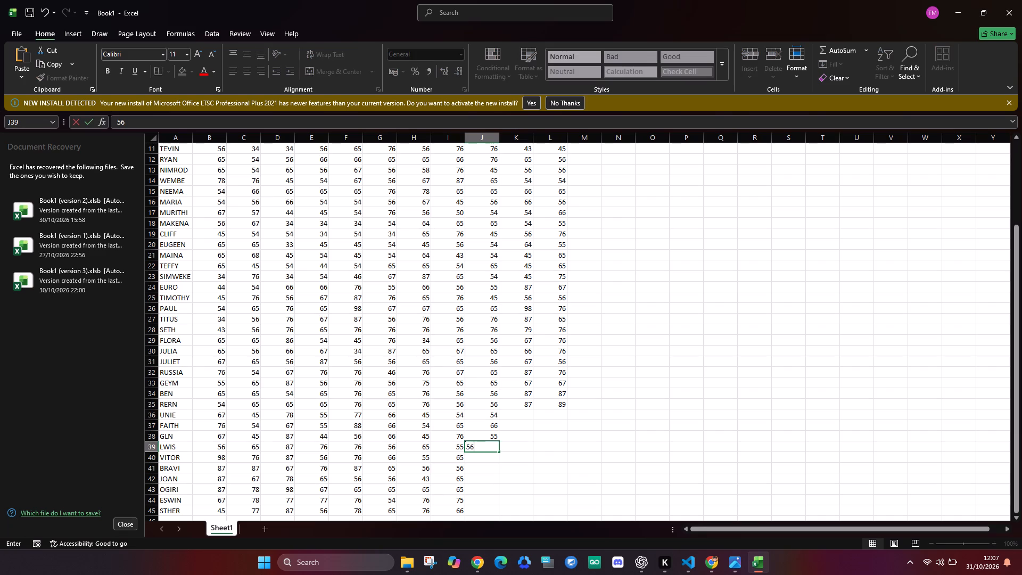
pyautogui.press('Return')
pyautogui.write('56')
pyautogui.press('Return')
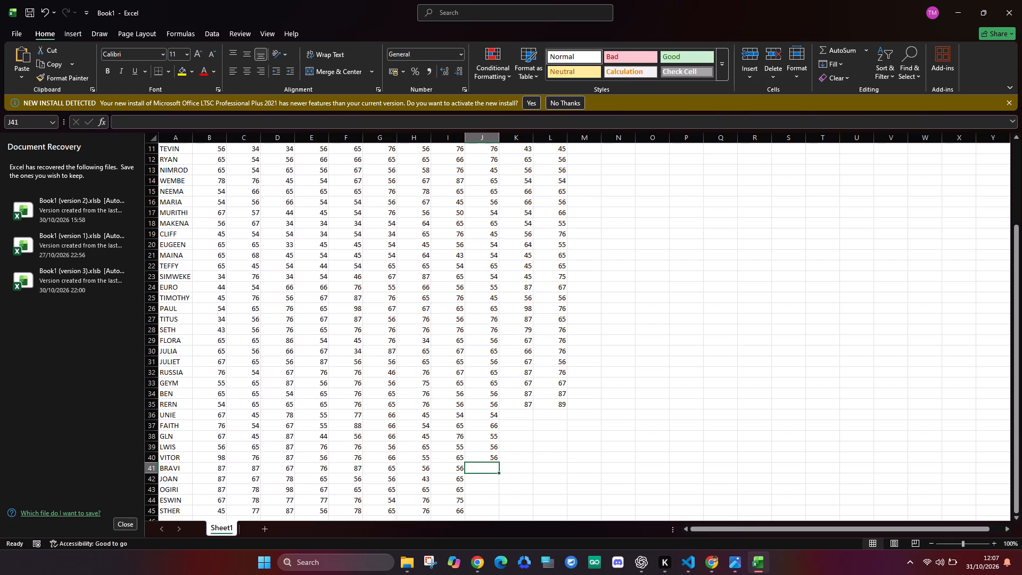
pyautogui.write('56')
pyautogui.press('Return')
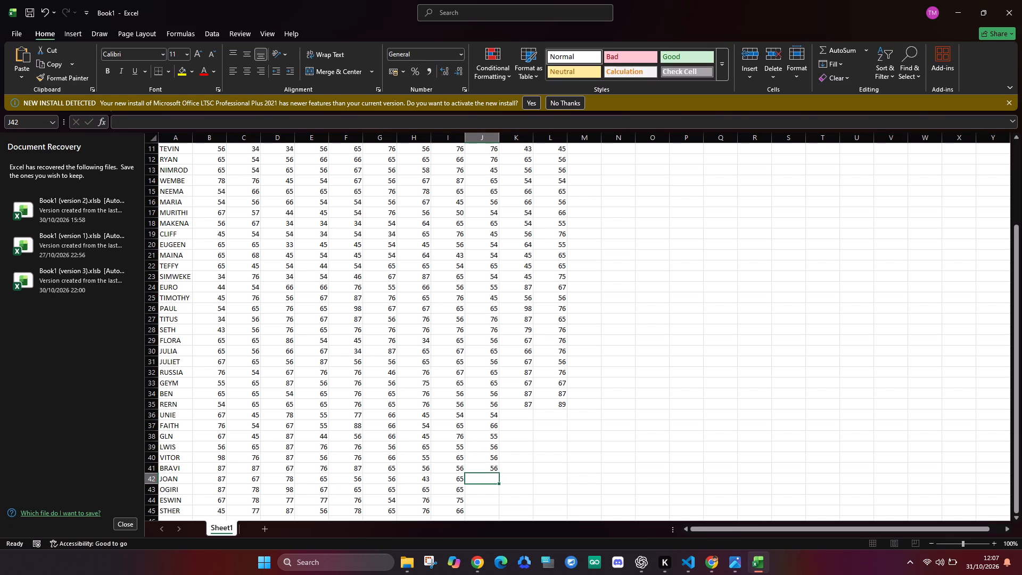
# Enter the marks 54, 54, 67 and 65 for JOAN through STHER in cells J42 to J45.
pyautogui.write('54')
pyautogui.press('Return')
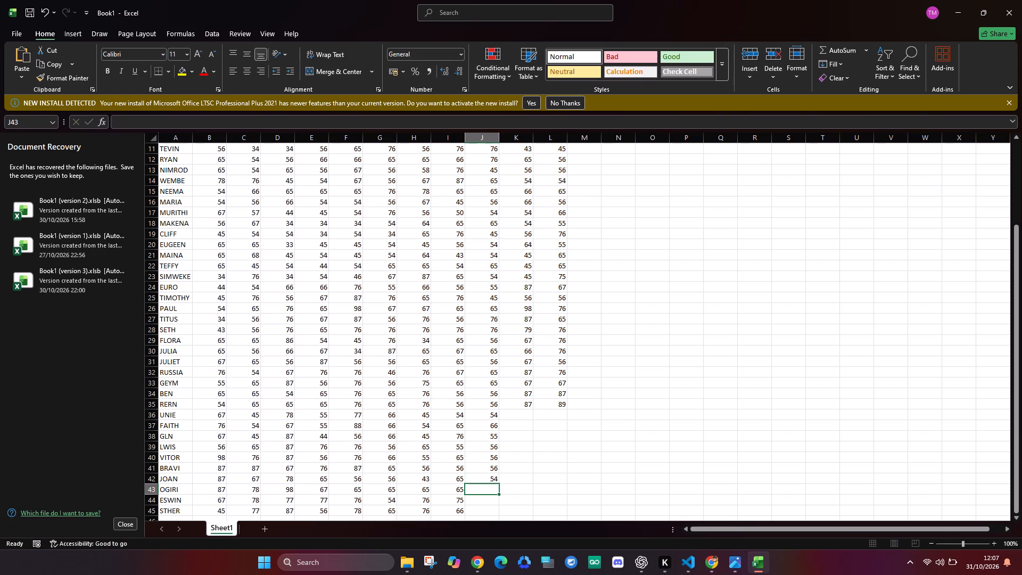
pyautogui.write('54')
pyautogui.press('Return')
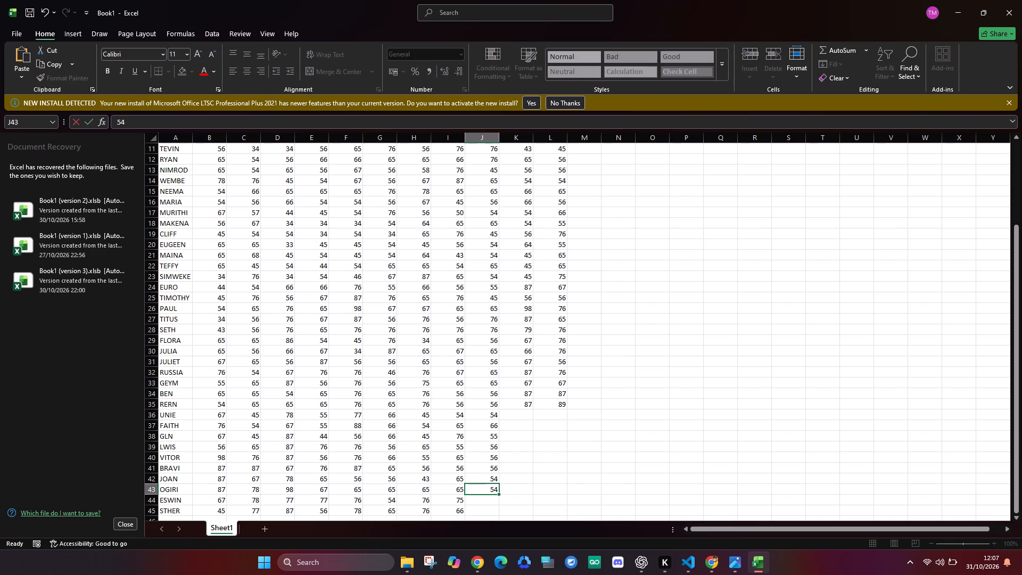
pyautogui.write('67')
pyautogui.press('Return')
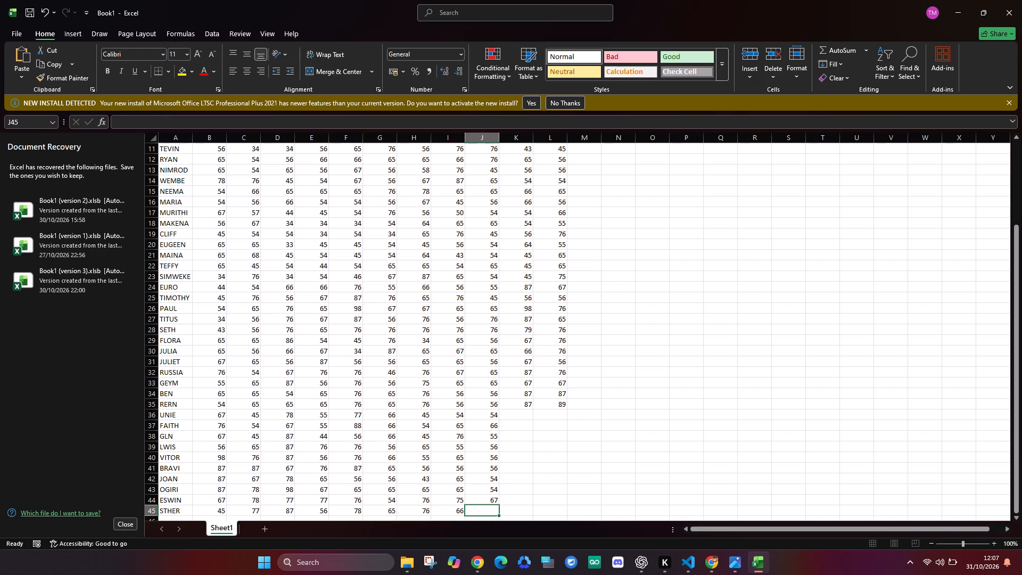
pyautogui.write('65')
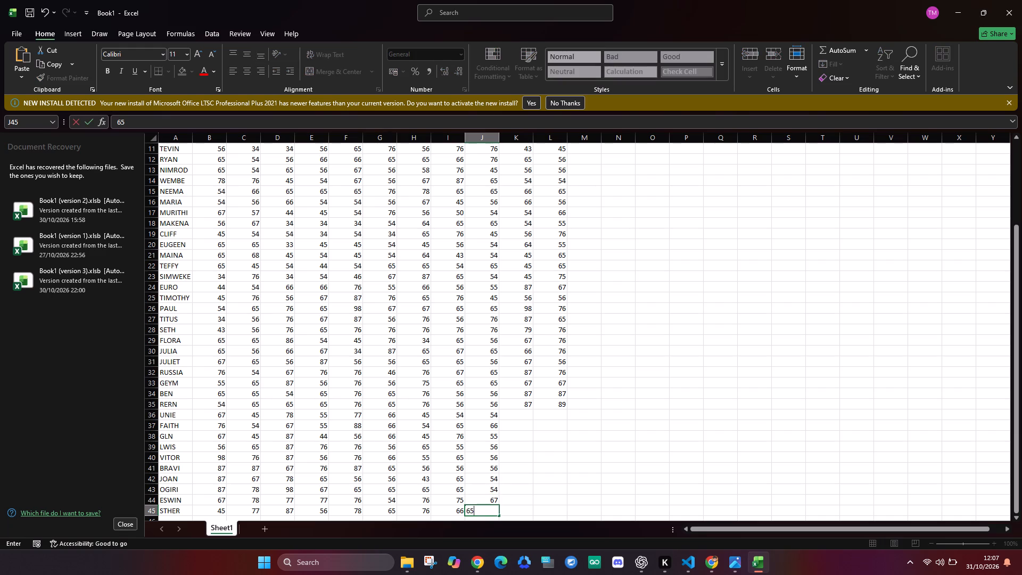
# Enter the marks 66, 77, 54 and 56 for UNIE through LWIS in cells K36 to K39.
pyautogui.click(528, 418)
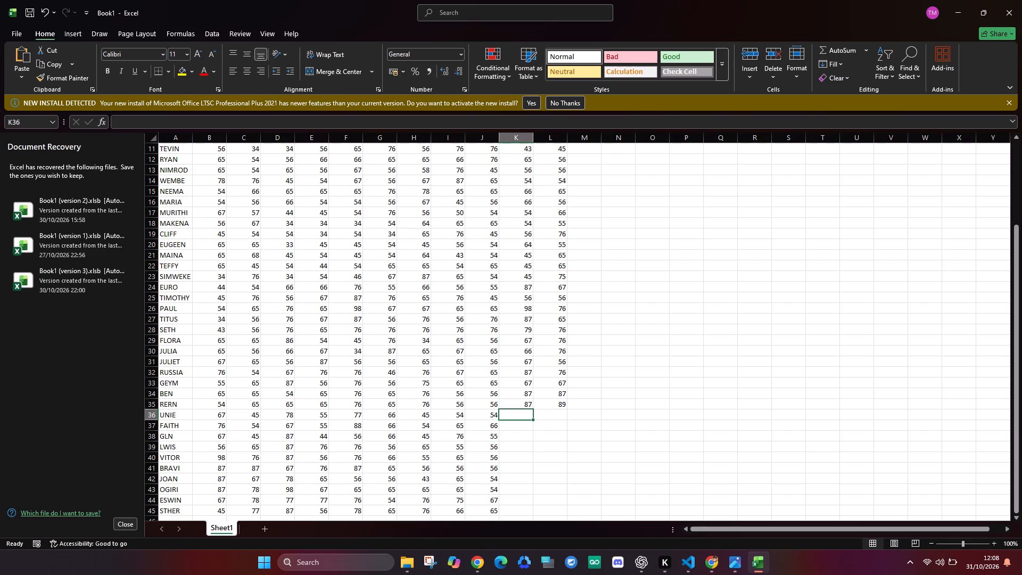
pyautogui.click(524, 415)
pyautogui.write('66')
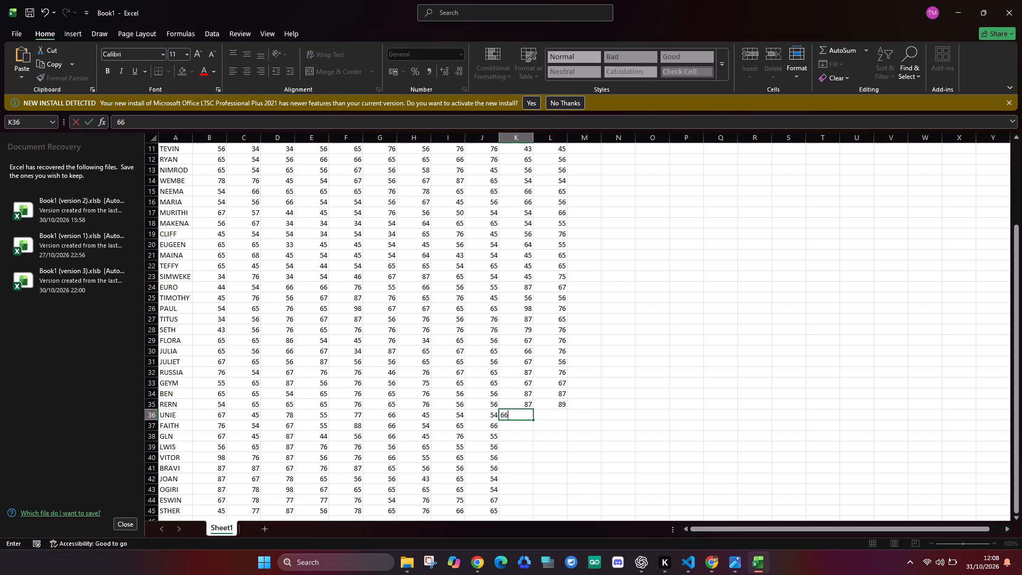
pyautogui.press('Return')
pyautogui.write('77')
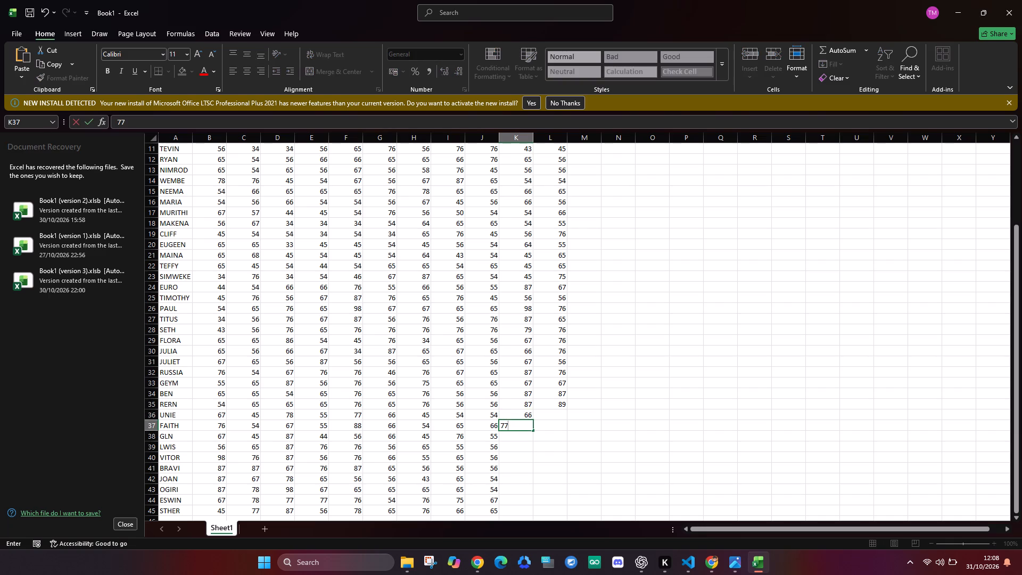
pyautogui.press('Return')
pyautogui.write('54')
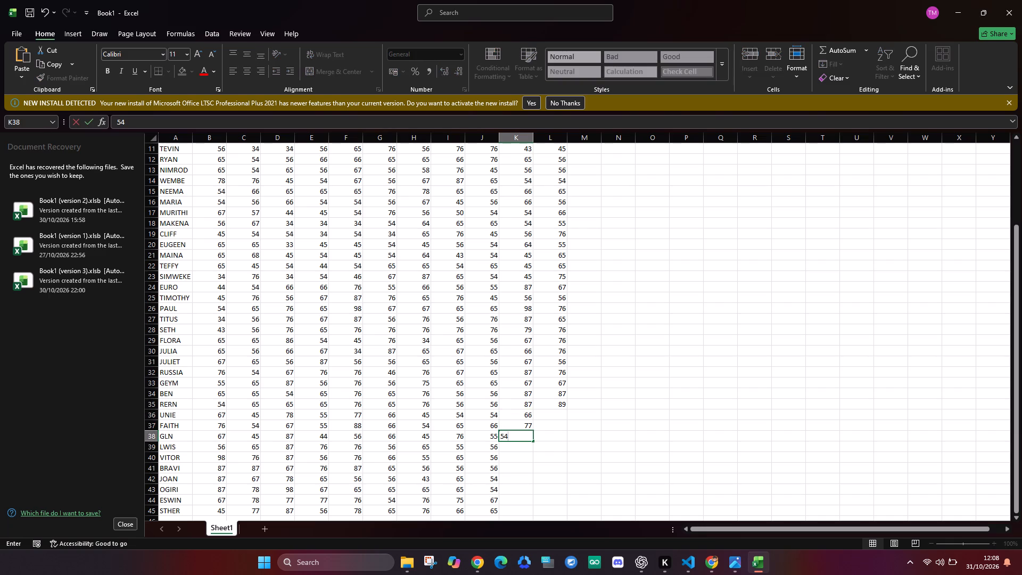
pyautogui.press('Return')
pyautogui.write('56')
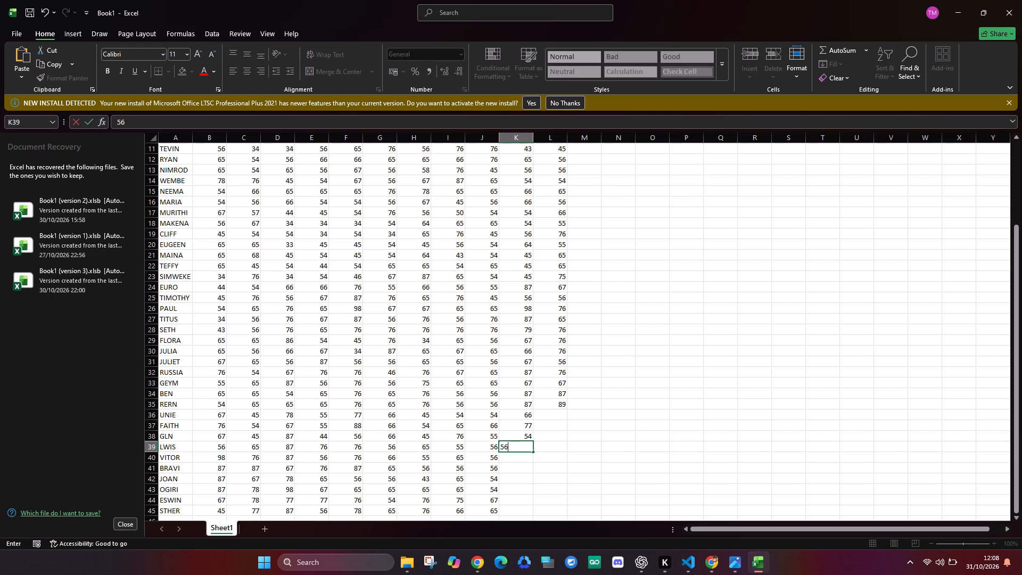
pyautogui.press('Return')
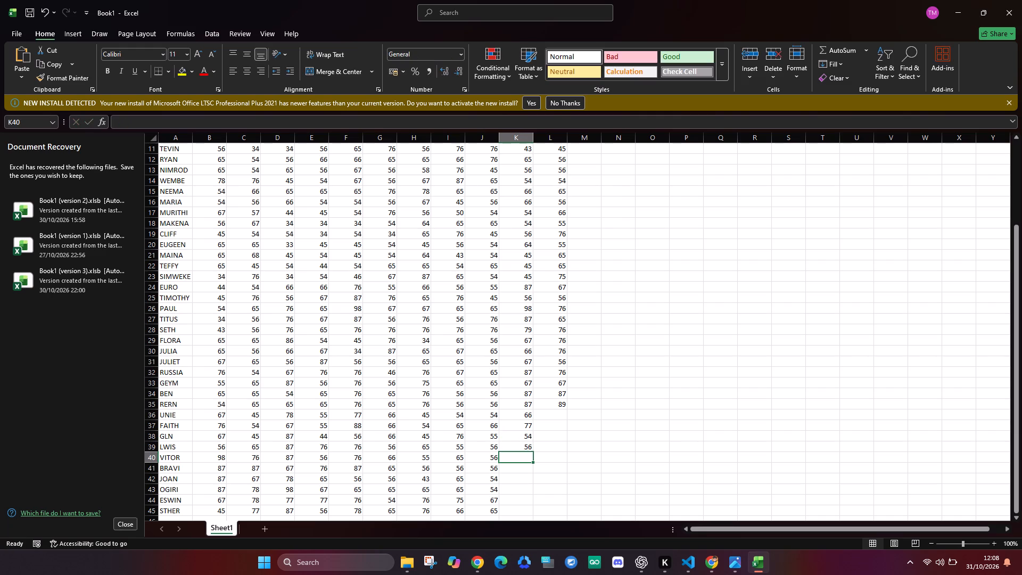
# Enter the marks 45, 54, 65, 44, 55 and 66 for VITOR through STHER in cells K40 to K45.
pyautogui.write('45')
pyautogui.press('Return')
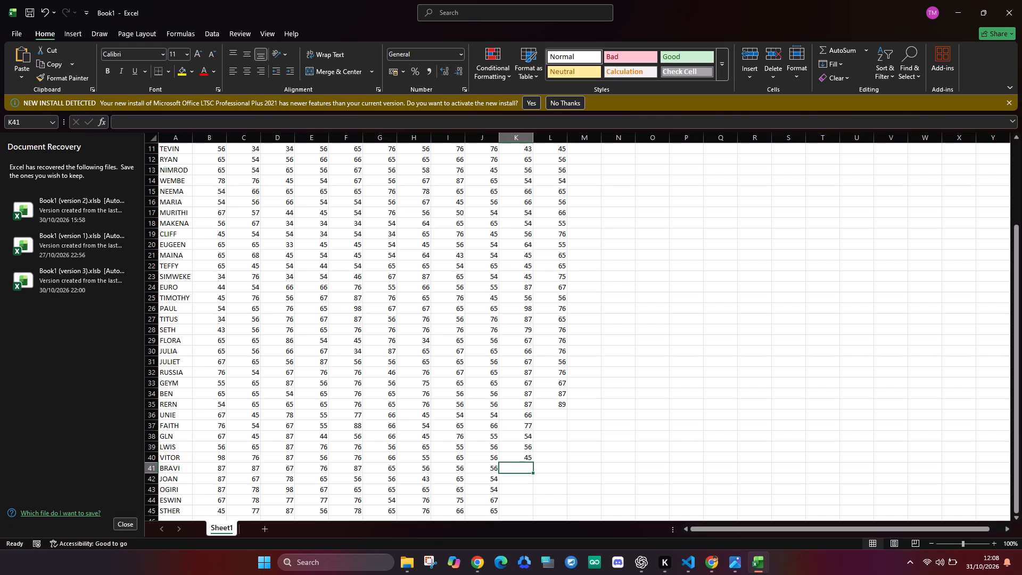
pyautogui.write('54')
pyautogui.press('Return')
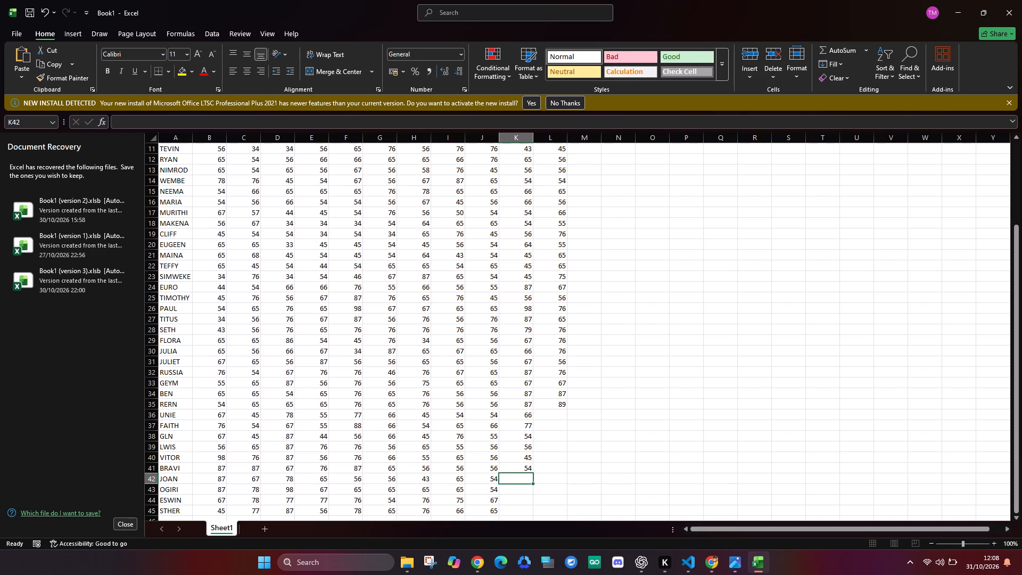
pyautogui.write('65')
pyautogui.press('Return')
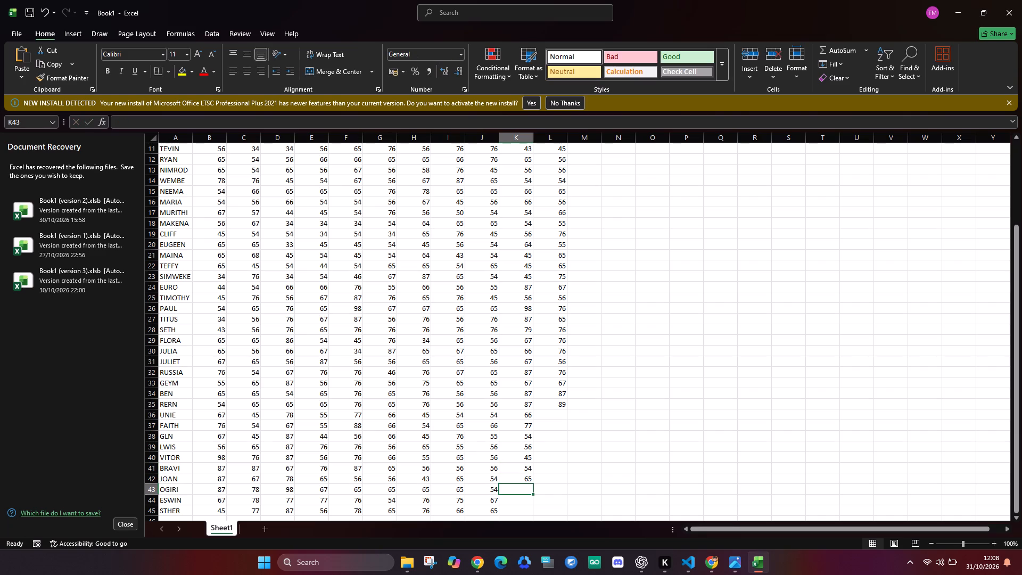
pyautogui.write('44')
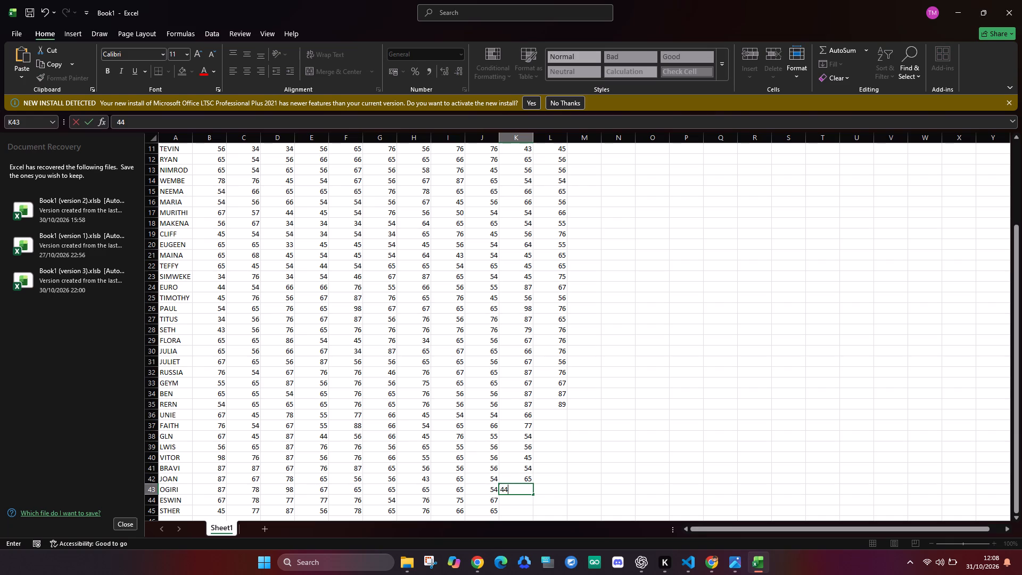
pyautogui.press('Return')
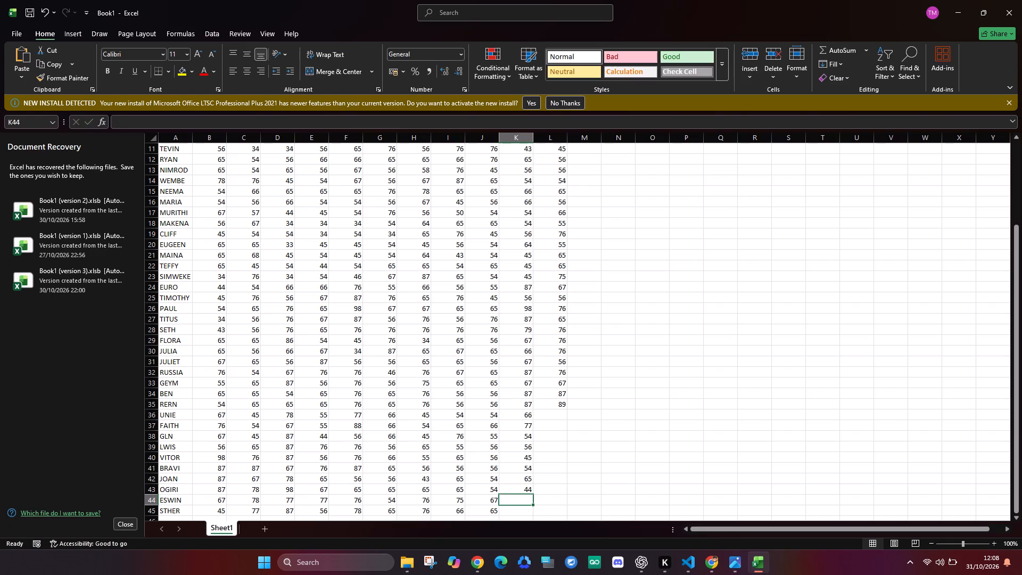
pyautogui.write('55')
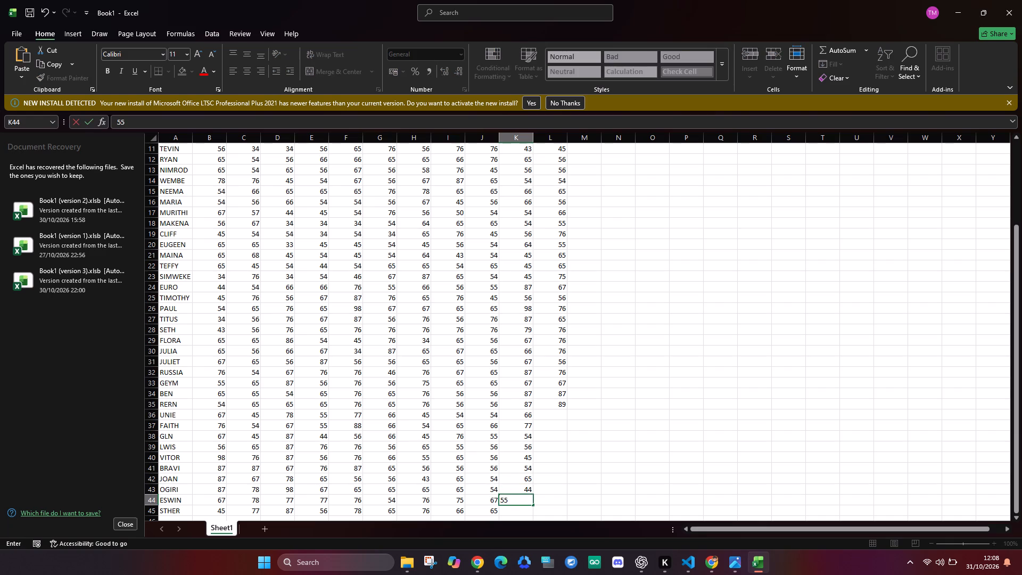
pyautogui.press('Return')
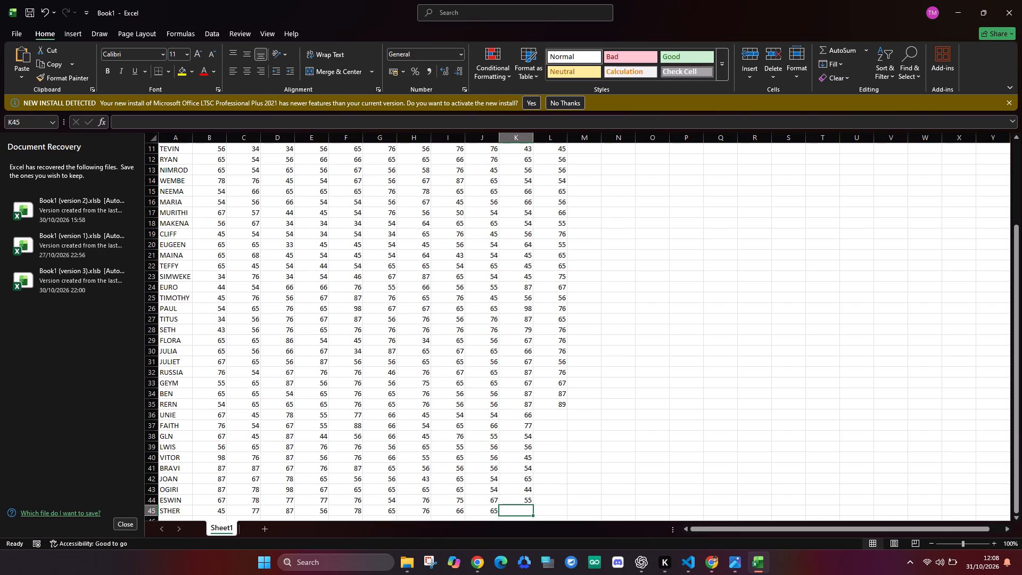
pyautogui.write('66')
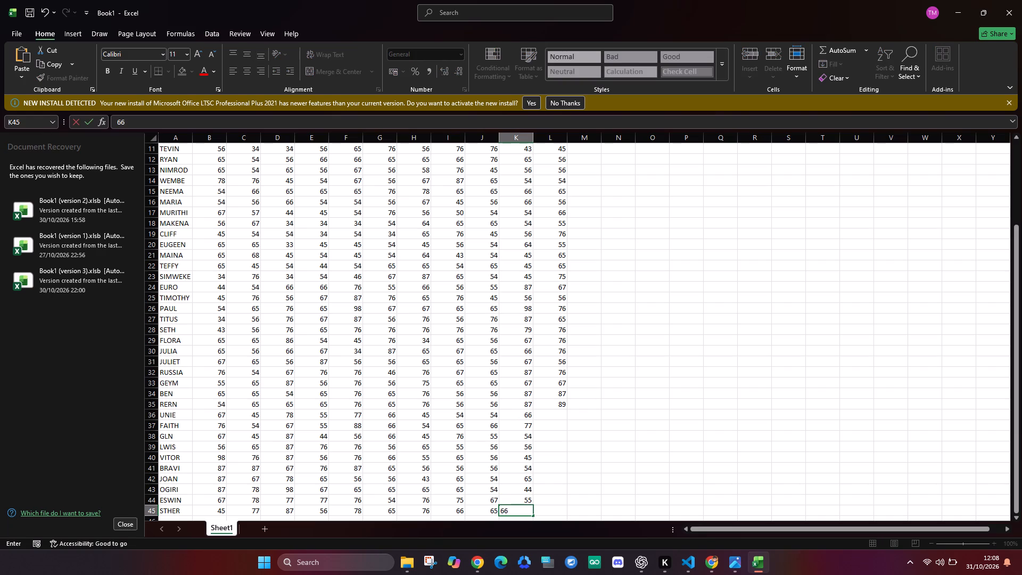
# Enter the marks 66, 45 and 66 for UNIE, FAITH and GLN in cells L36 to L38.
pyautogui.click(553, 417)
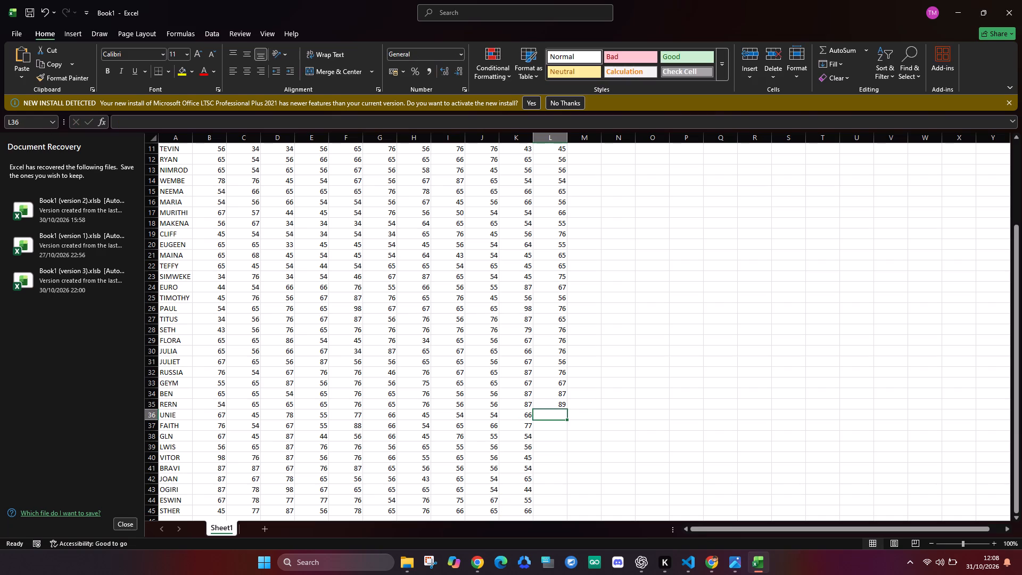
pyautogui.write('66')
pyautogui.press('Return')
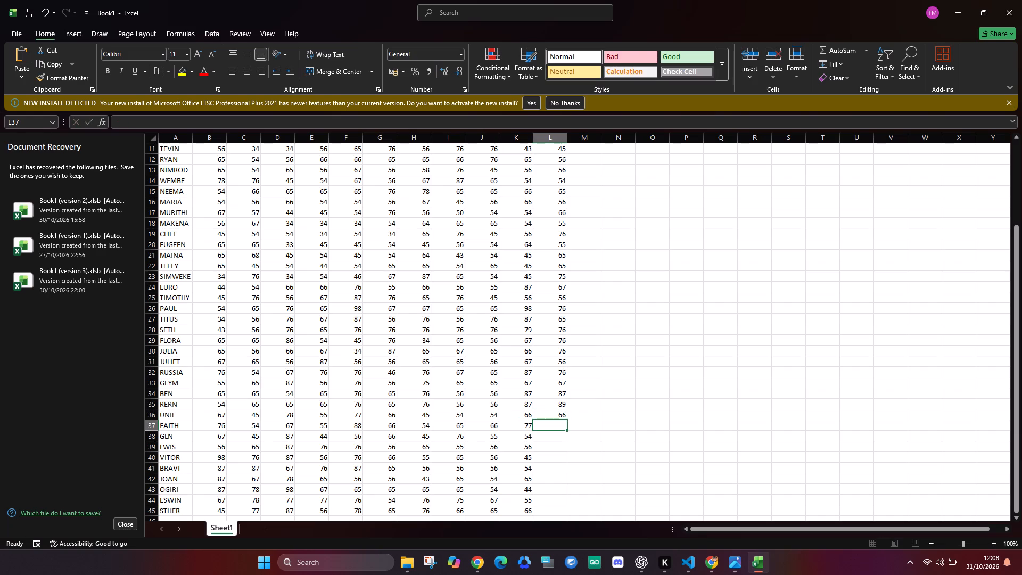
pyautogui.write('45')
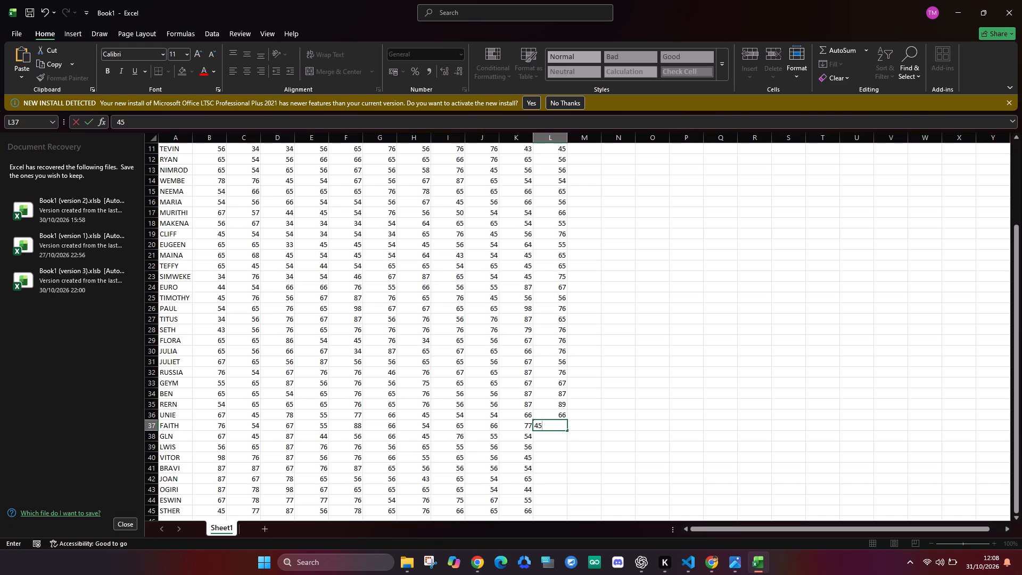
pyautogui.press('Return')
pyautogui.write('66')
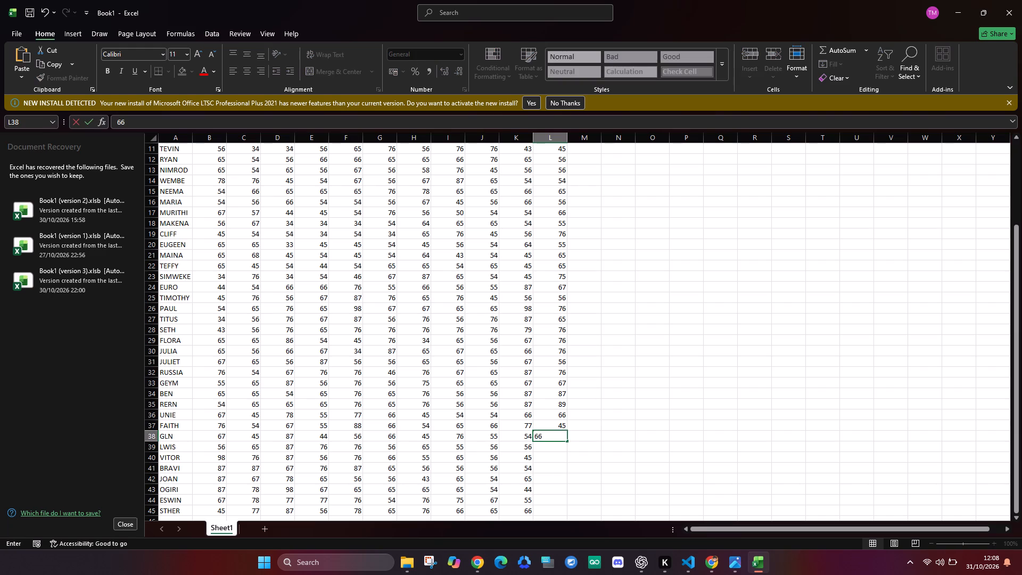
pyautogui.press('Return')
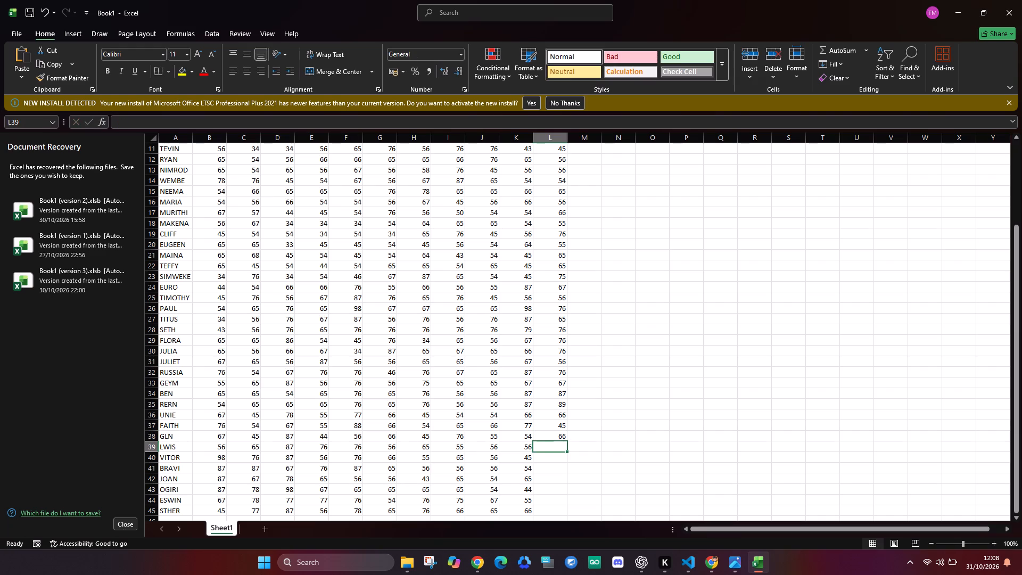
# Enter the marks 66, 65, 76, 66, 71, 5 and 55 for LWIS through STHER in cells L39 to L45.
pyautogui.write('66')
pyautogui.press('Return')
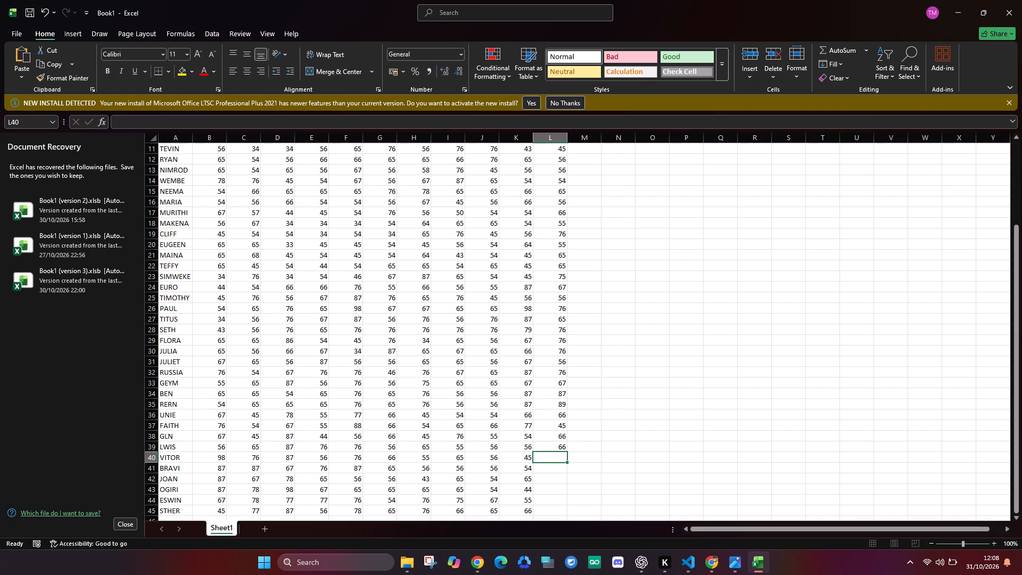
pyautogui.write('65')
pyautogui.press('Return')
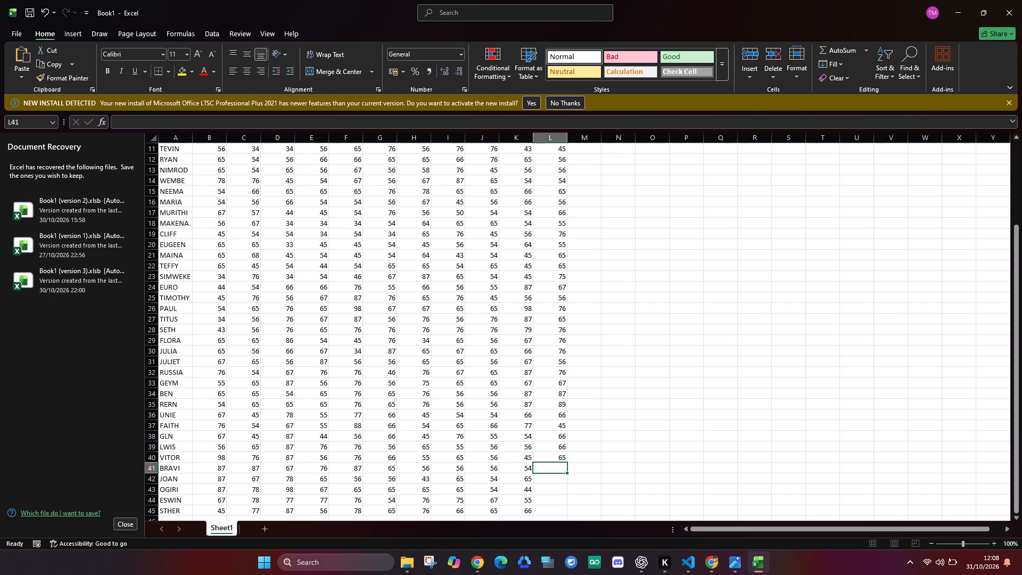
pyautogui.write('76')
pyautogui.press('Return')
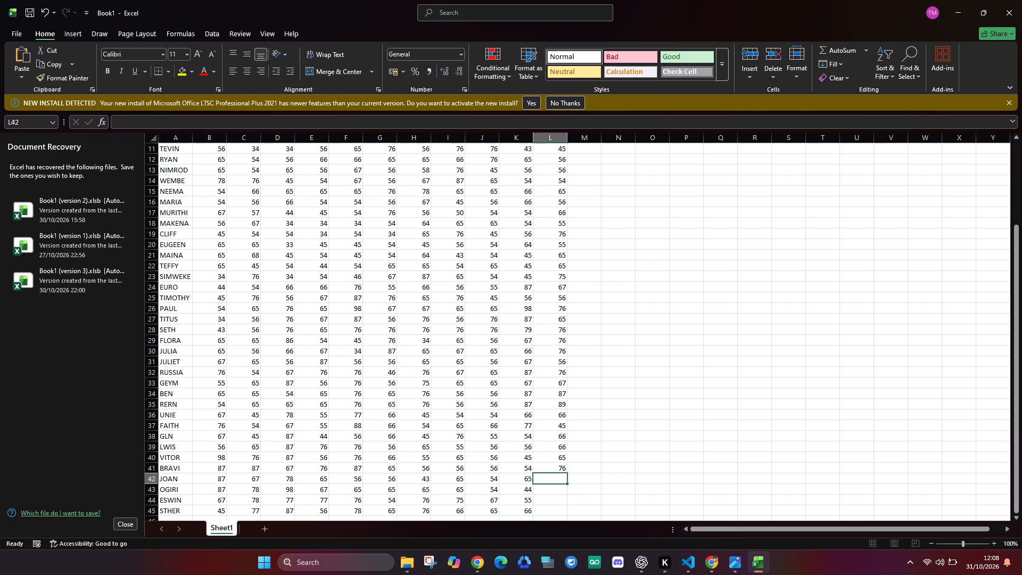
pyautogui.write('66')
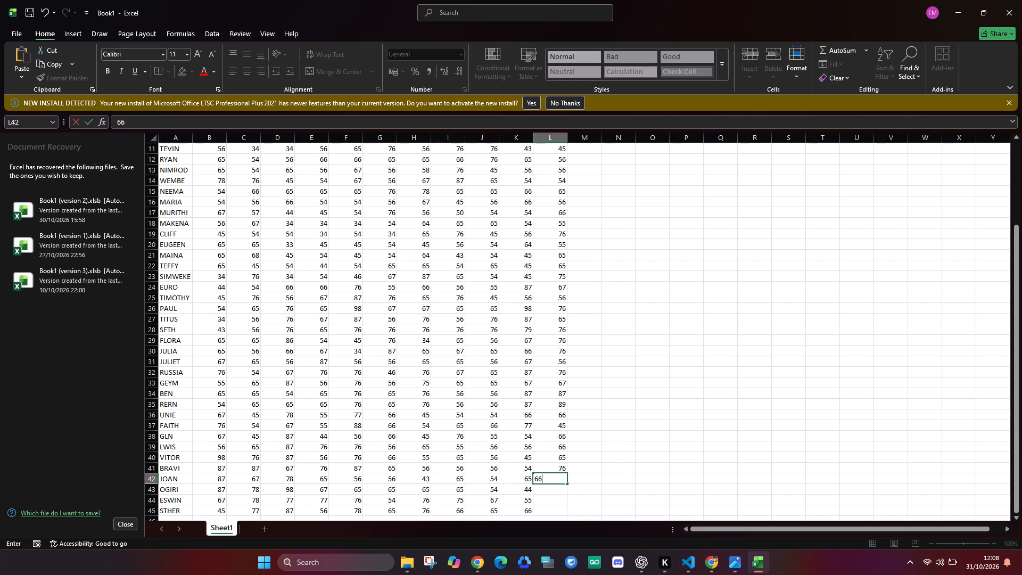
pyautogui.press('Return')
pyautogui.press('7')
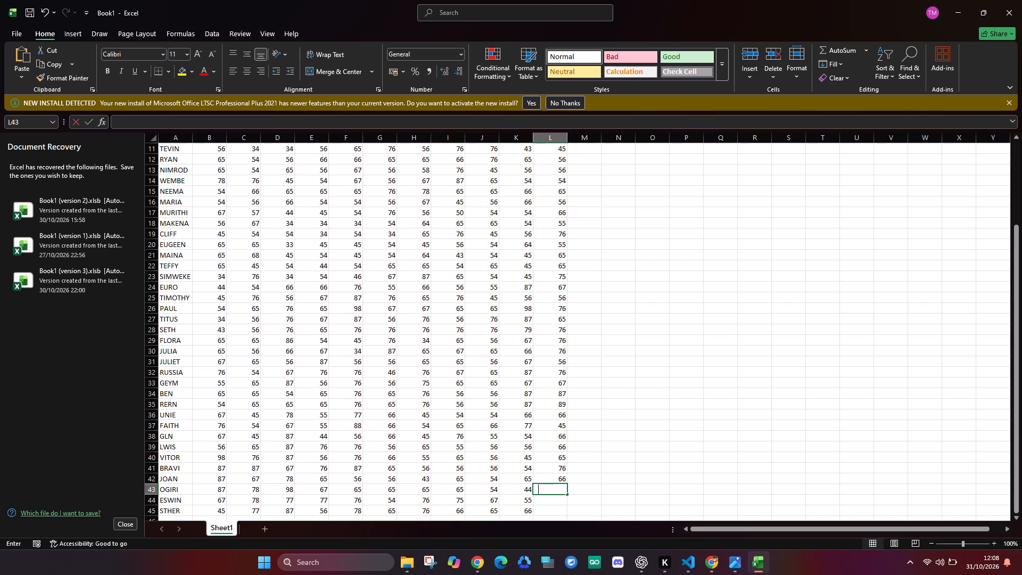
pyautogui.press('1')
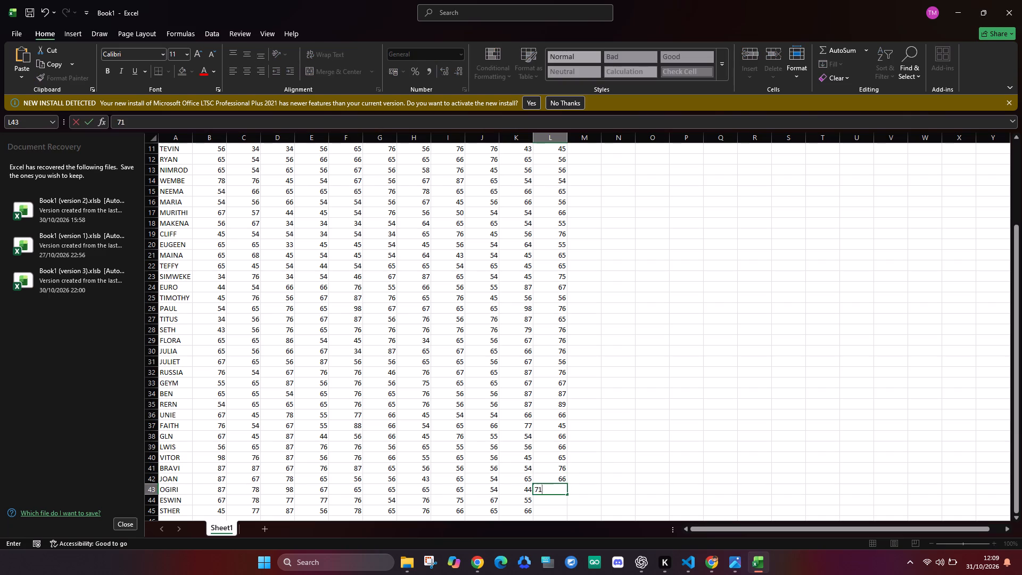
pyautogui.press('Return')
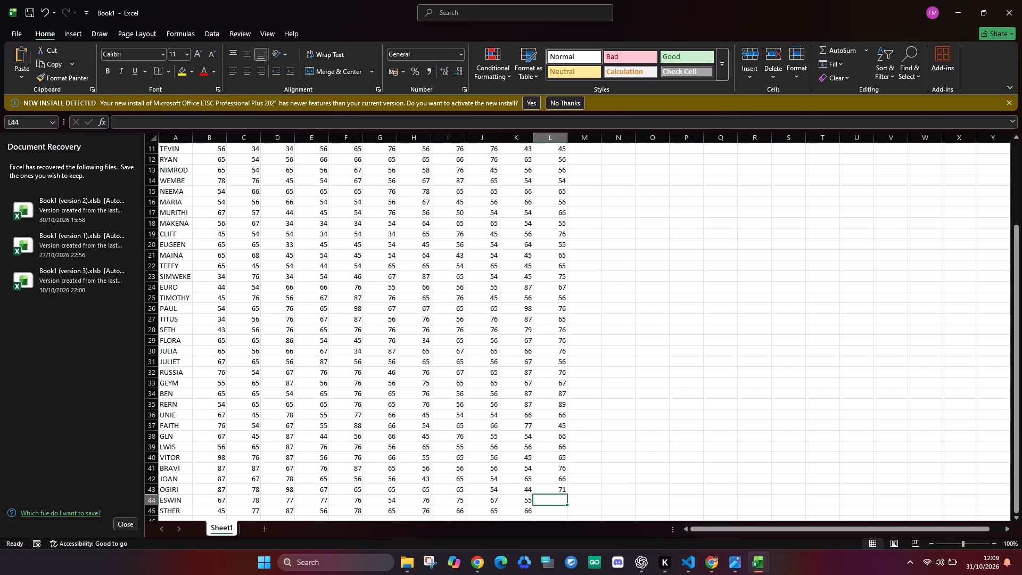
pyautogui.press('5')
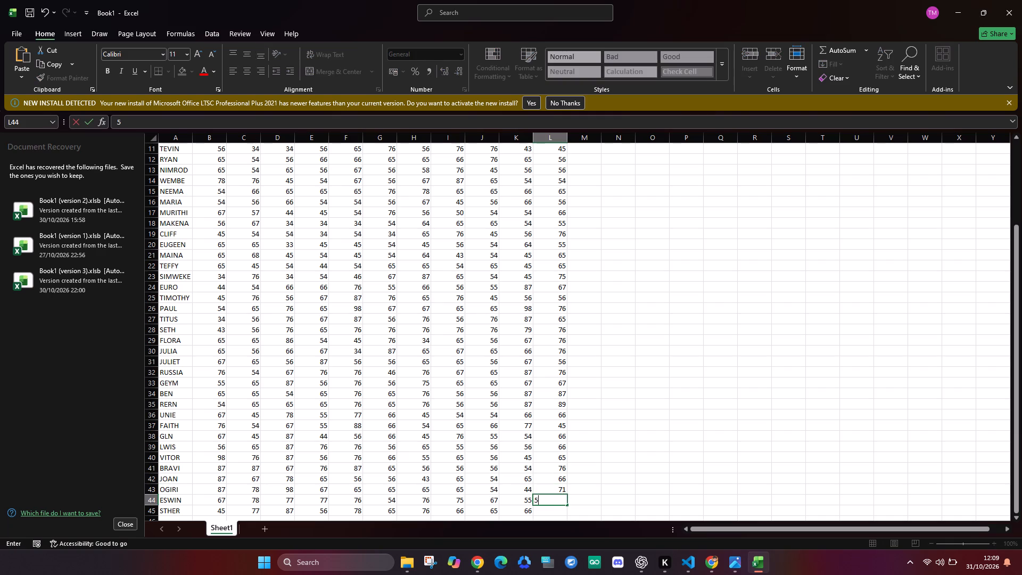
pyautogui.press('Return')
pyautogui.write('55')
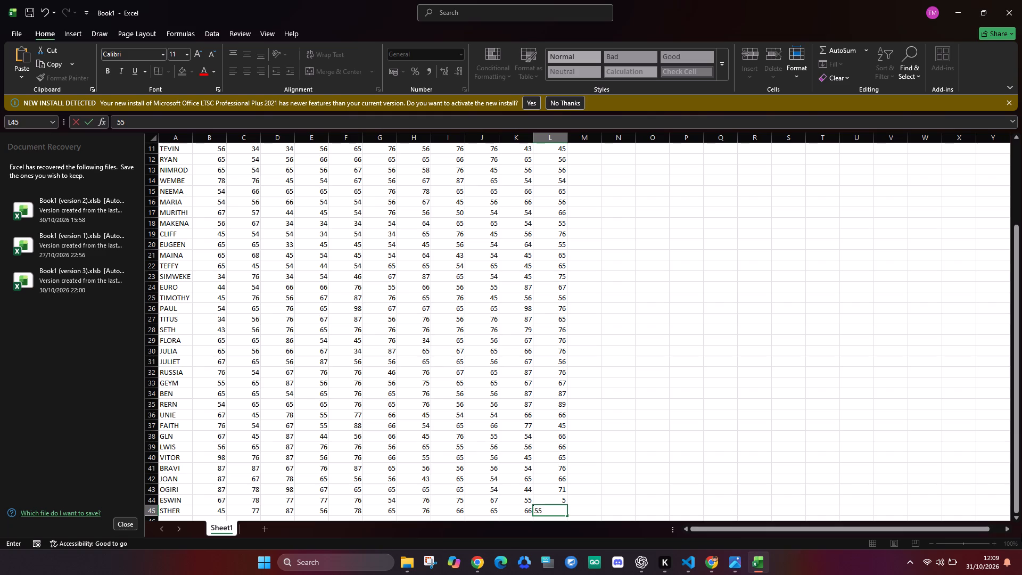
# Add the student names MUTHOMI, MUTHURI and TOM below STHER in cells A46 to A48.
pyautogui.tripleClick(1015, 520)
pyautogui.tripleClick(1015, 520)
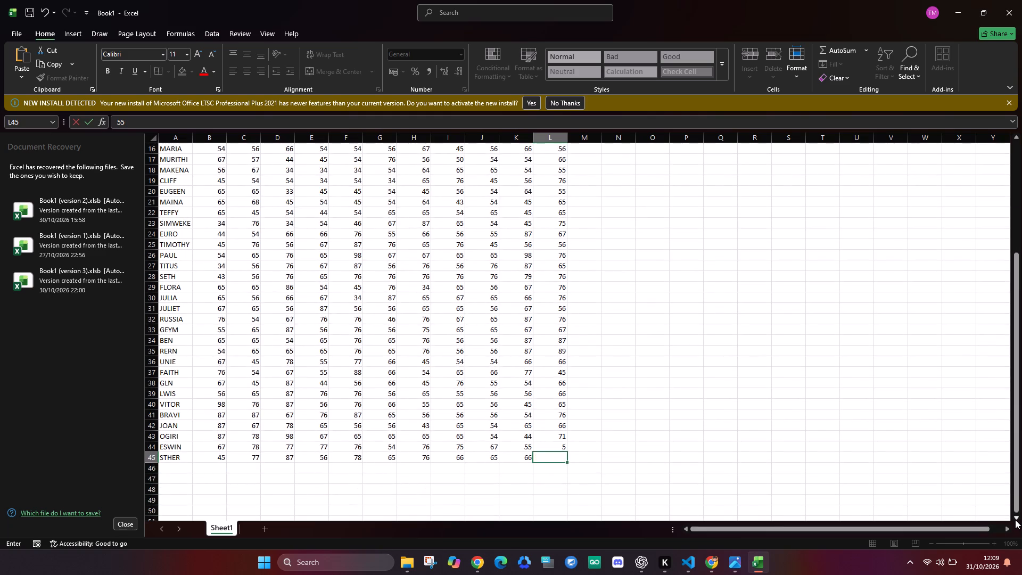
pyautogui.tripleClick(1015, 520)
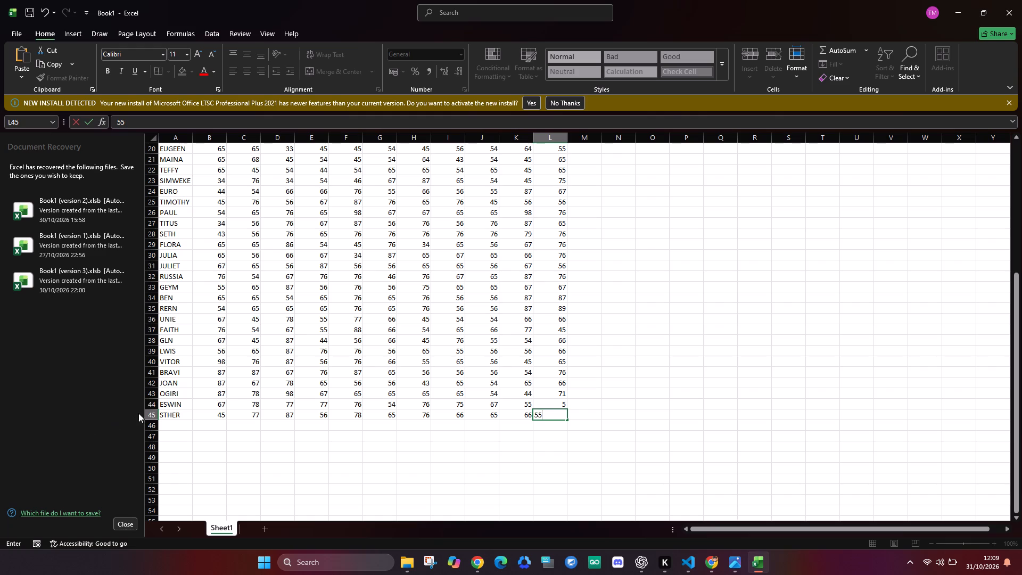
pyautogui.click(178, 433)
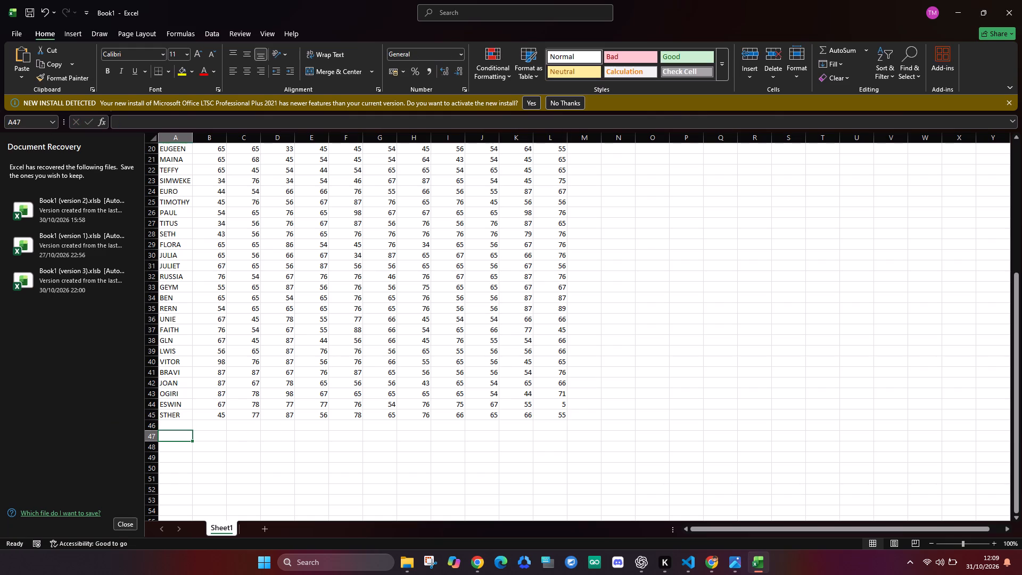
pyautogui.click(183, 429)
pyautogui.click(183, 425)
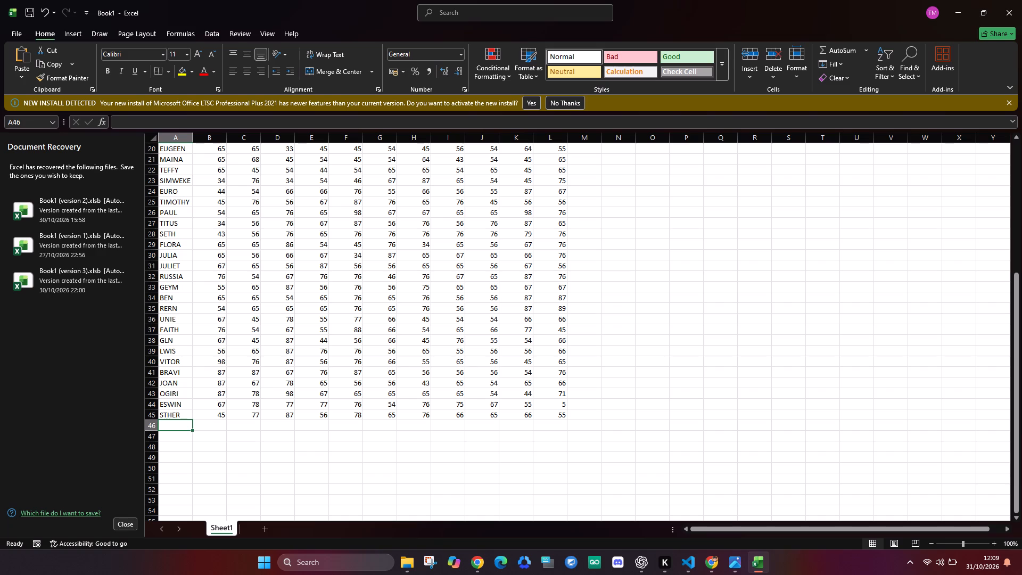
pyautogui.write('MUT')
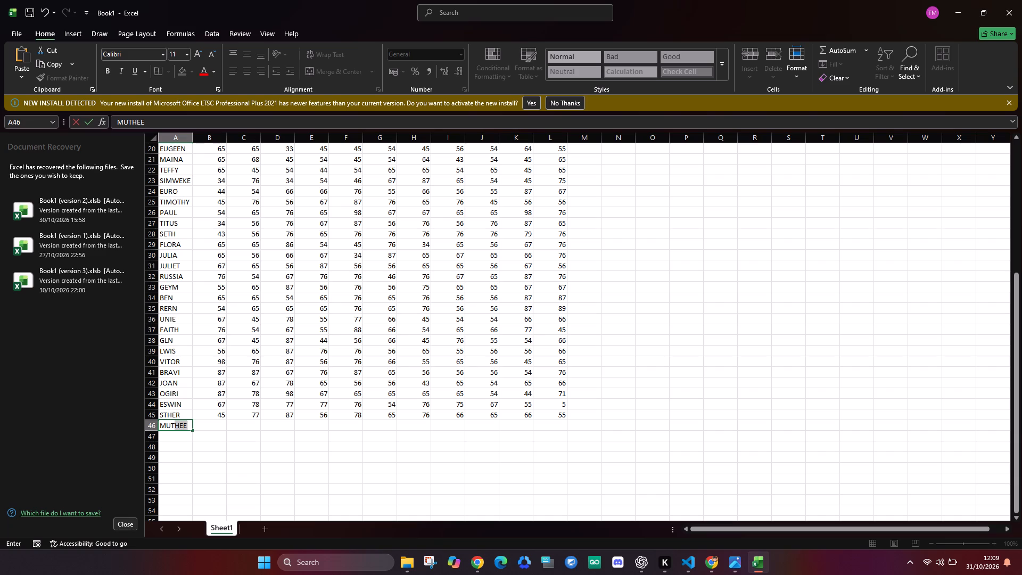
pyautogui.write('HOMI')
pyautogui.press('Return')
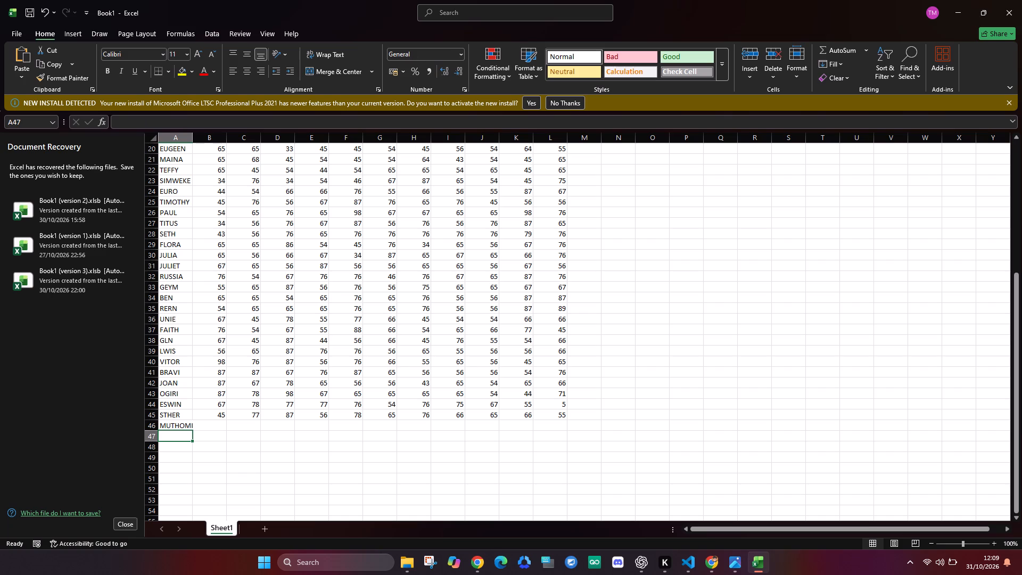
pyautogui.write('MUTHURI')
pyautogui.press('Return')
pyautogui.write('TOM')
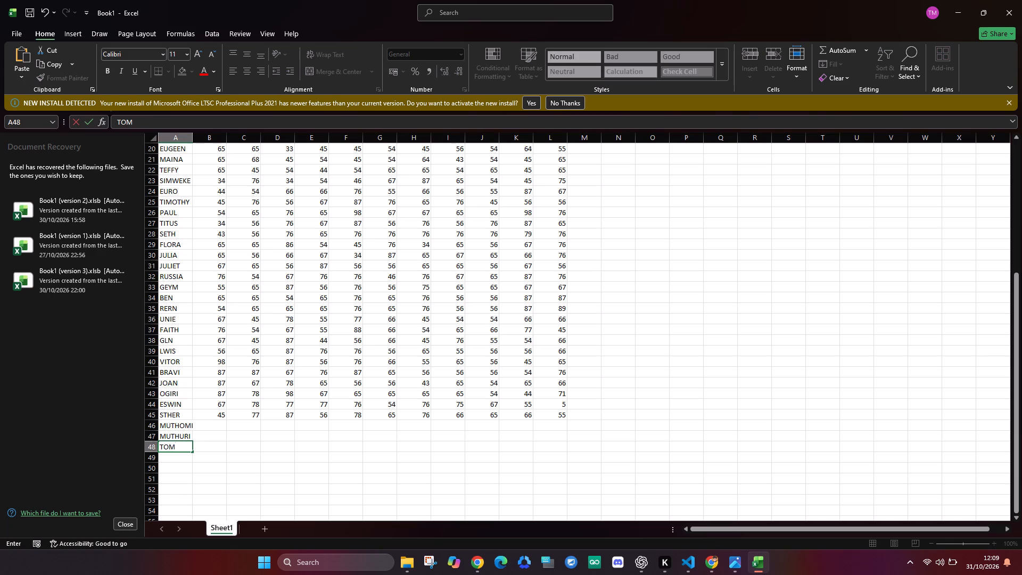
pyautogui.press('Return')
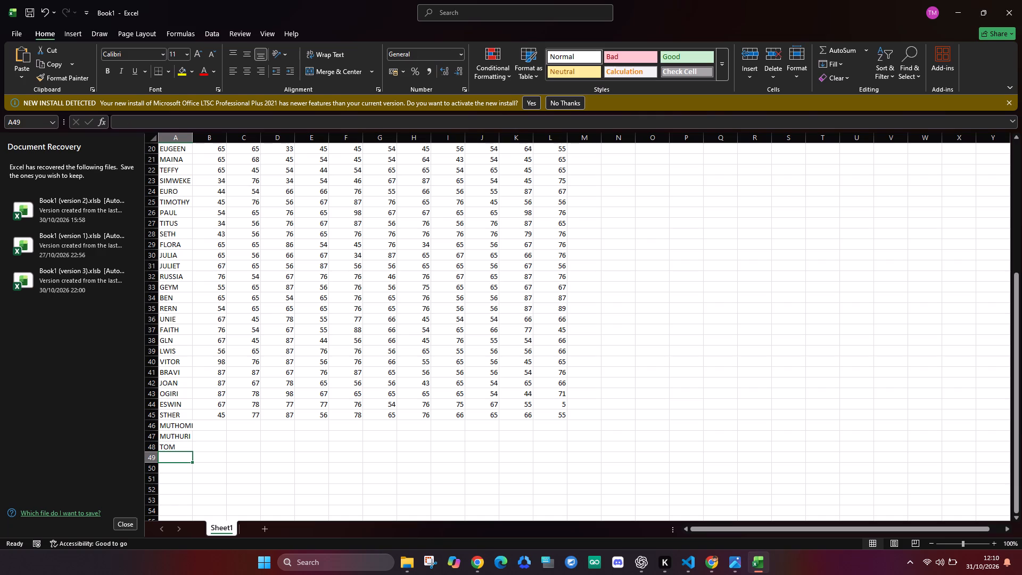
# Add the student names MUGMBI and NJUGUNA below TOM in cells A49 and A50.
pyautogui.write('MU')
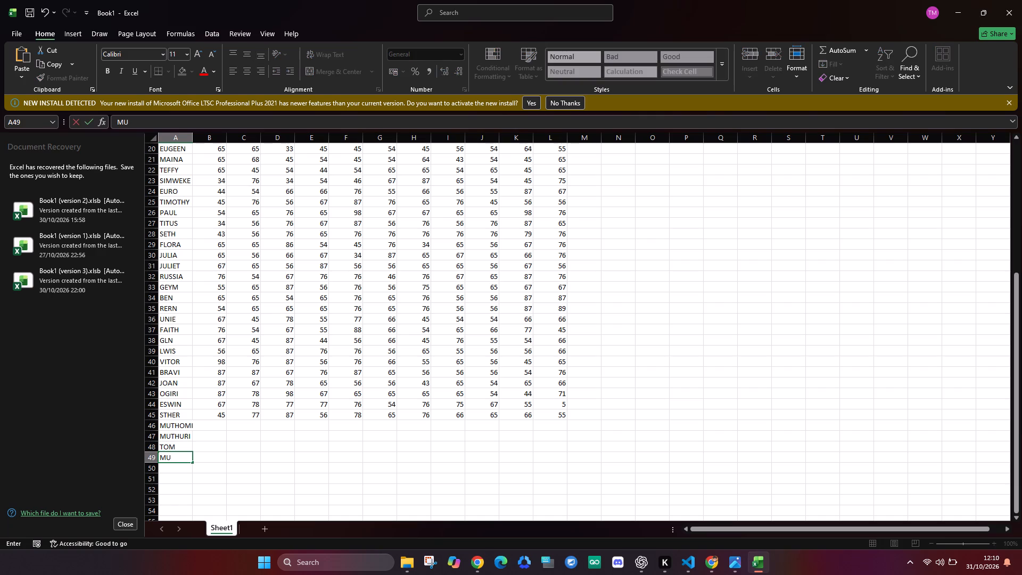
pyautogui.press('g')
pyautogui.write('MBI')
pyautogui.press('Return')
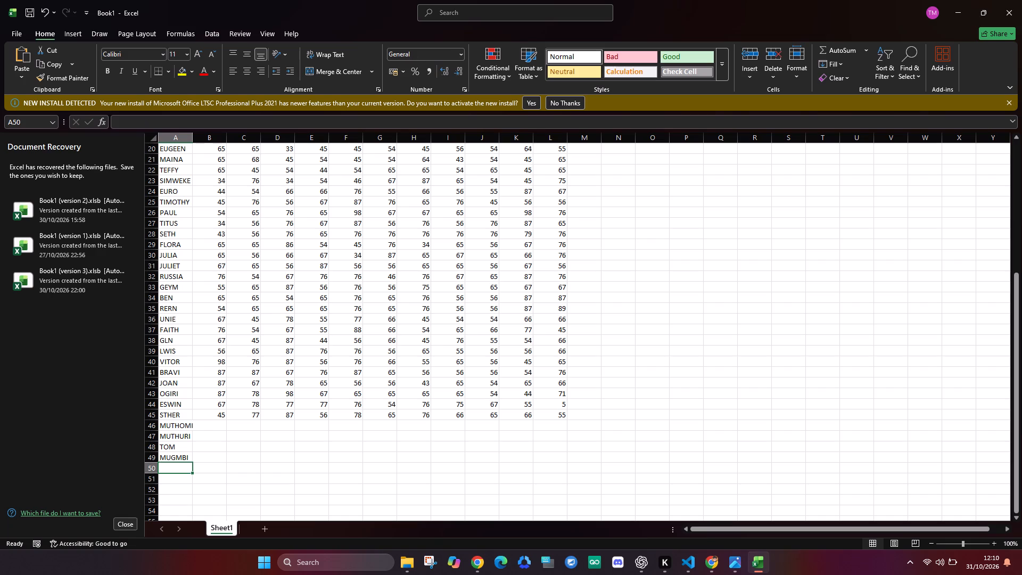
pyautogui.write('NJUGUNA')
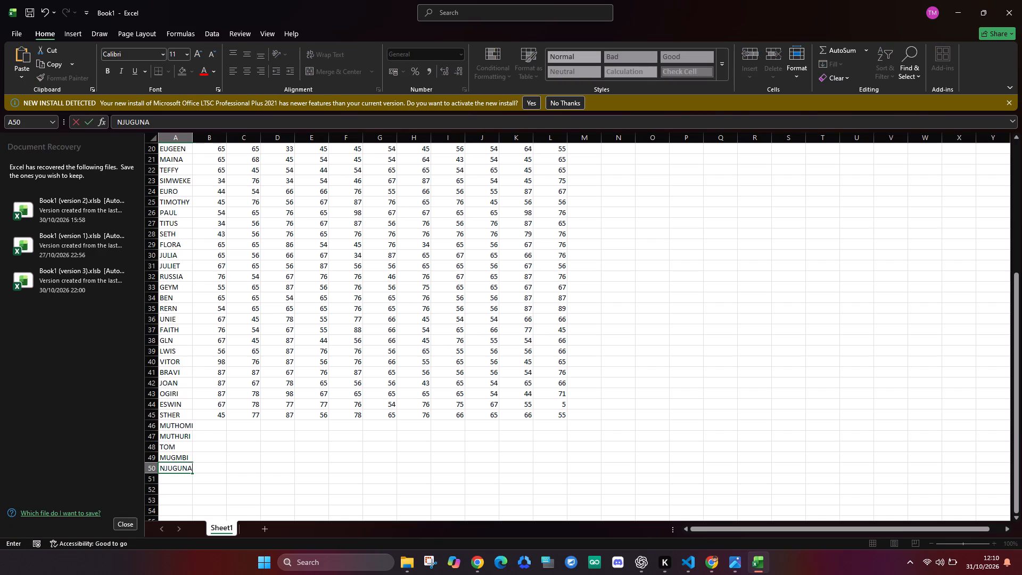
# Correct the spelling of the student name in cell A49 to MUGAMBI.
pyautogui.click(178, 458)
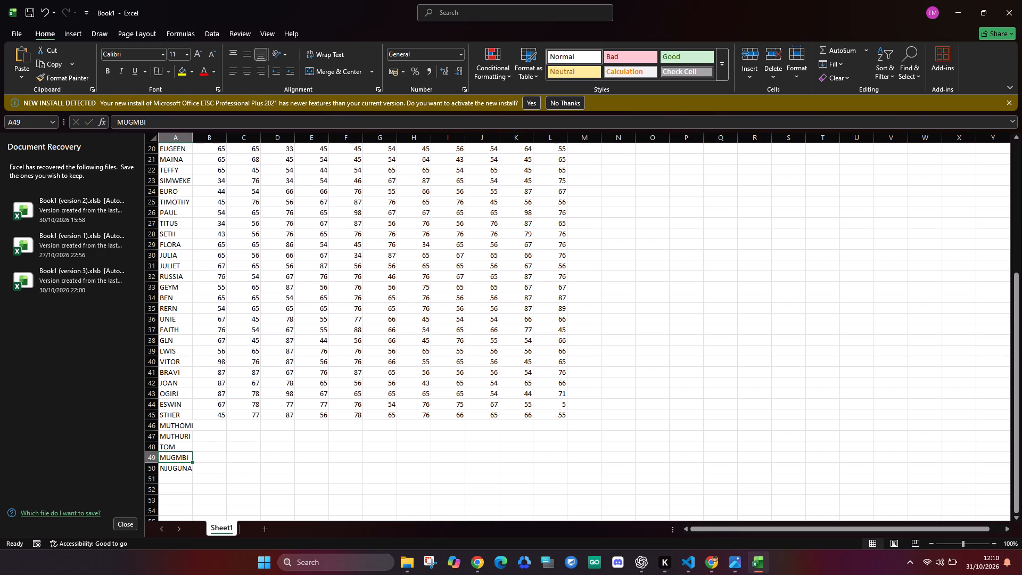
pyautogui.click(178, 458)
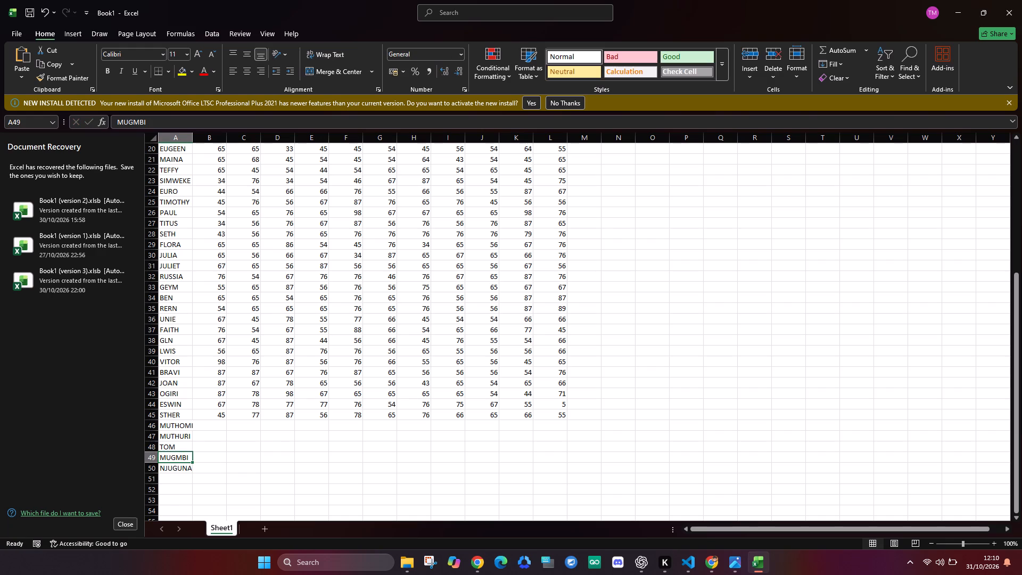
pyautogui.doubleClick(175, 461)
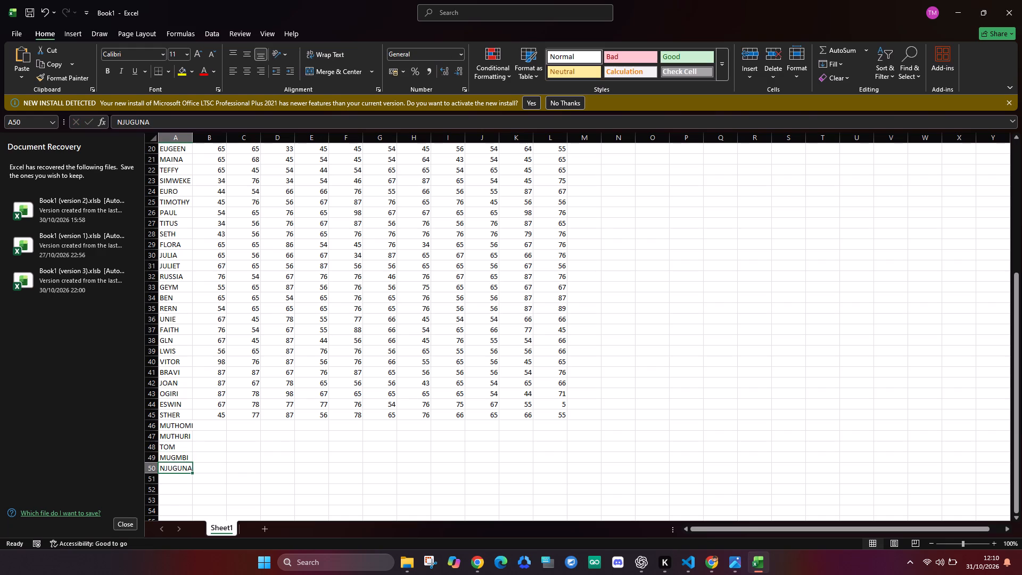
pyautogui.click(175, 455)
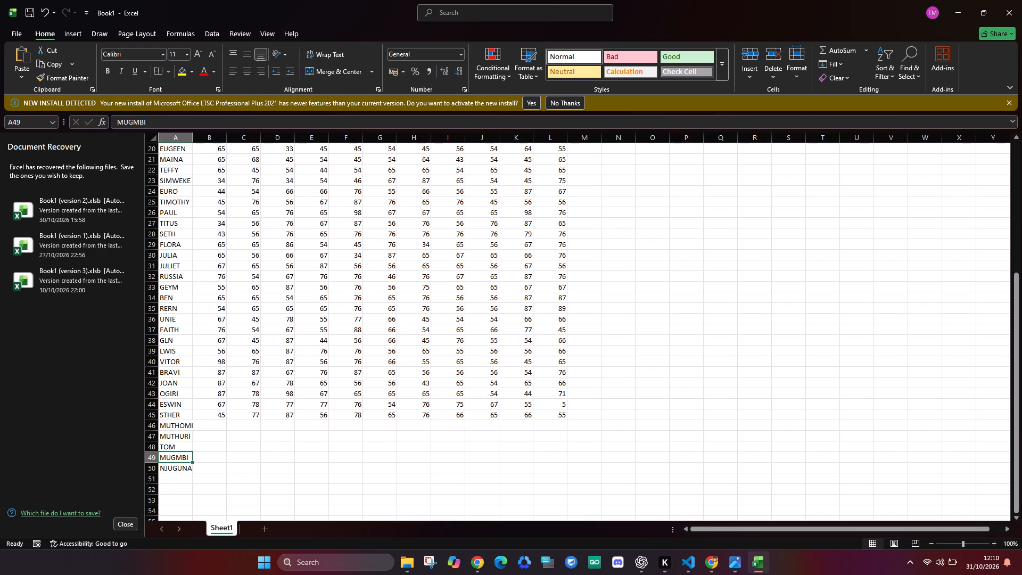
pyautogui.click(177, 457)
pyautogui.doubleClick(177, 457)
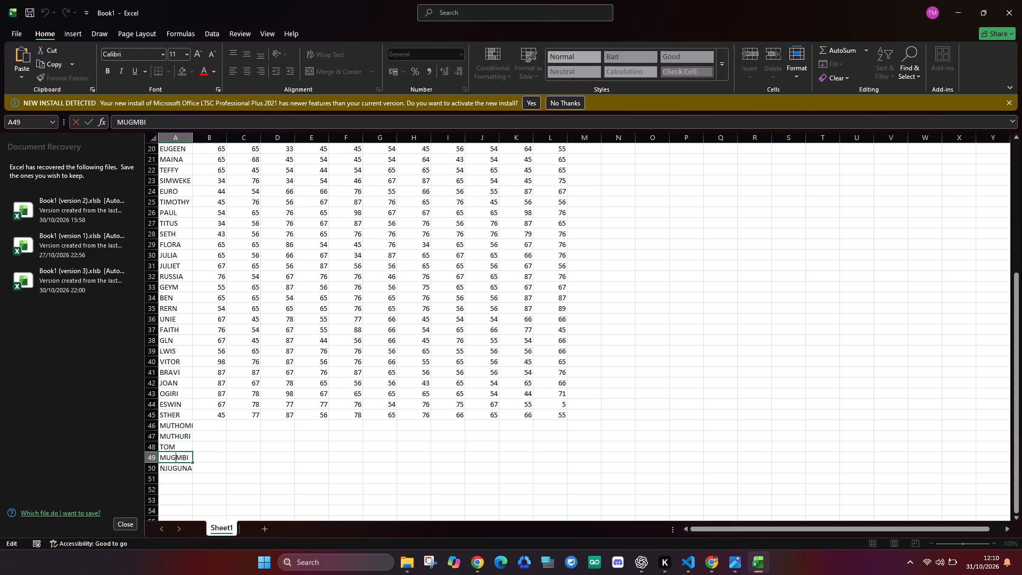
pyautogui.press('a')
# Enter the marks 65, 67, 45 and 54 for MUTHOMI through MUGAMBI in cells B46 to B49.
pyautogui.click(218, 428)
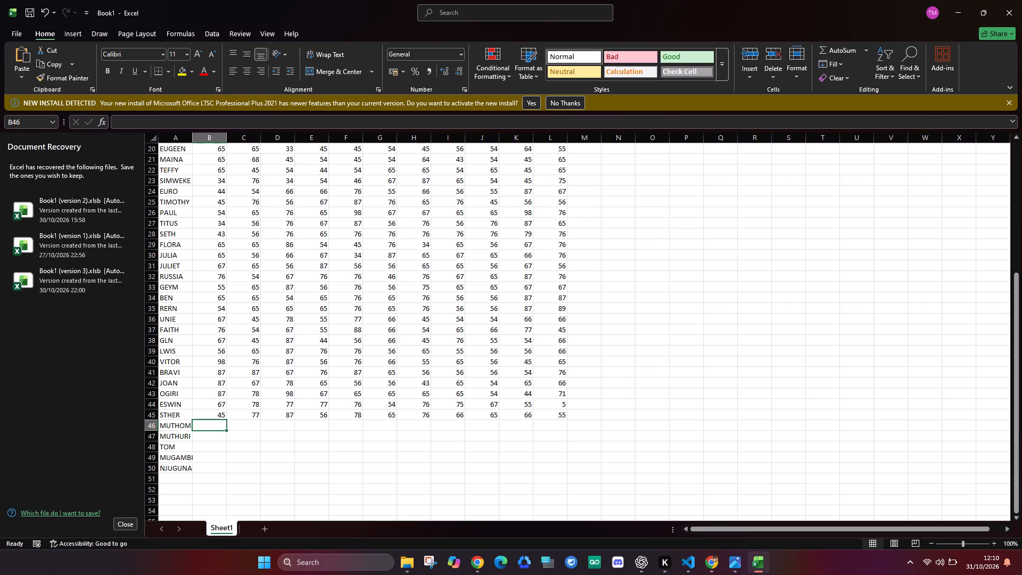
pyautogui.write('65')
pyautogui.press('Return')
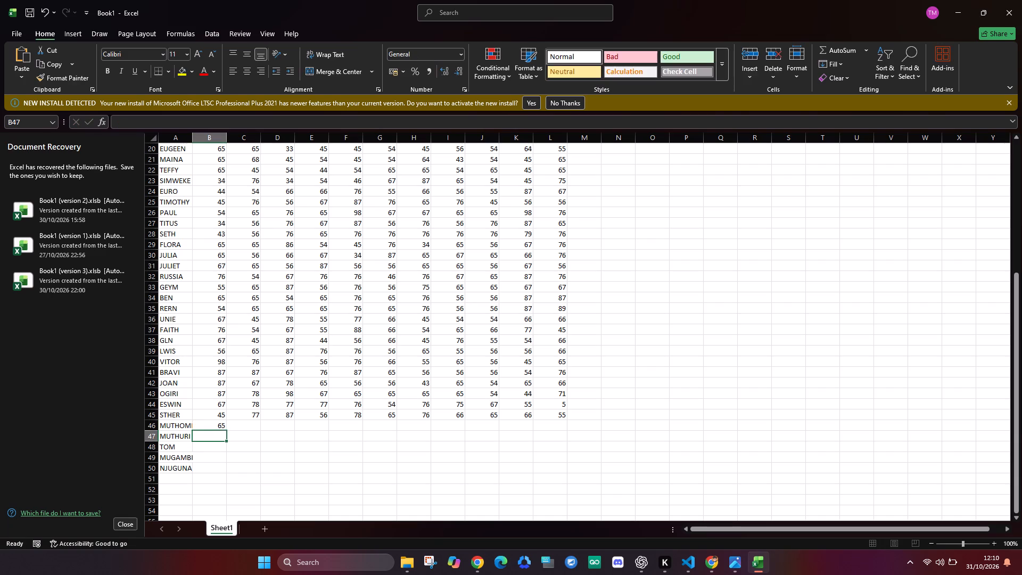
pyautogui.write('67')
pyautogui.press('Return')
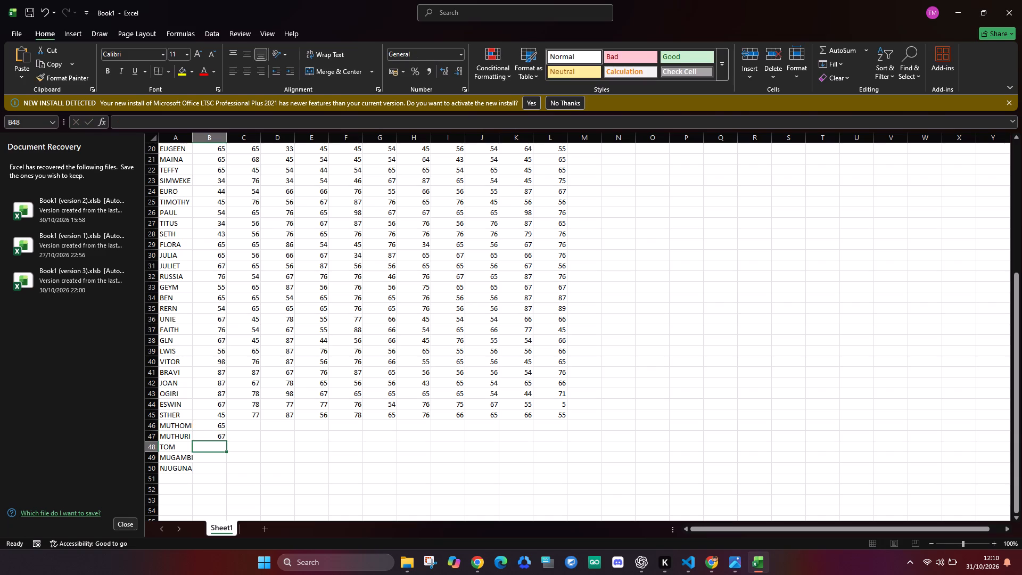
pyautogui.write('45')
pyautogui.press('Return')
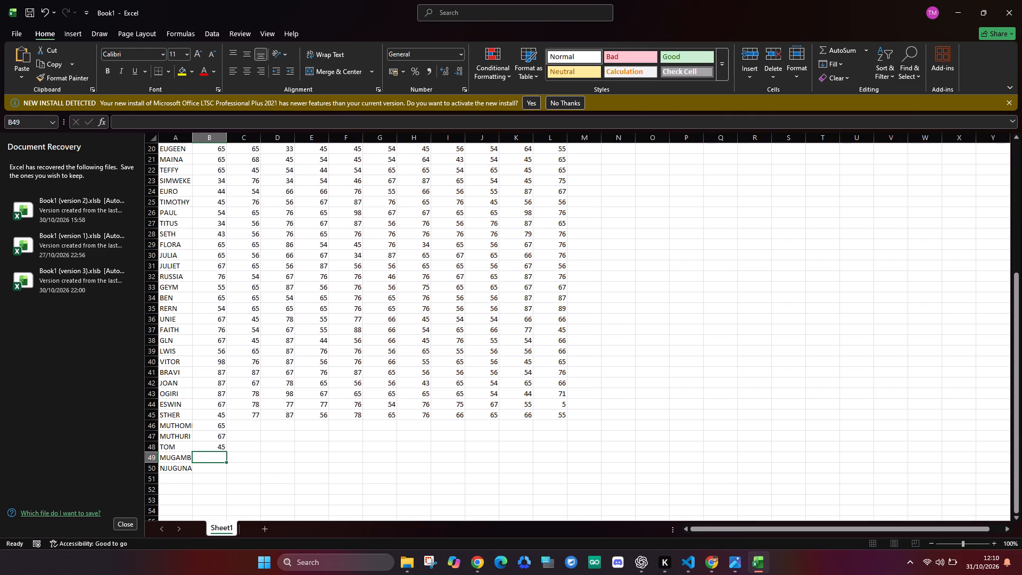
pyautogui.write('54')
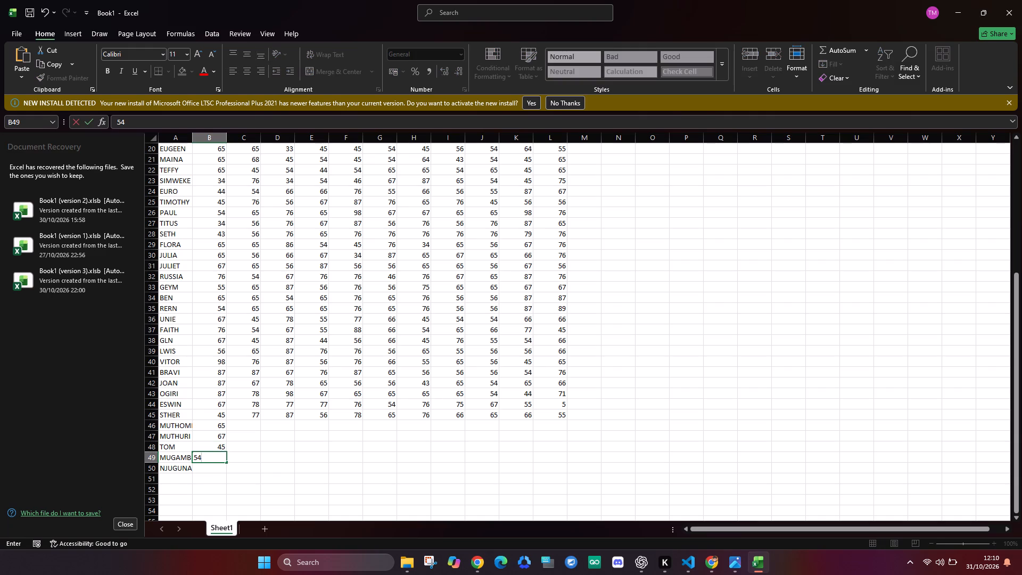
pyautogui.press('Return')
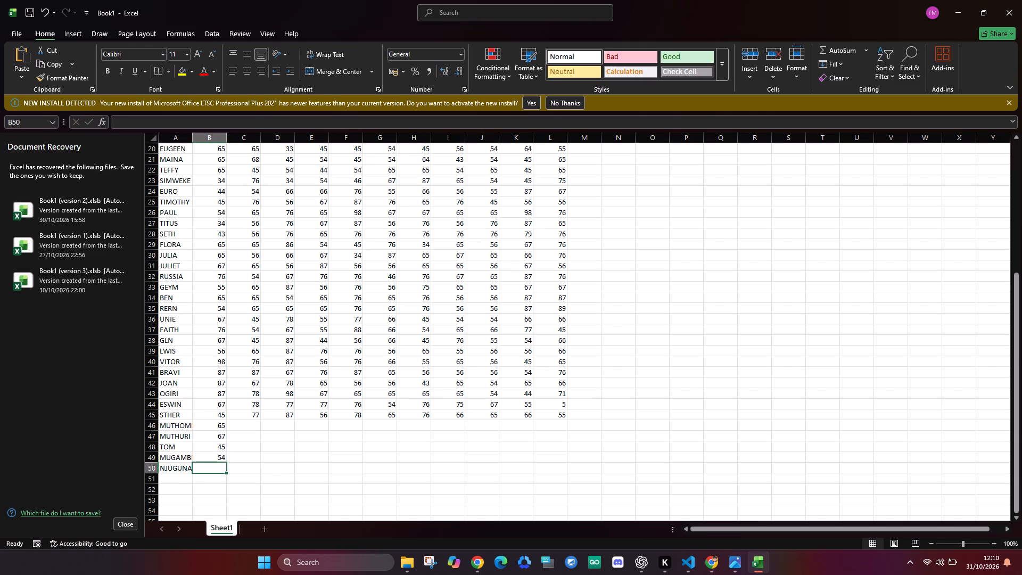
# Enter the mark 56 for NJUGUNA in cell B50.
pyautogui.write('56')
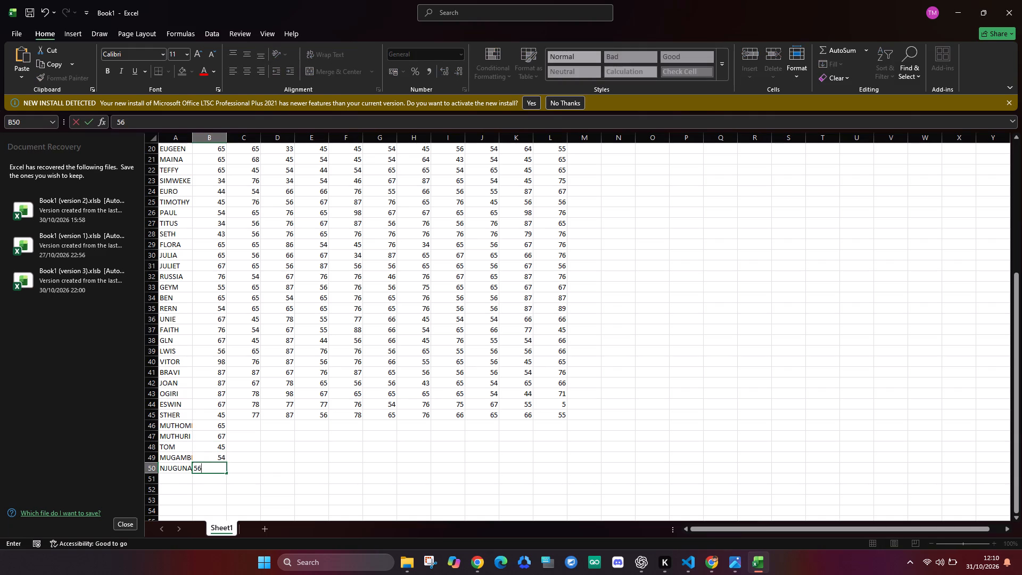
# Enter the marks 45, 54, 45, 65 and 56 for MUTHOMI through NJUGUNA in cells C46 to C50.
pyautogui.click(248, 433)
pyautogui.click(251, 428)
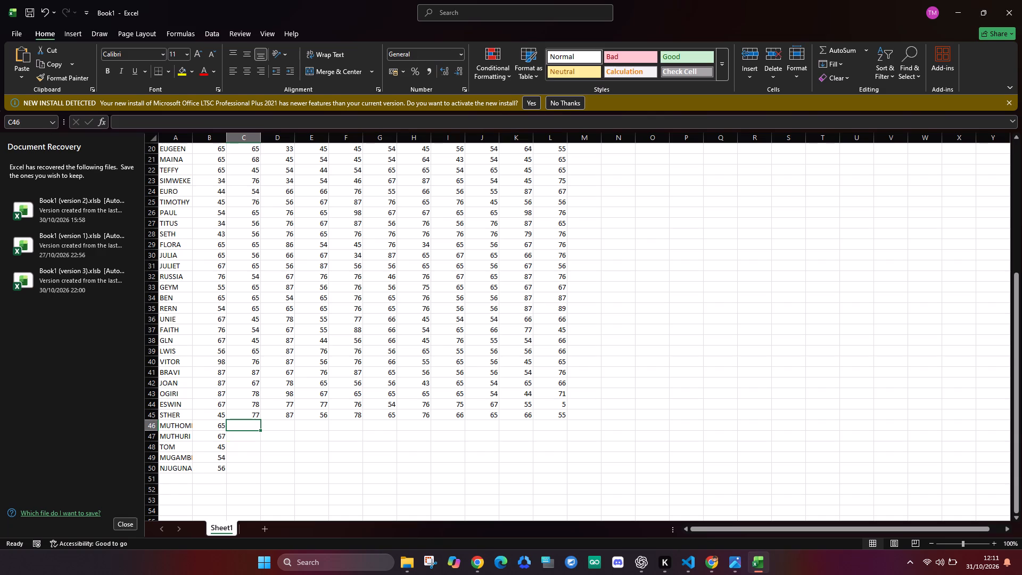
pyautogui.write('45')
pyautogui.press('Return')
pyautogui.write('54')
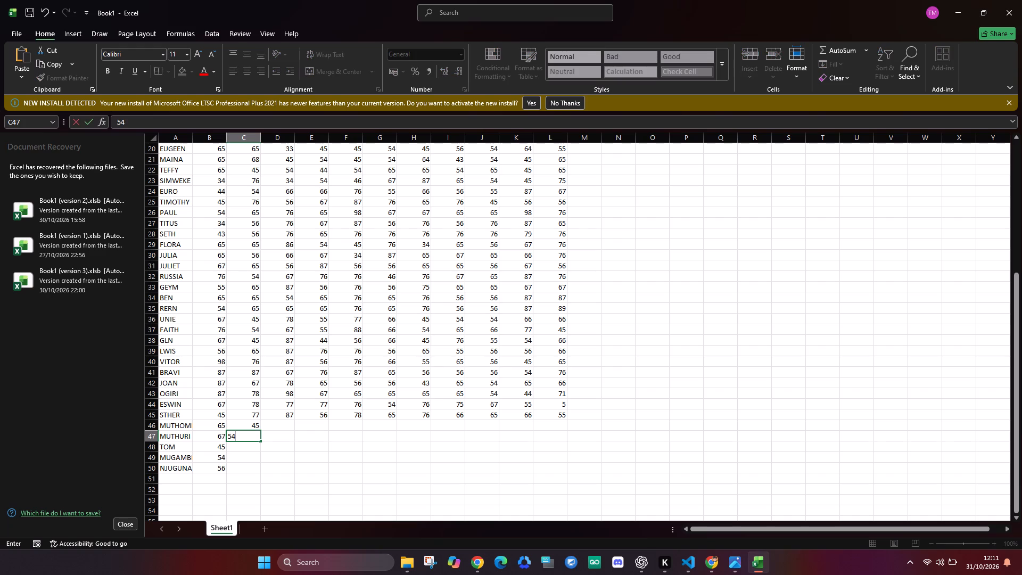
pyautogui.press('Return')
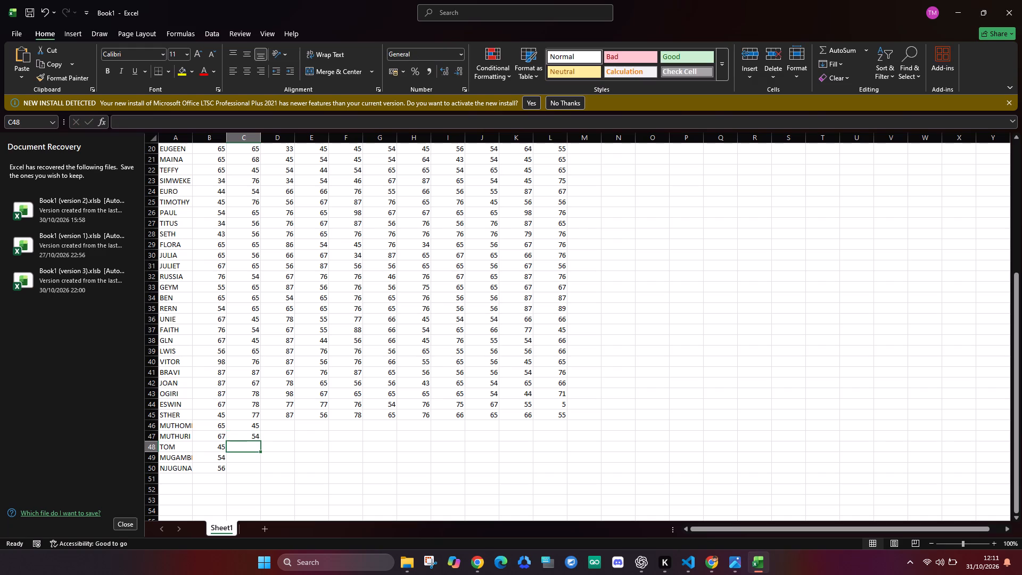
pyautogui.write('45')
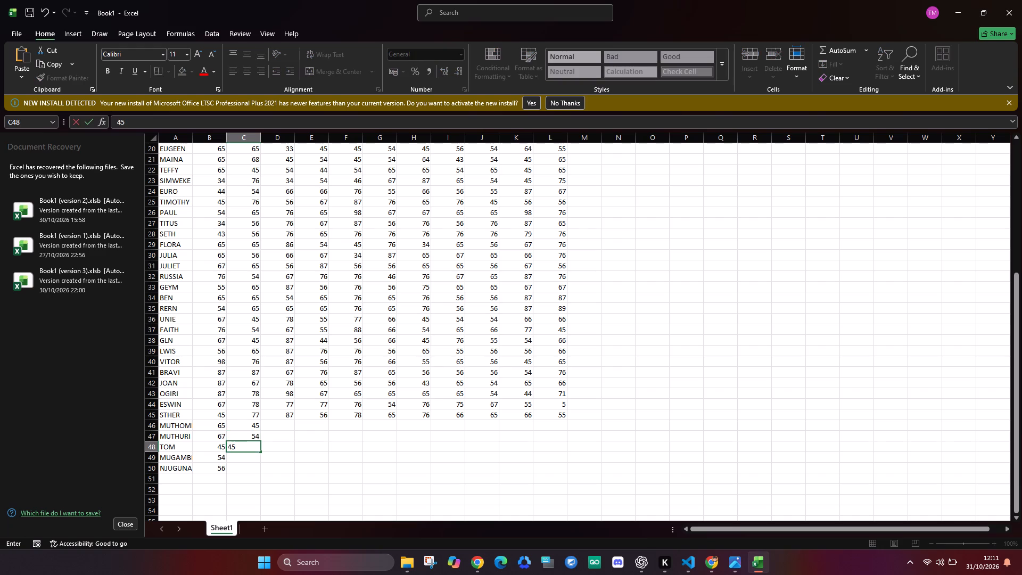
pyautogui.press('Return')
pyautogui.write('65')
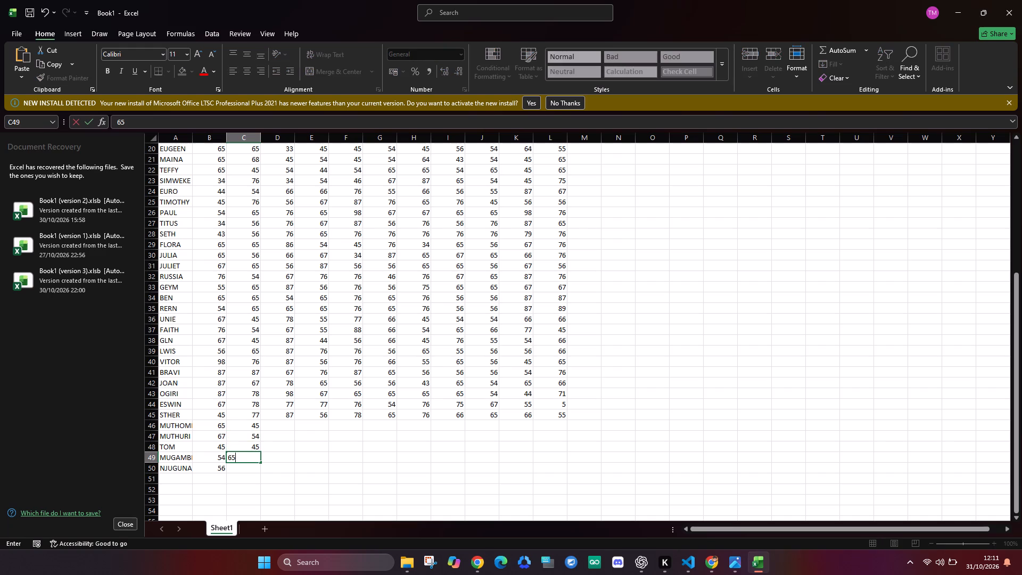
pyautogui.press('Return')
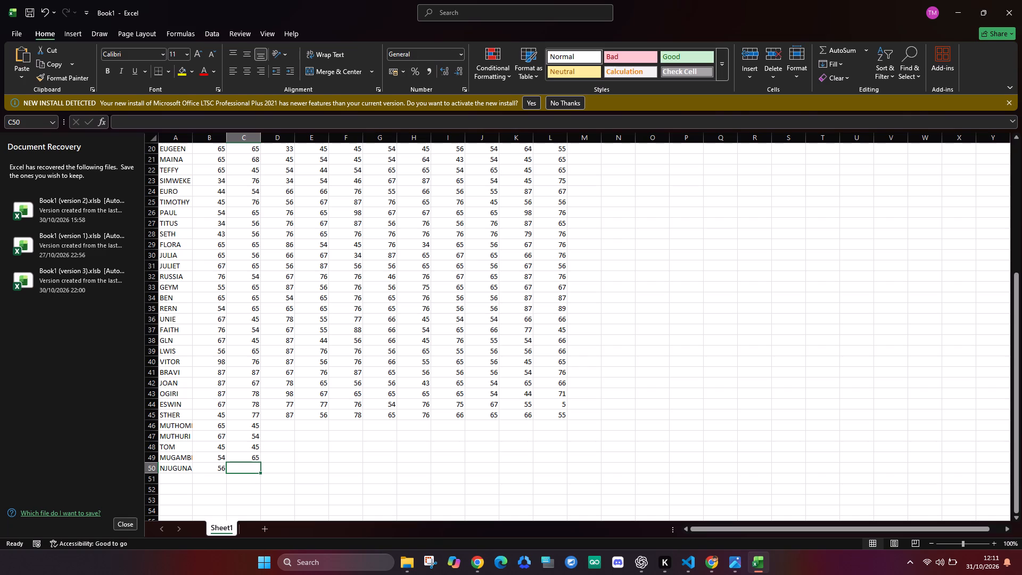
pyautogui.press('5')
pyautogui.press('6')
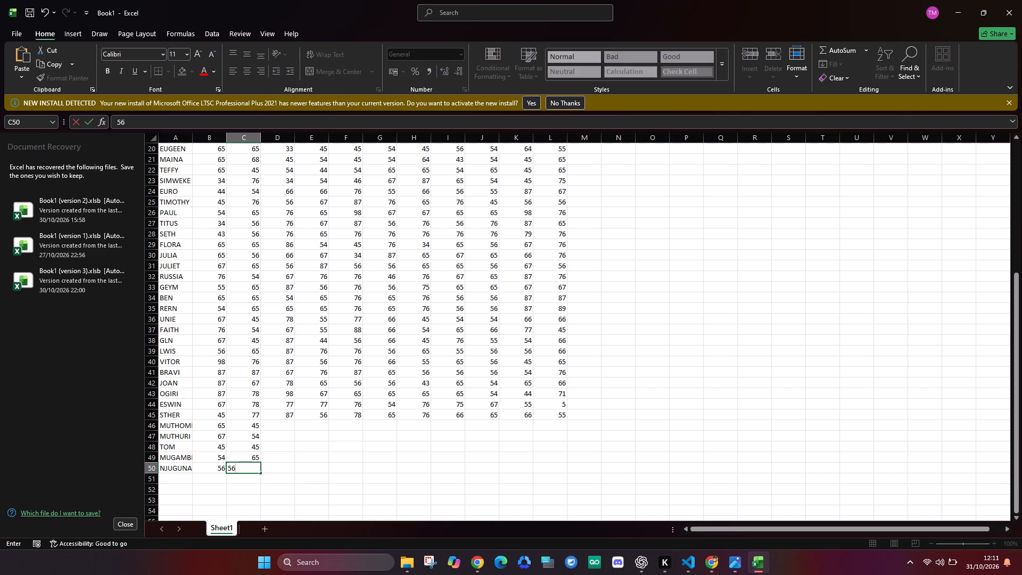
# Enter the marks 77, 66, 66, 77 and 54 for MUTHOMI through NJUGUNA in cells D46 to D50.
pyautogui.click(285, 429)
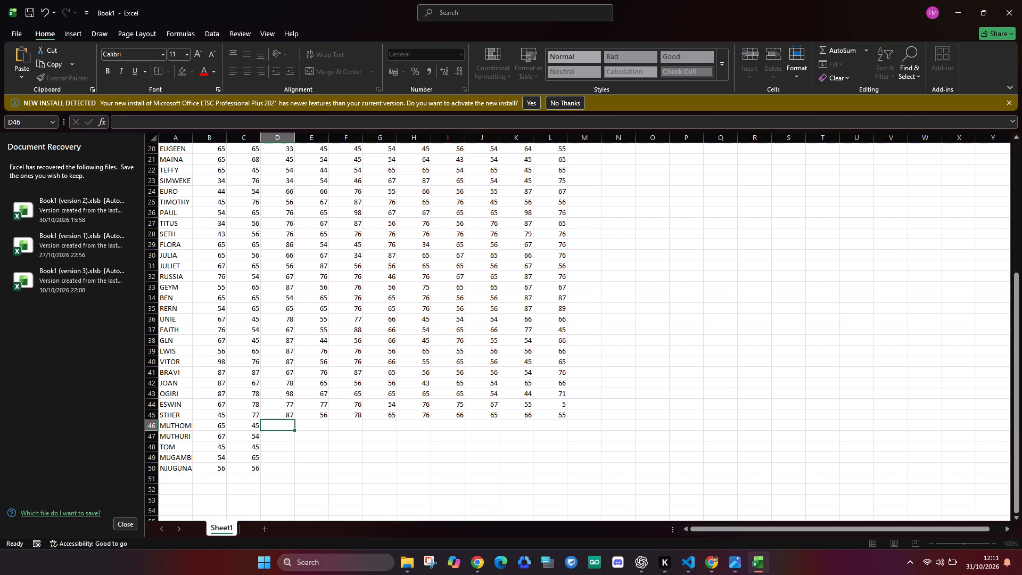
pyautogui.write('77')
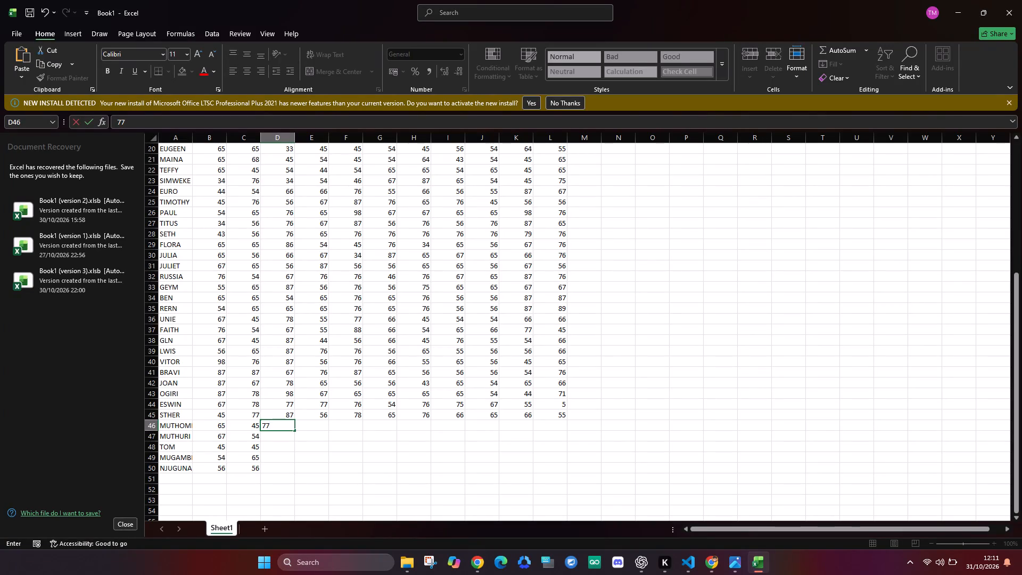
pyautogui.press('Return')
pyautogui.write('66')
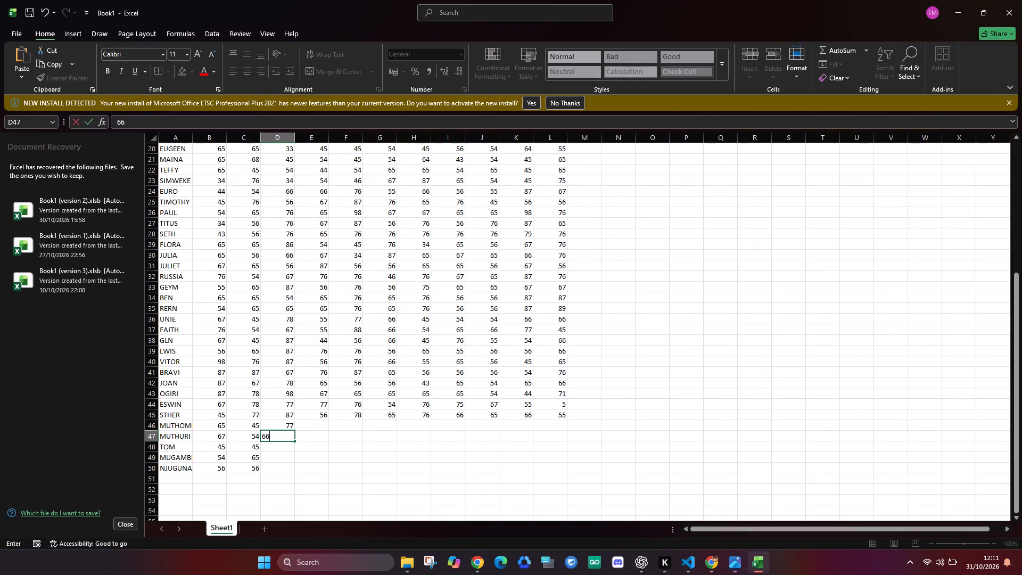
pyautogui.press('Return')
pyautogui.write('66')
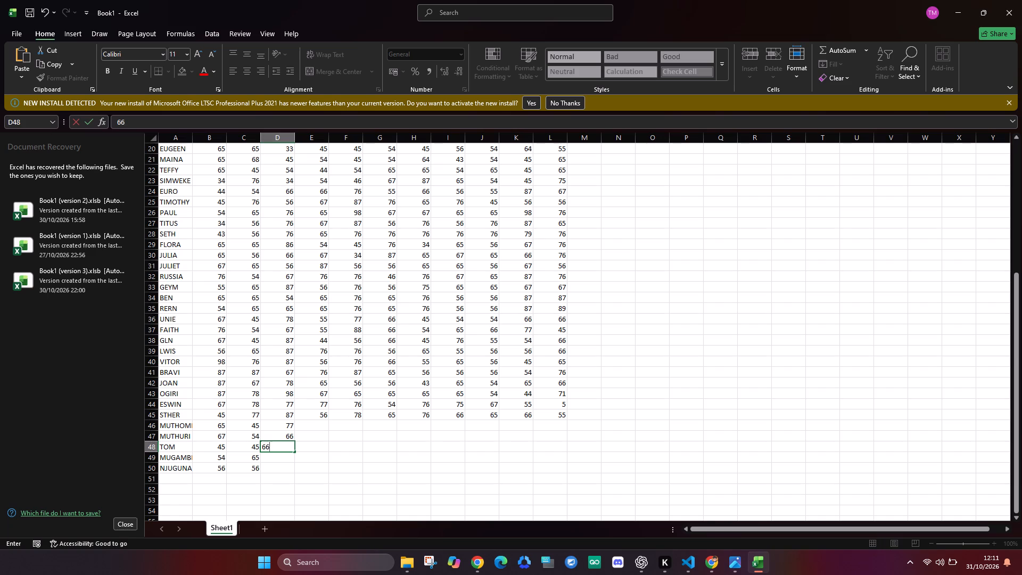
pyautogui.press('Return')
pyautogui.write('77')
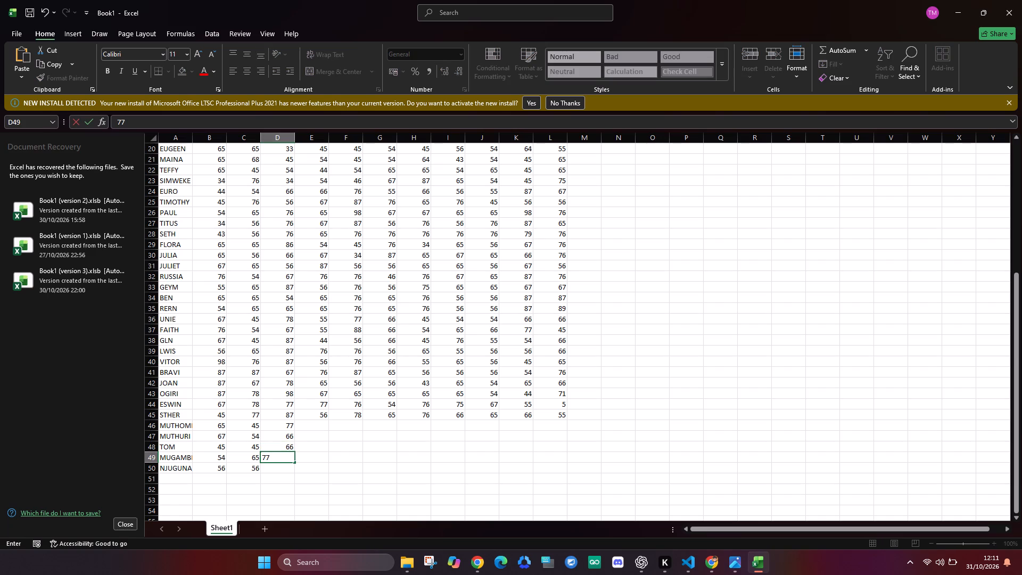
pyautogui.press('Return')
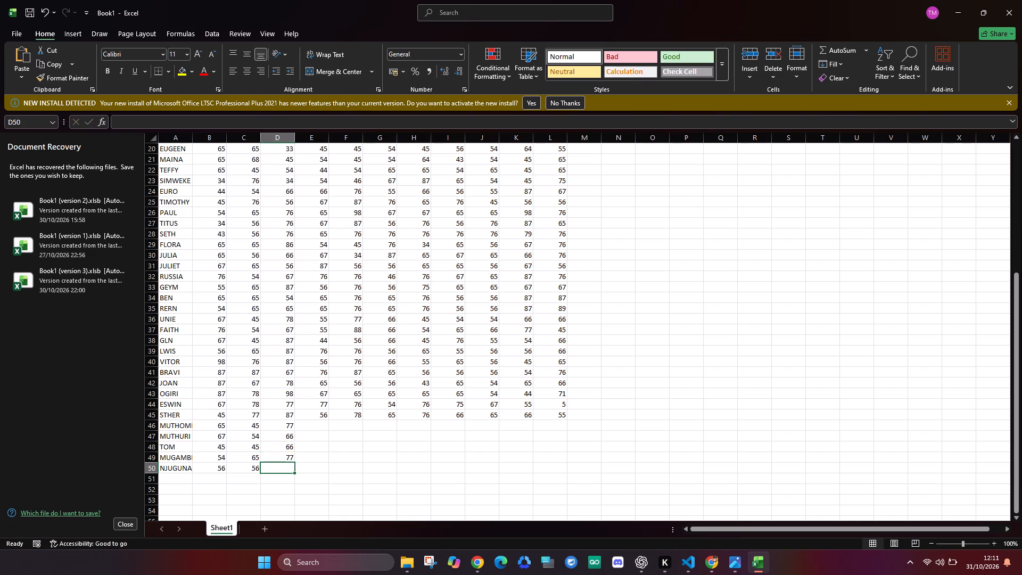
pyautogui.write('54')
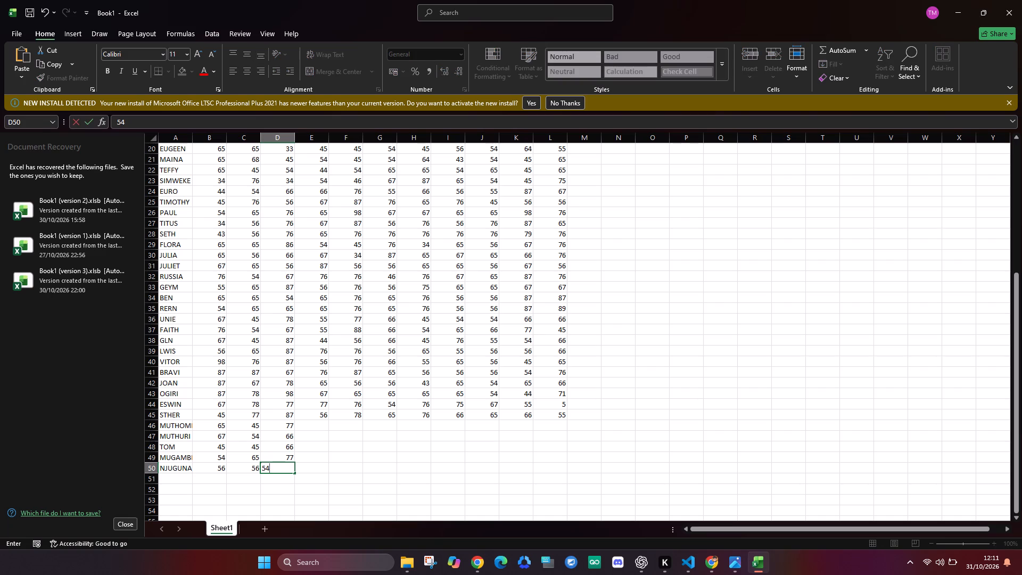
# Enter the marks 77, 66, 77, 56 and 65 for MUTHOMI through NJUGUNA in cells E46 to E50.
pyautogui.click(319, 427)
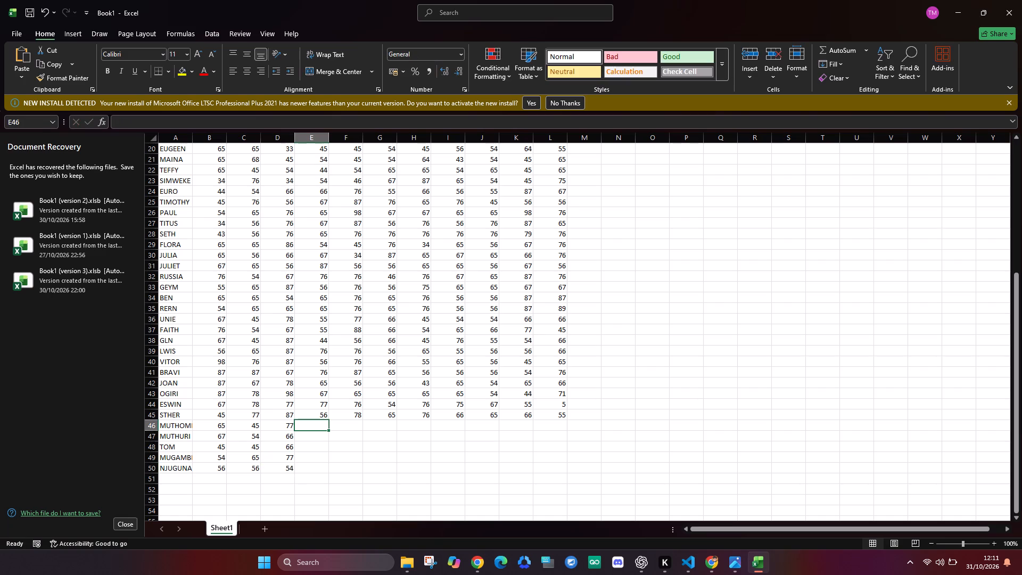
pyautogui.write('77')
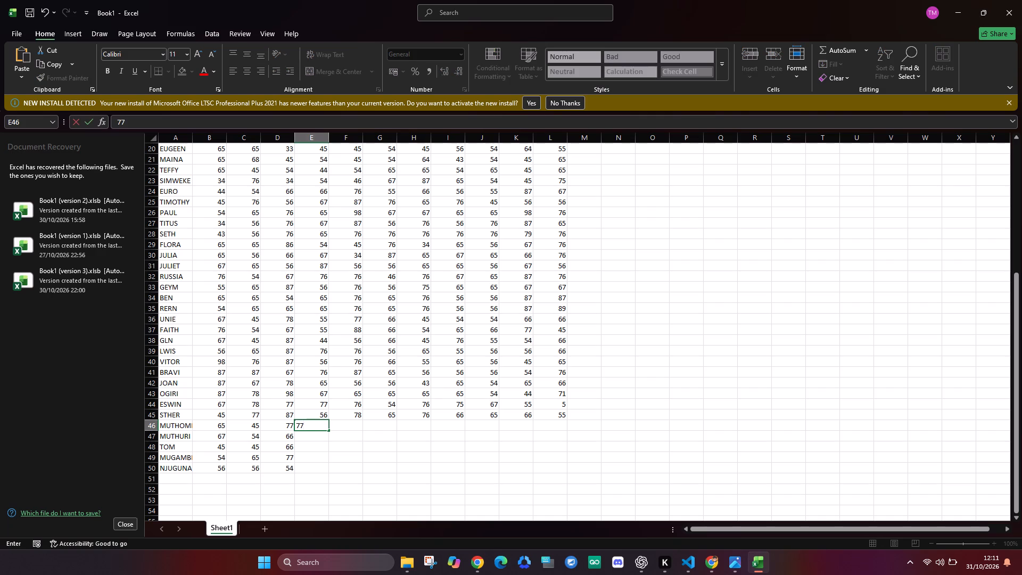
pyautogui.press('Return')
pyautogui.press('Return')
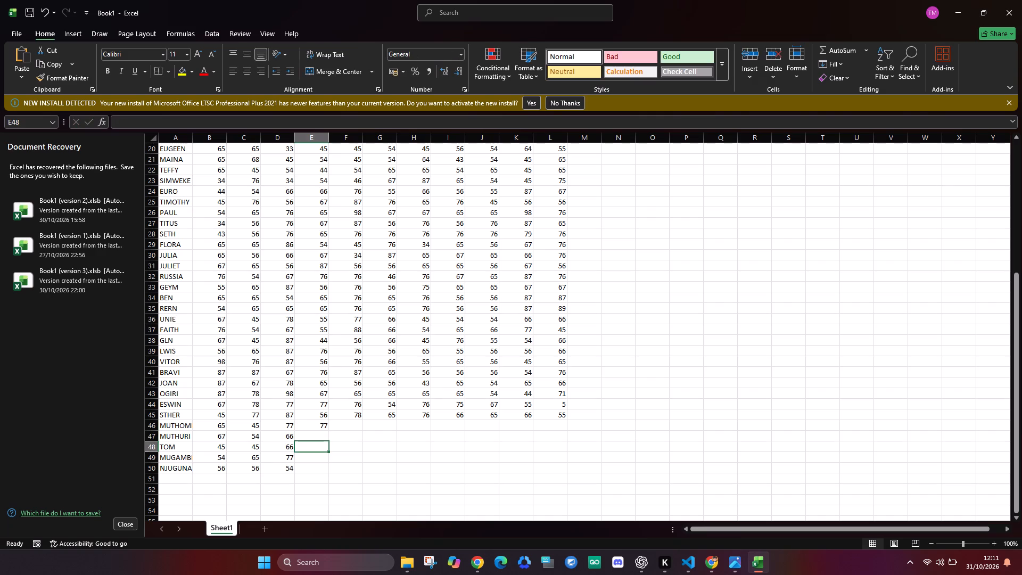
pyautogui.press('Up')
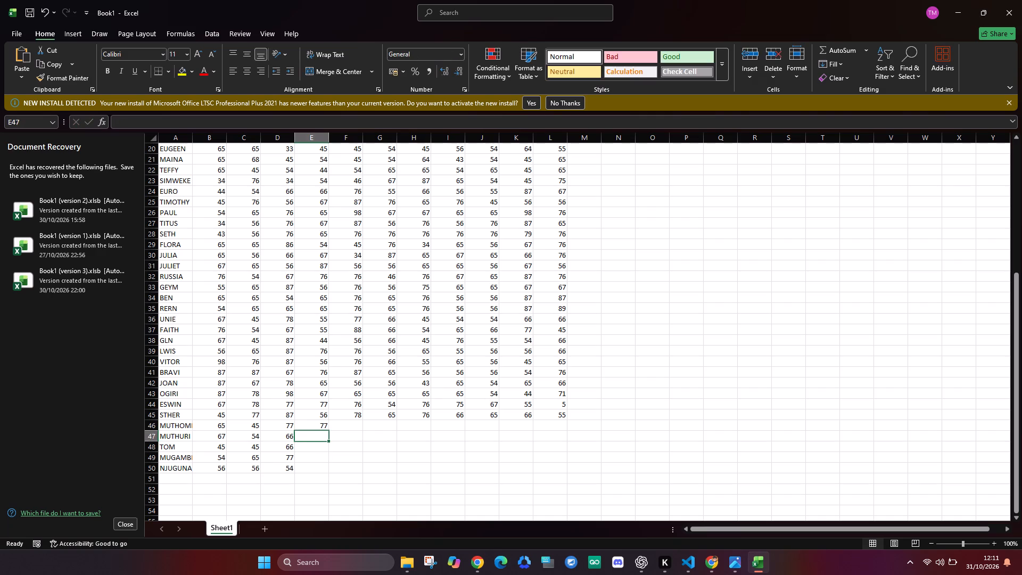
pyautogui.write('66')
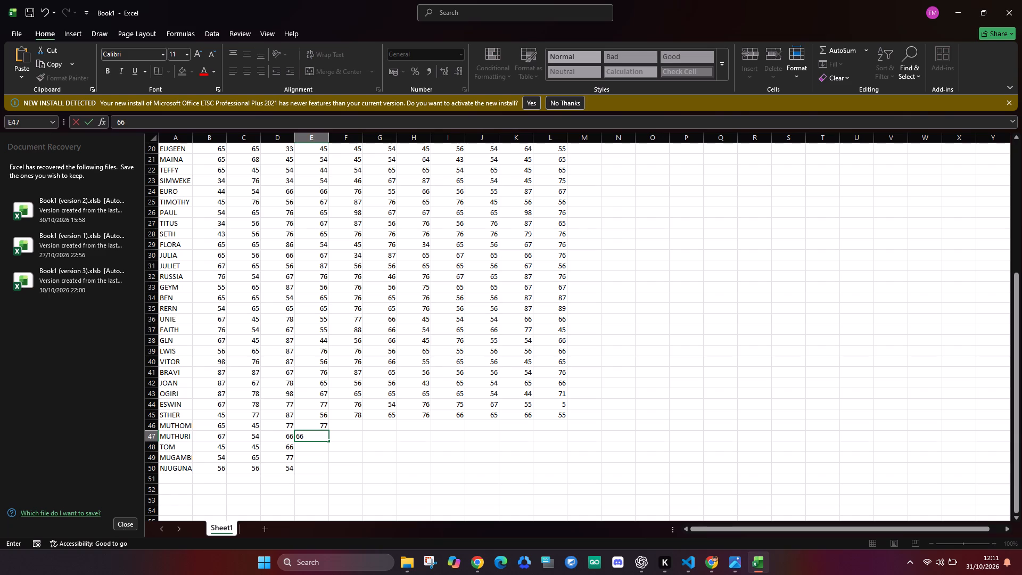
pyautogui.press('Return')
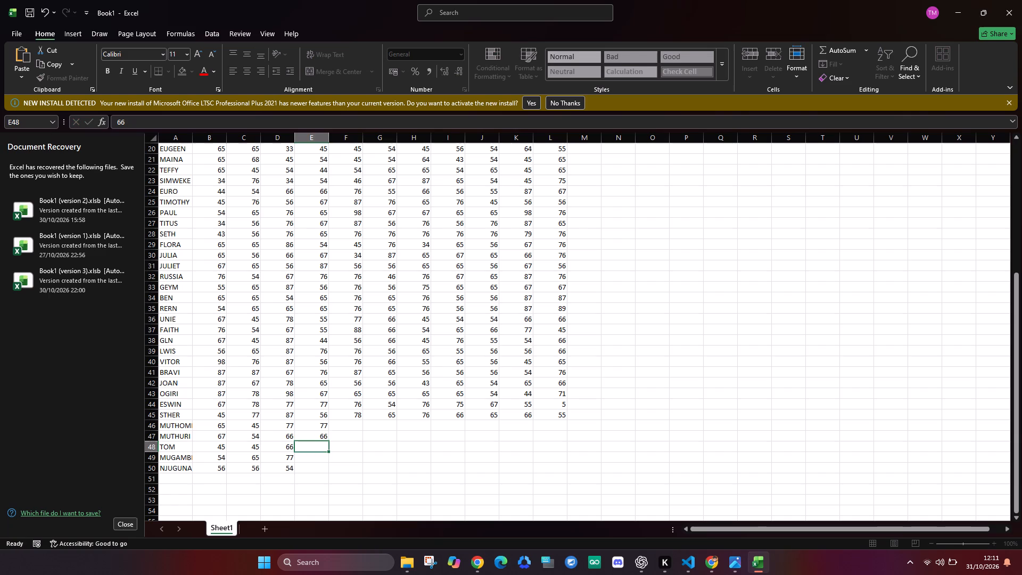
pyautogui.write('77')
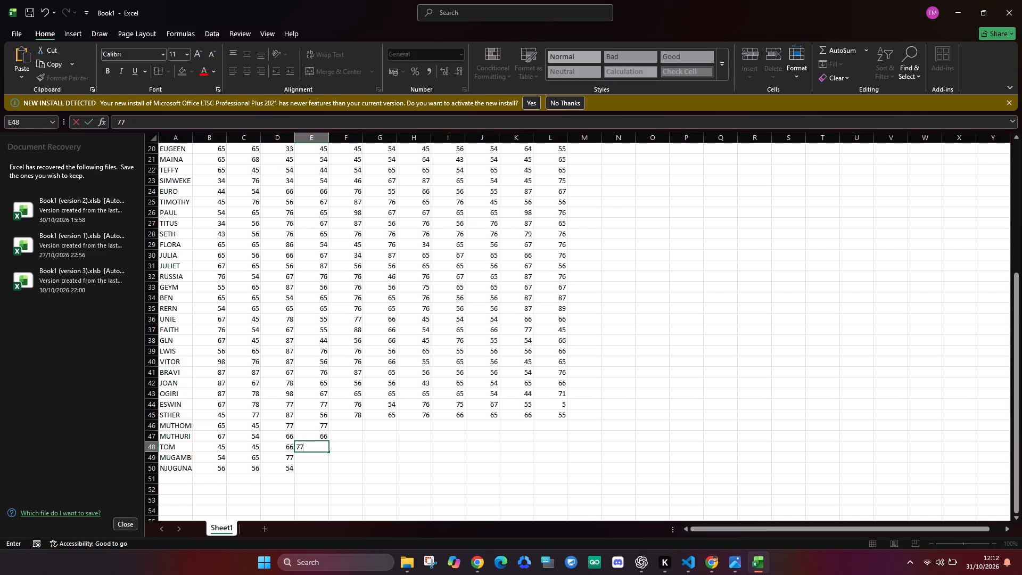
pyautogui.press('Return')
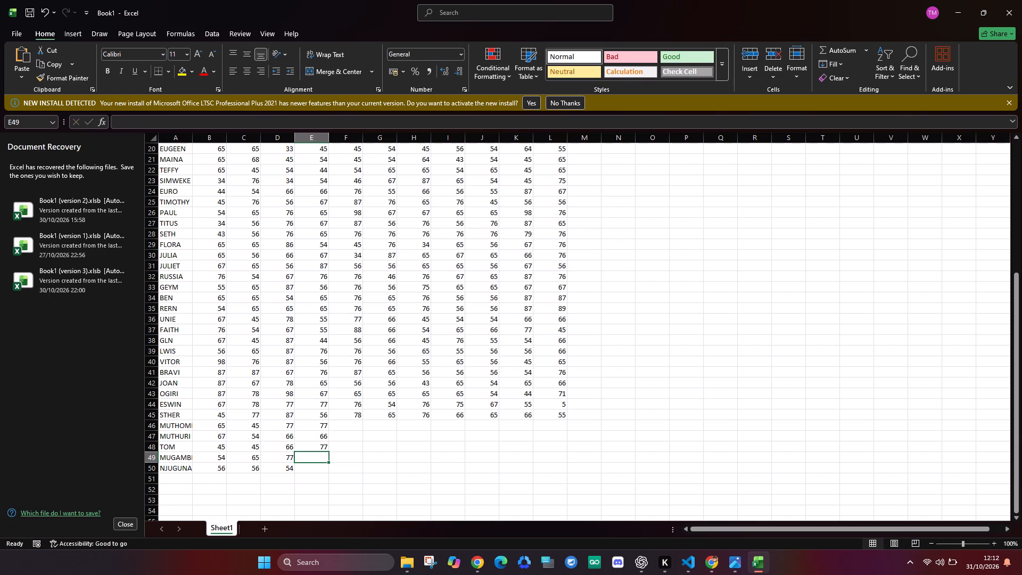
pyautogui.write('56')
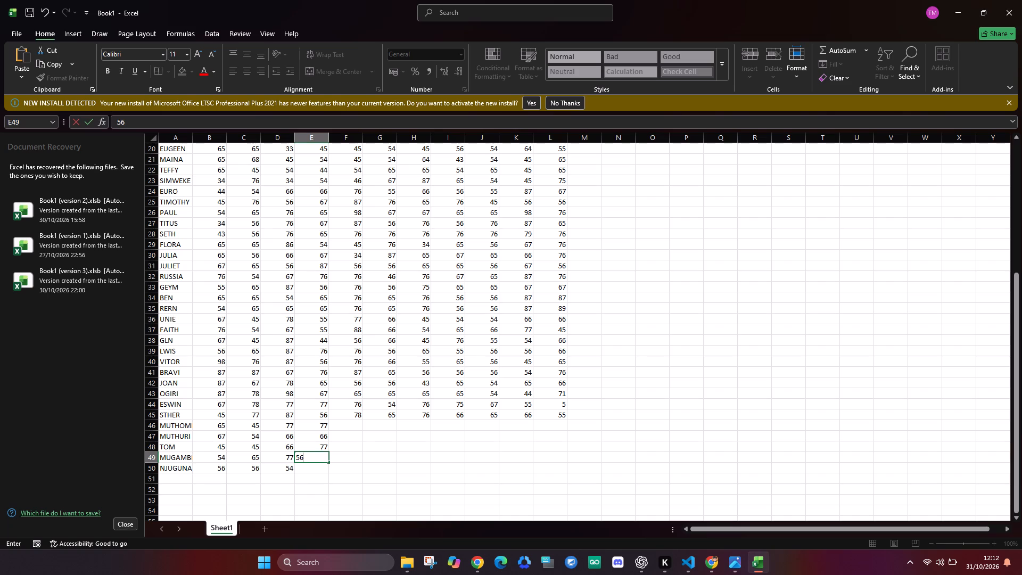
pyautogui.press('Return')
pyautogui.write('65')
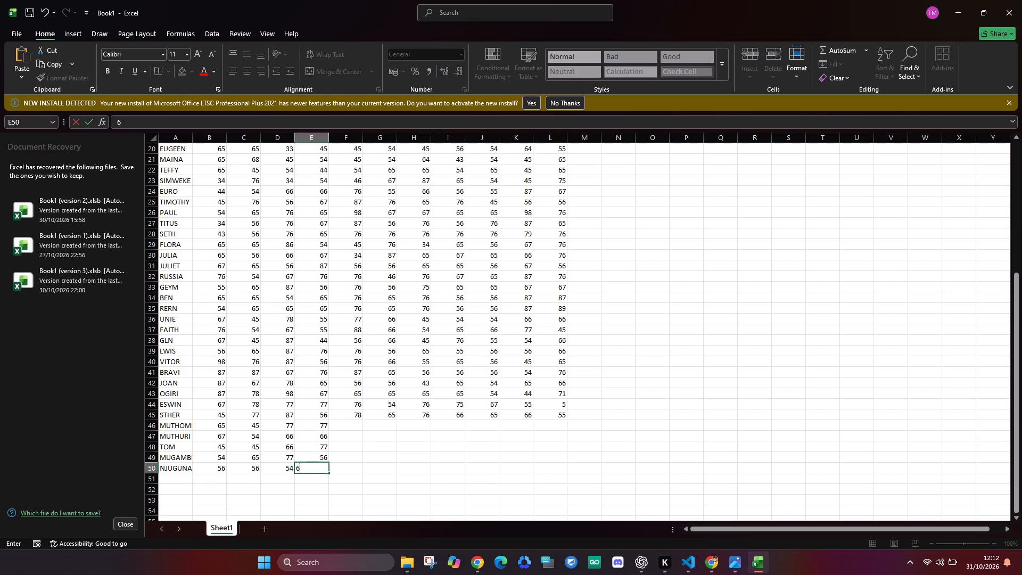
# Enter the marks 66, 55, 88, 88 and 77 for MUTHOMI through NJUGUNA in cells F46 to F50.
pyautogui.click(356, 431)
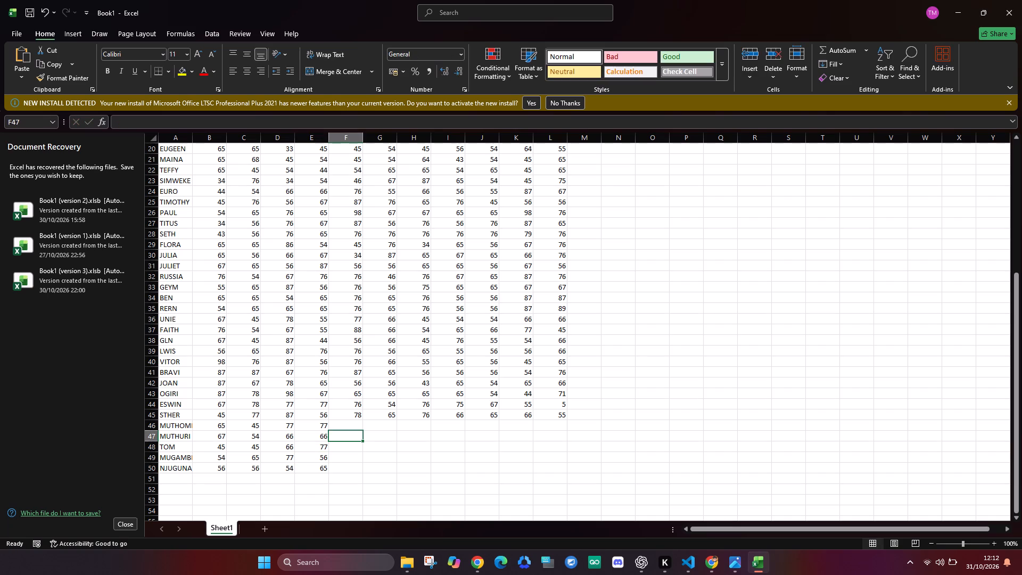
pyautogui.click(356, 427)
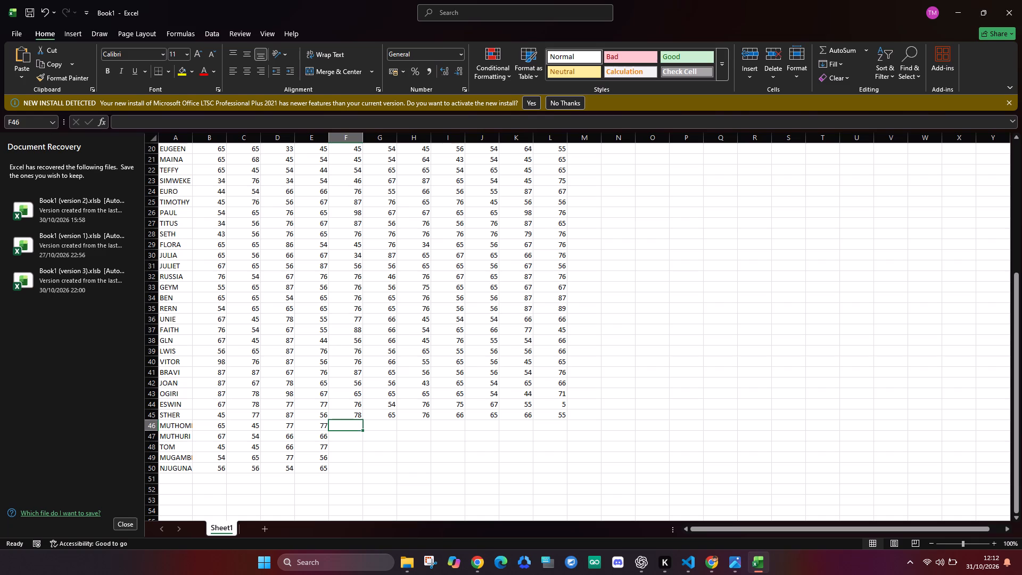
pyautogui.click(353, 426)
pyautogui.write('66')
pyautogui.press('Return')
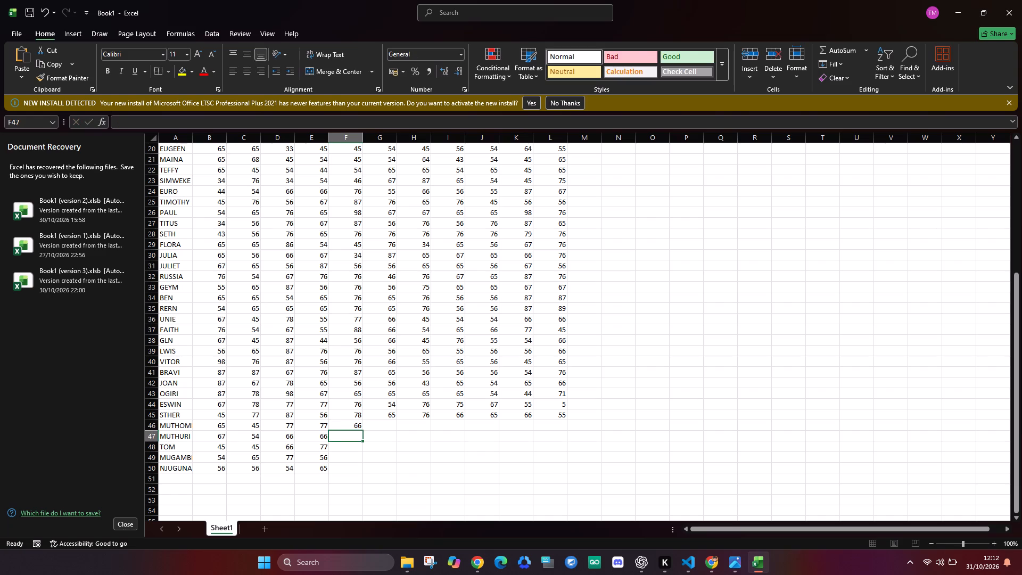
pyautogui.write('55')
pyautogui.press('Return')
pyautogui.write('88')
pyautogui.press('Return')
pyautogui.write('88')
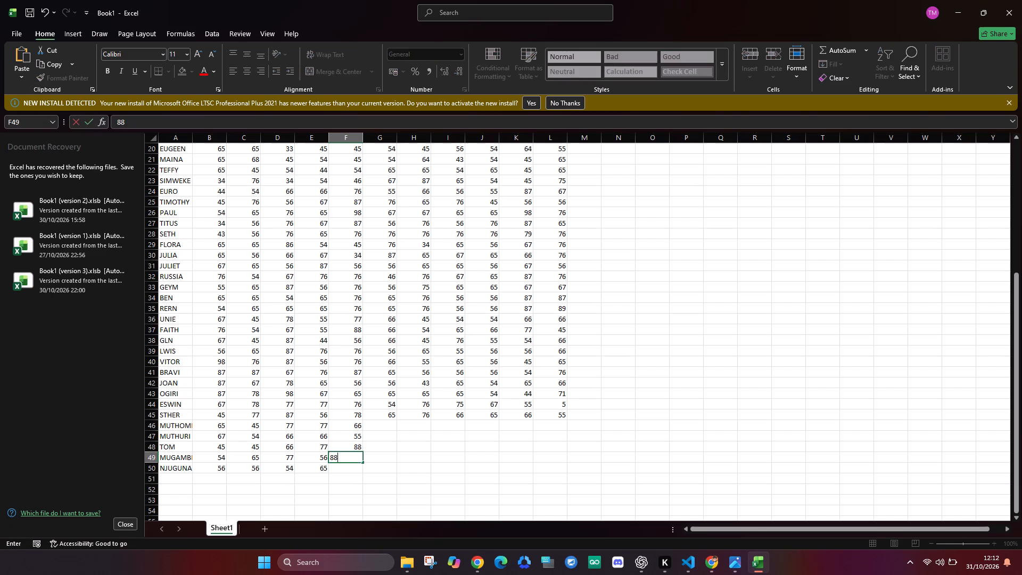
pyautogui.press('Return')
pyautogui.write('77')
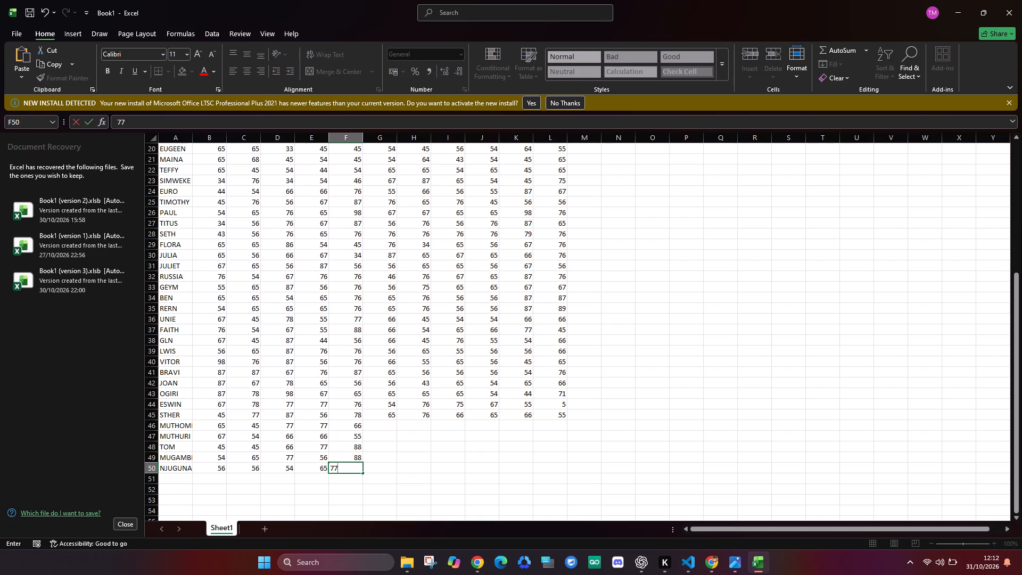
pyautogui.press('Return')
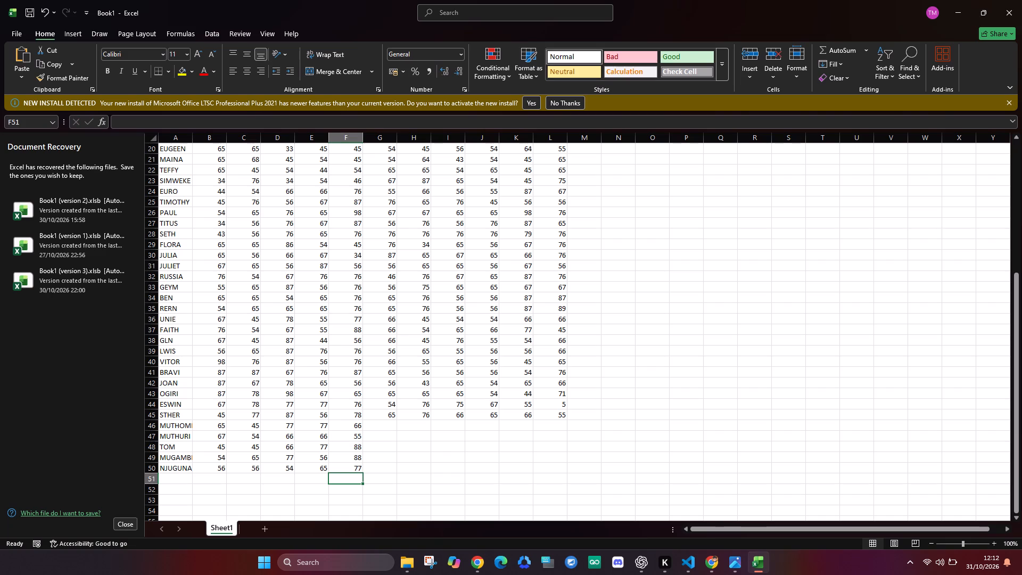
# Enter the marks 66, 89, 56, 67 and 56 for MUTHOMI through NJUGUNA in cells G46 to G50.
pyautogui.click(380, 432)
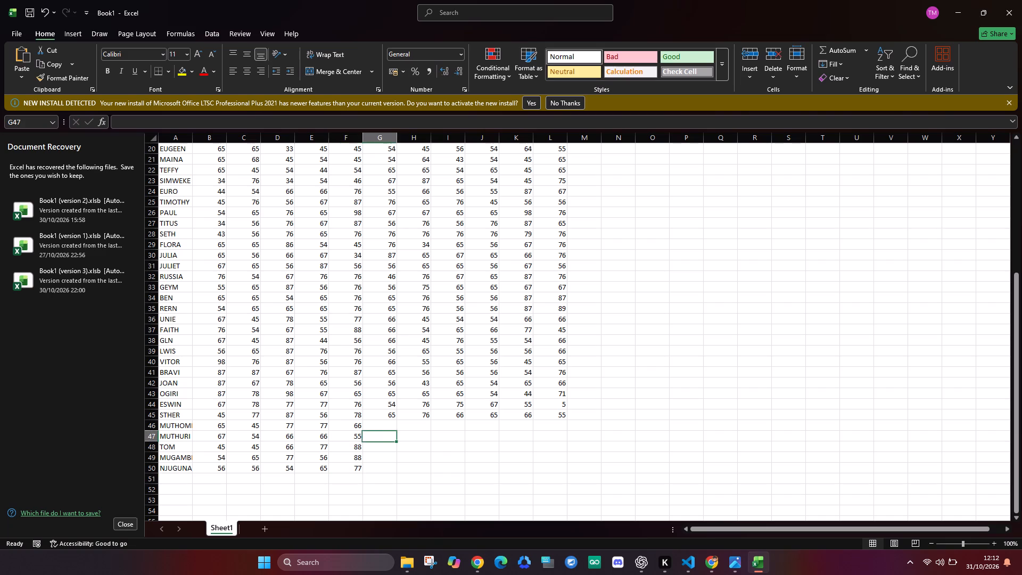
pyautogui.click(386, 426)
pyautogui.write('66')
pyautogui.press('Return')
pyautogui.write('89')
pyautogui.press('Return')
pyautogui.press('5')
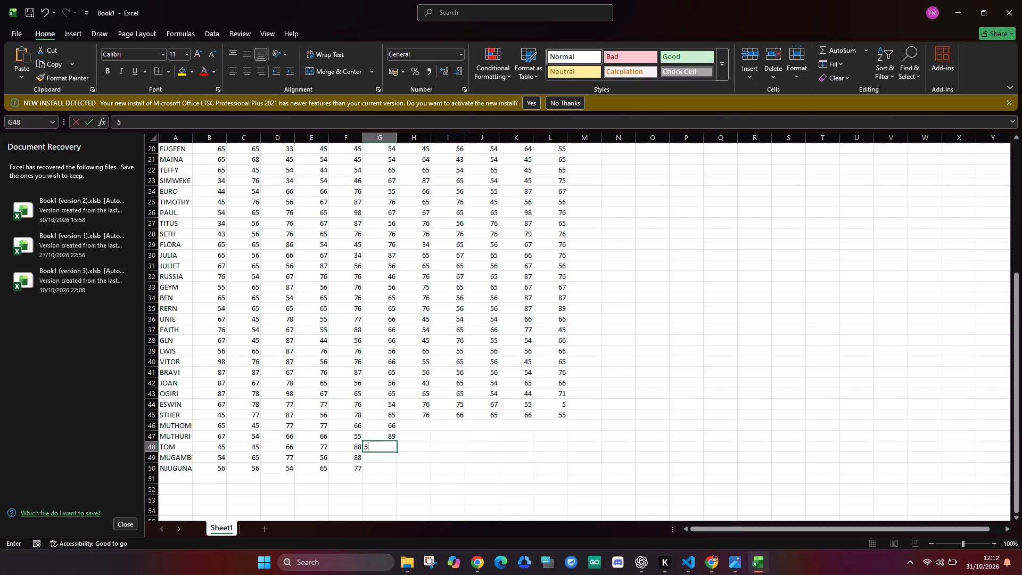
pyautogui.press('6')
pyautogui.press('Return')
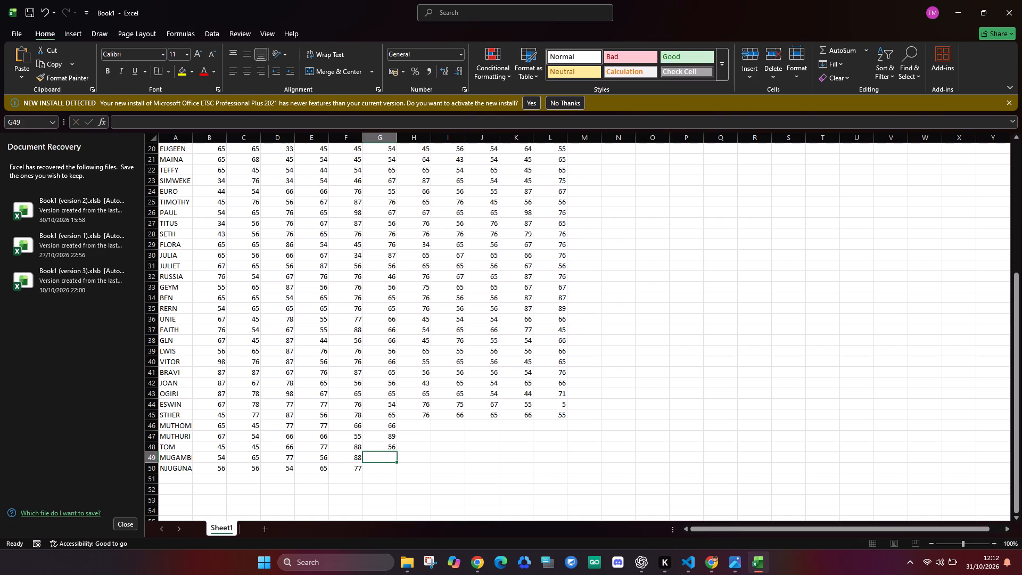
pyautogui.write('67')
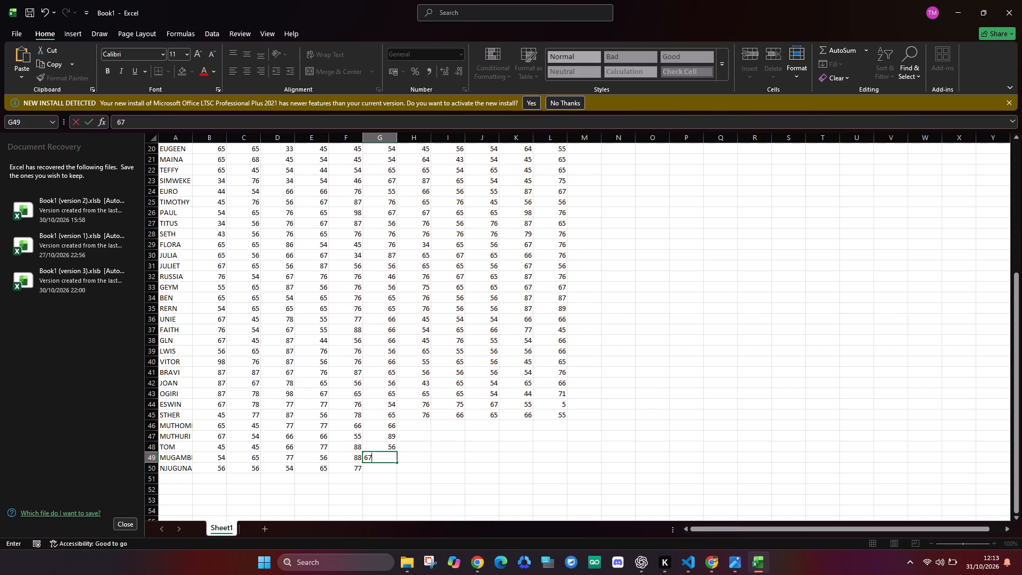
pyautogui.press('Return')
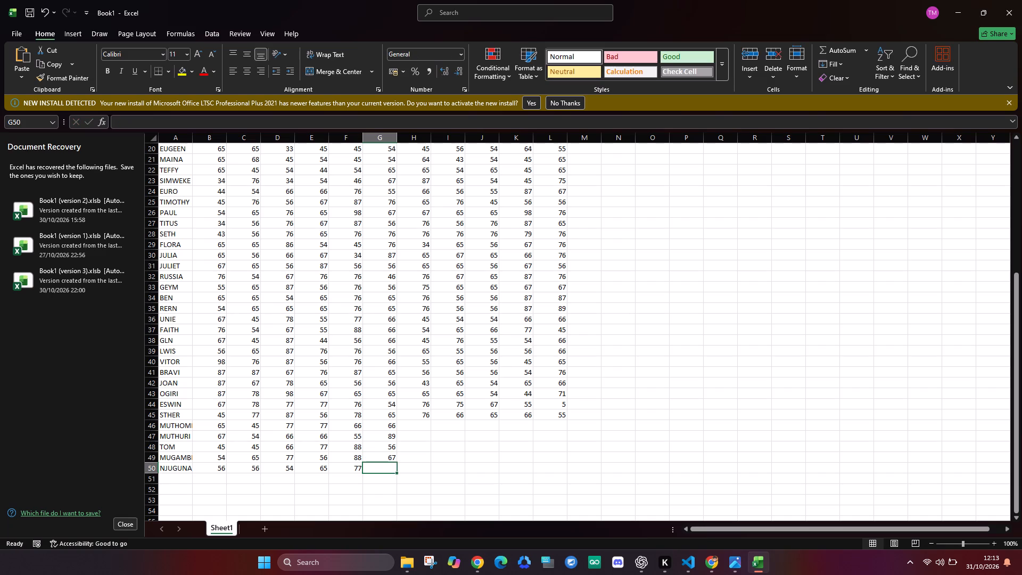
pyautogui.write('56')
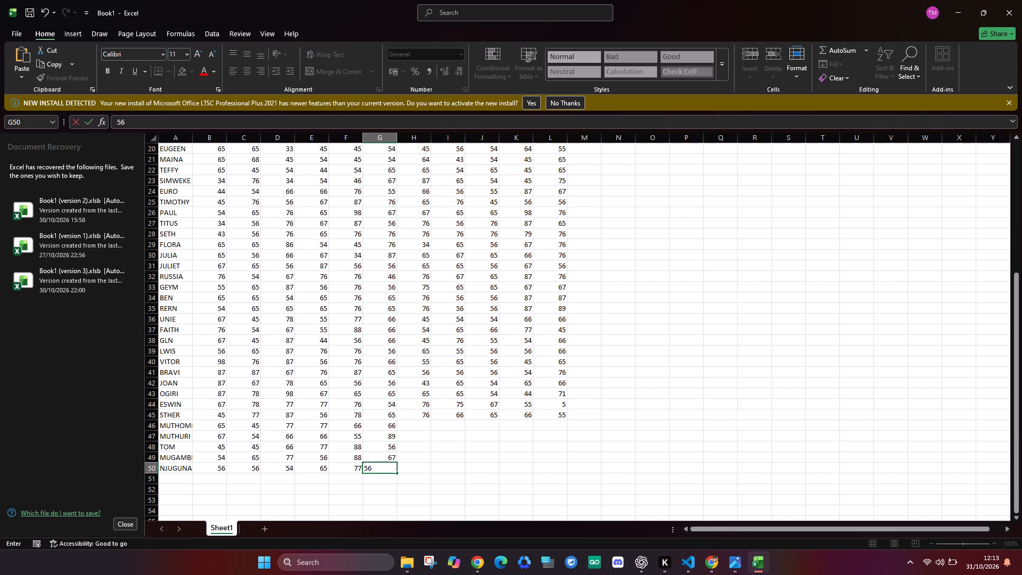
# Enter the marks 77, 65, 67, 64 and 54 for MUTHOMI through NJUGUNA in cells H46 to H50.
pyautogui.click(418, 428)
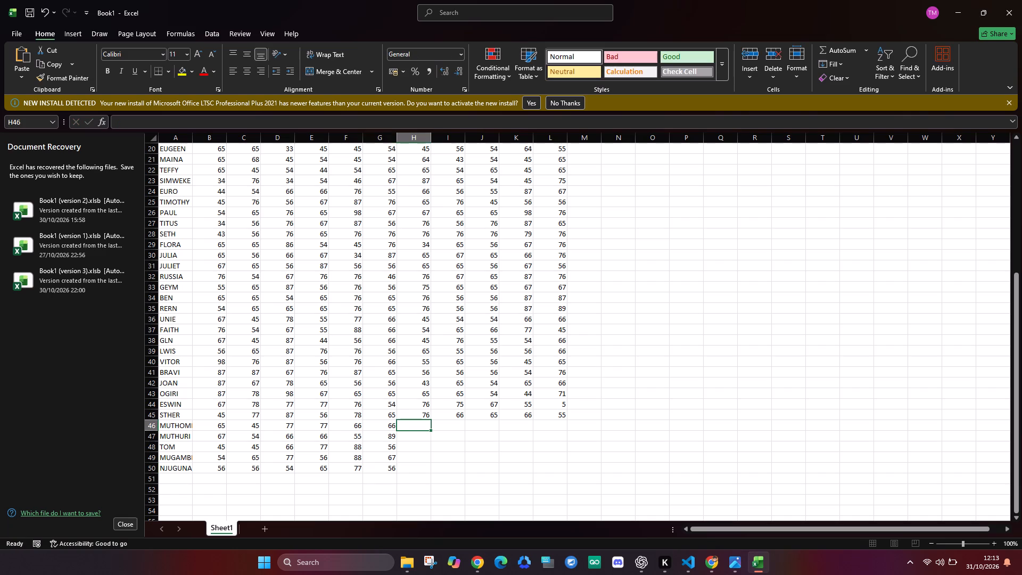
pyautogui.write('77')
pyautogui.press('Return')
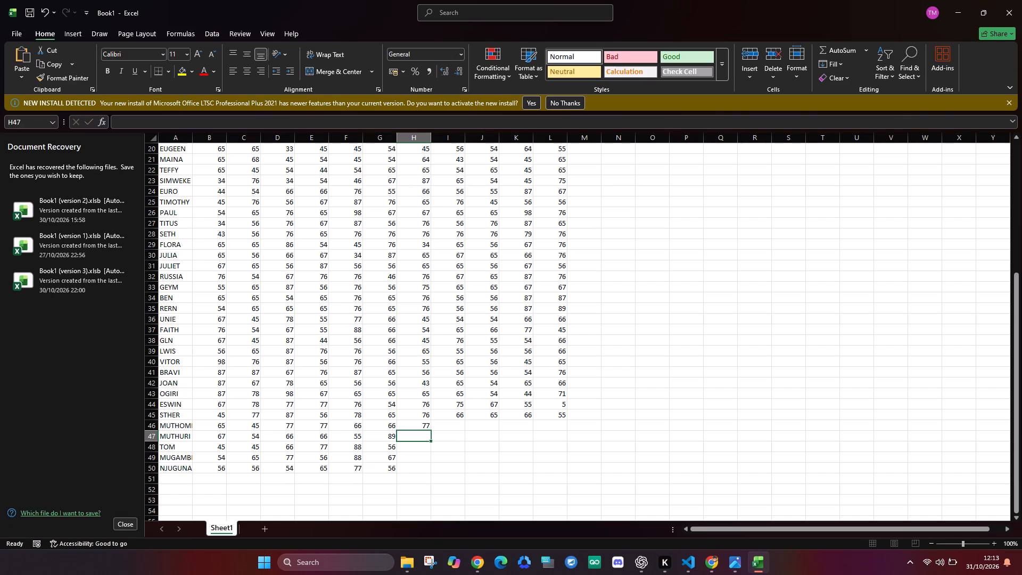
pyautogui.write('65')
pyautogui.press('Return')
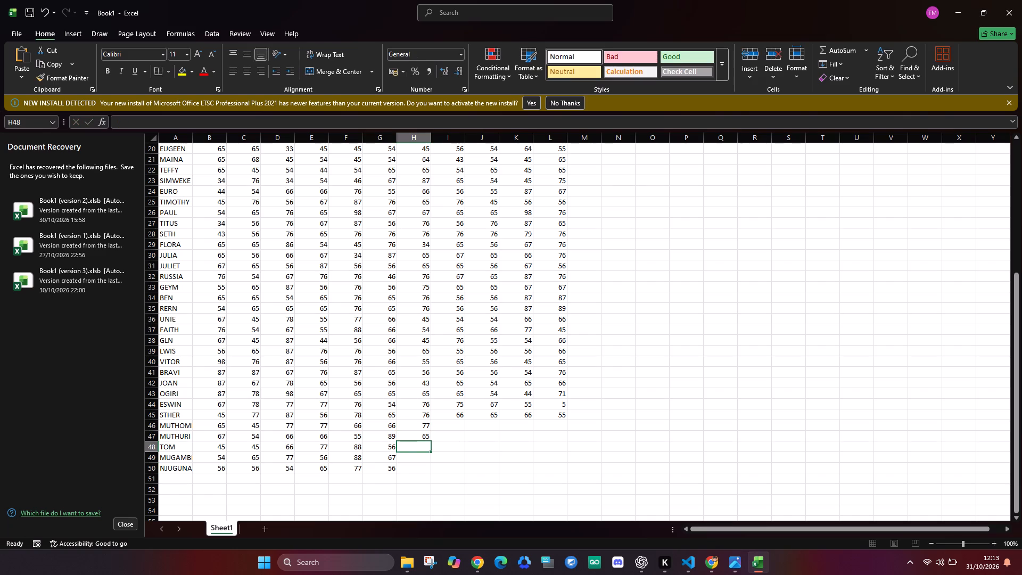
pyautogui.write('67')
pyautogui.press('Return')
pyautogui.write('64')
pyautogui.press('Return')
pyautogui.write('54')
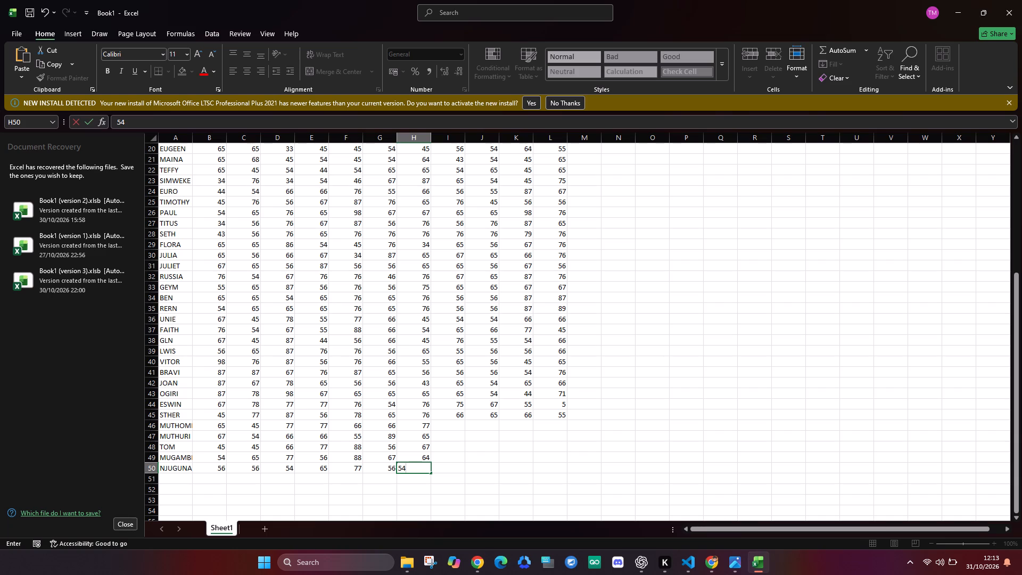
# Enter the marks 55, 77, 66, 66 and 88 for MUTHOMI through NJUGUNA in cells I46 to I50.
pyautogui.click(449, 425)
pyautogui.write('55')
pyautogui.press('Return')
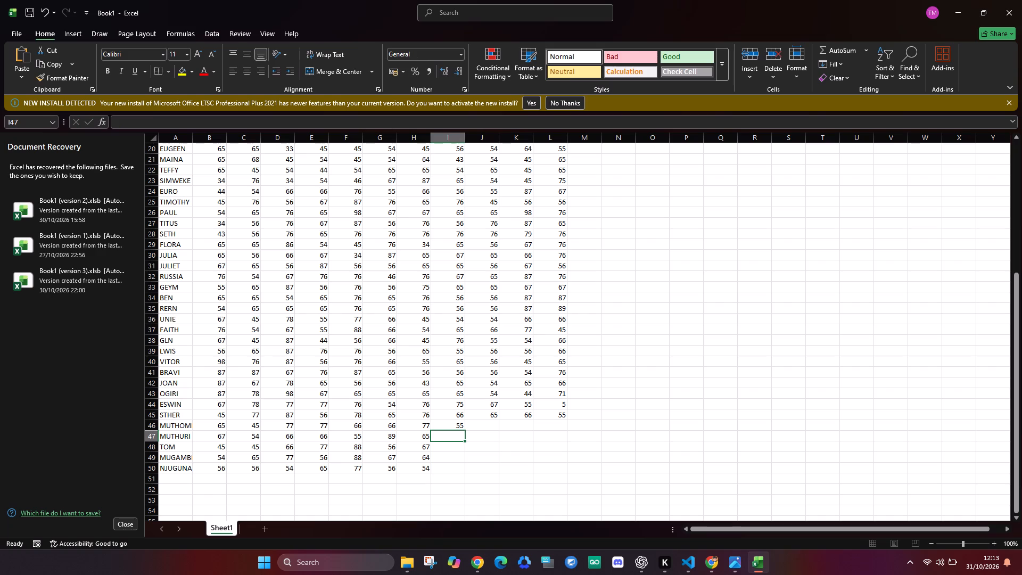
pyautogui.write('77')
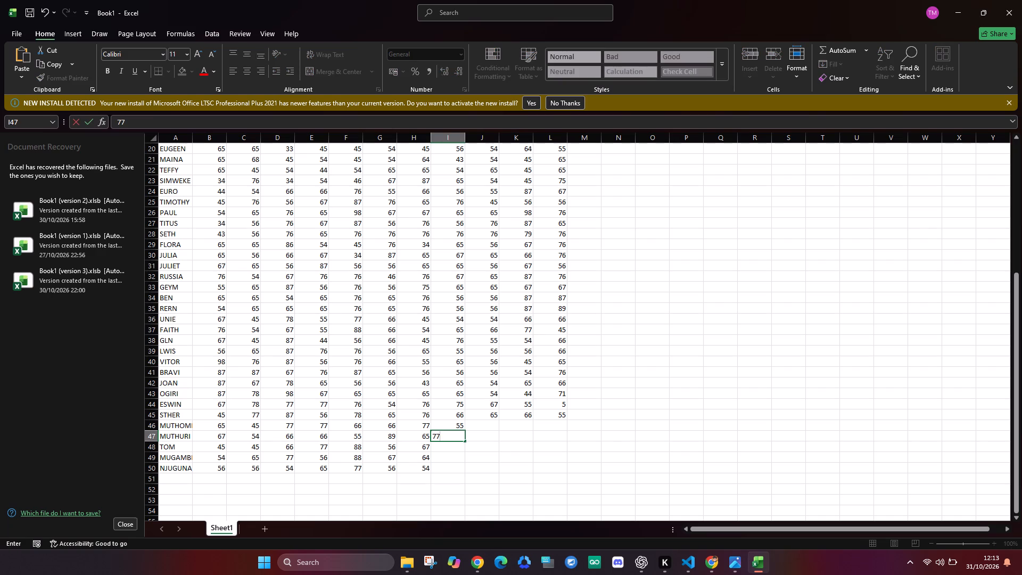
pyautogui.press('Return')
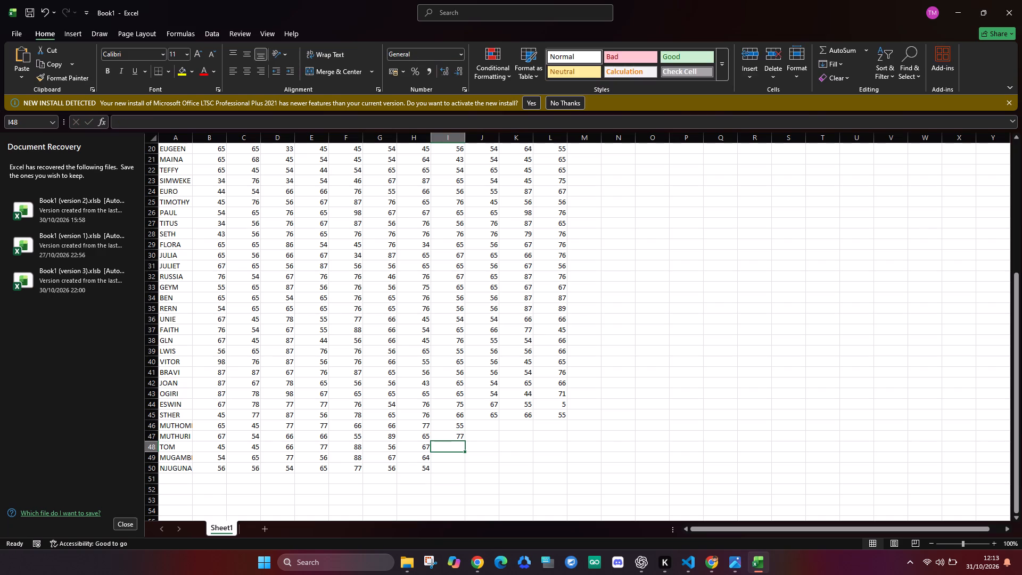
pyautogui.write('66')
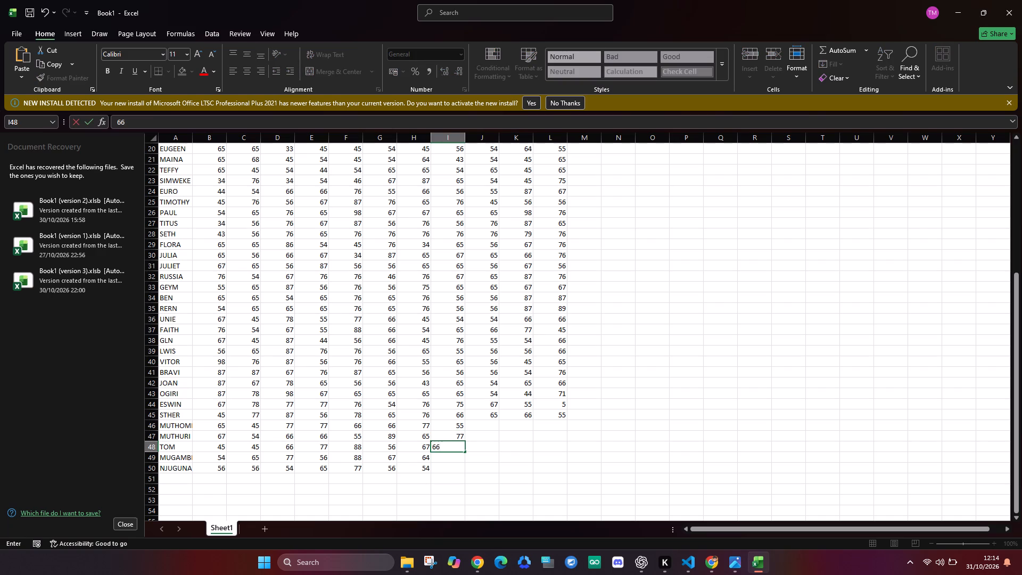
pyautogui.press('Return')
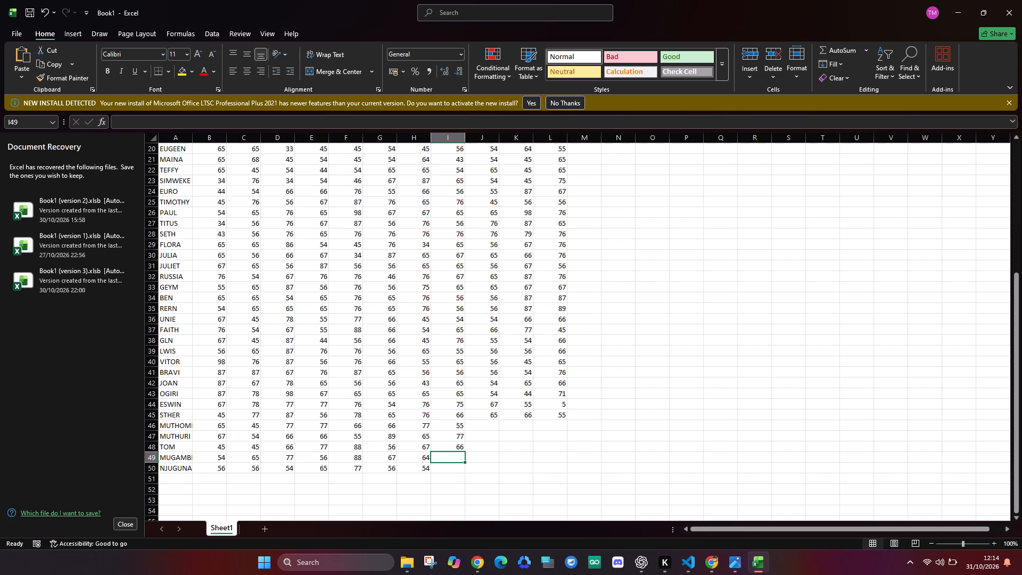
pyautogui.write('66')
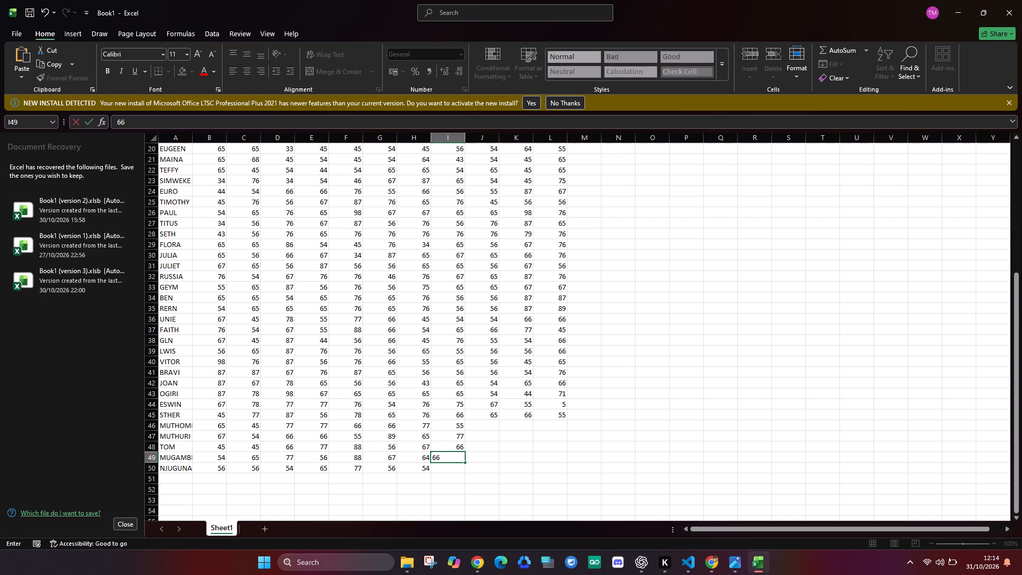
pyautogui.press('Return')
pyautogui.write('88')
# Enter the marks 66, 67, 76, 54 and 56 for MUTHOMI through NJUGUNA in cells J46 to J50.
pyautogui.click(487, 425)
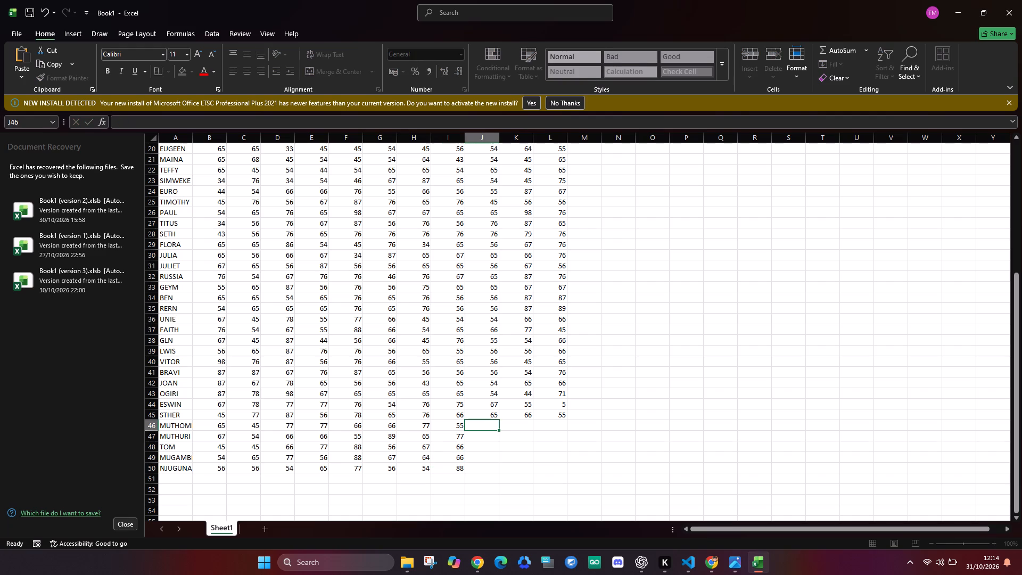
pyautogui.write('66')
pyautogui.press('Return')
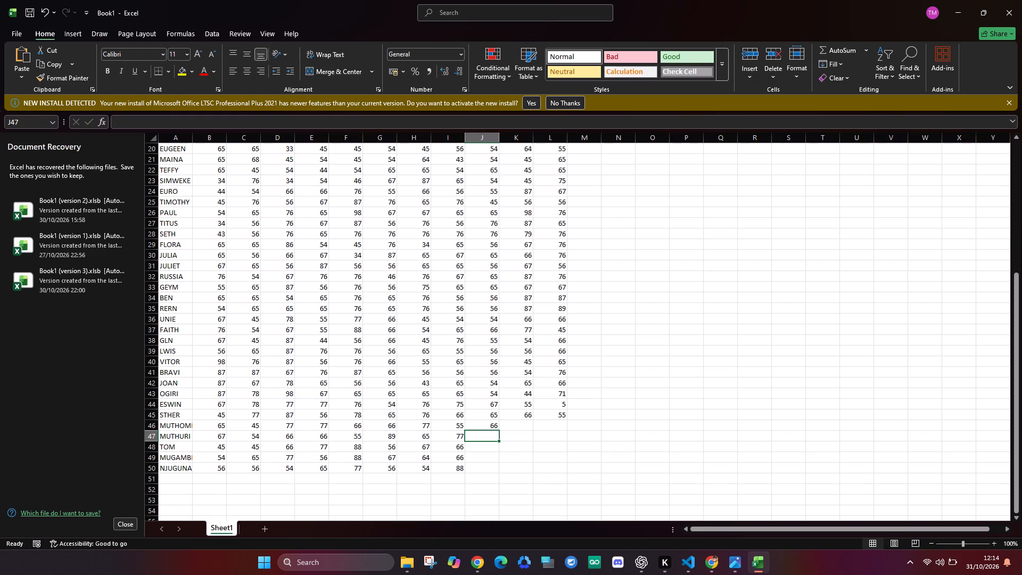
pyautogui.write('67')
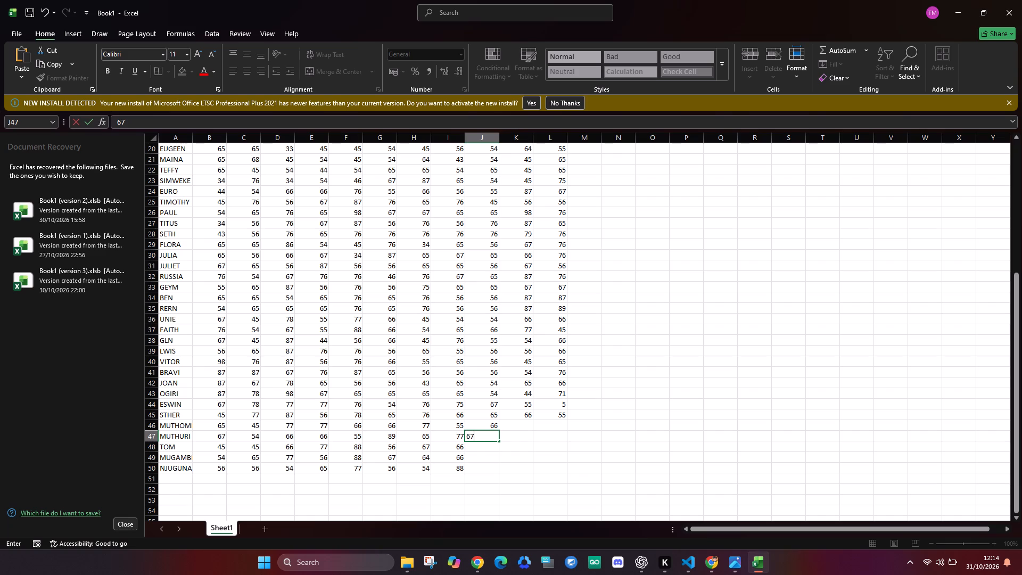
pyautogui.write('66')
pyautogui.press('BackSpace')
pyautogui.press('BackSpace')
pyautogui.press('Return')
pyautogui.write('76')
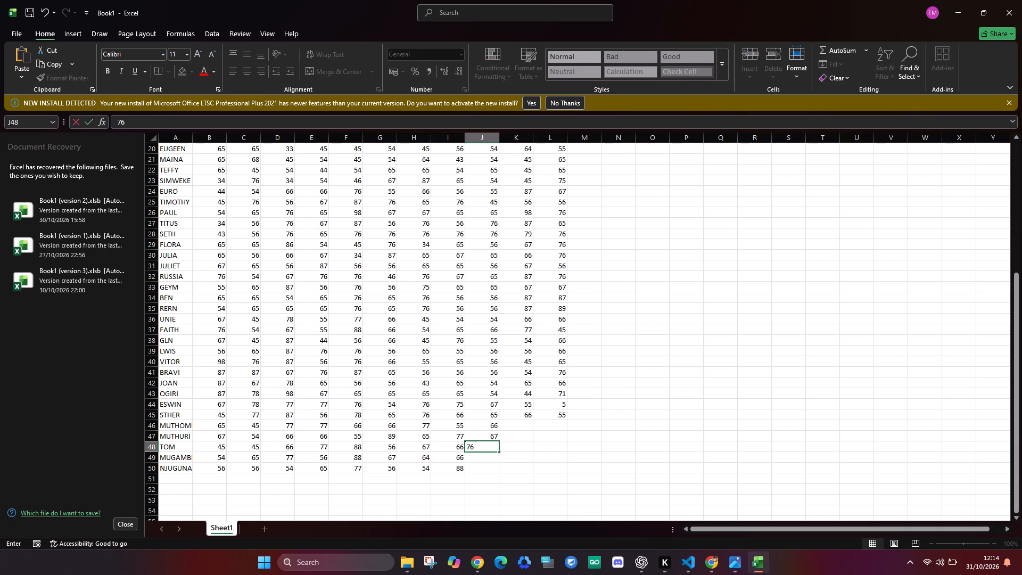
pyautogui.press('Return')
pyautogui.write('54')
pyautogui.press('Return')
pyautogui.write('56')
# Enter the marks 56, 65, 56, 76 and 87 for MUTHOMI through NJUGUNA in cells K46 to K50.
pyautogui.click(516, 424)
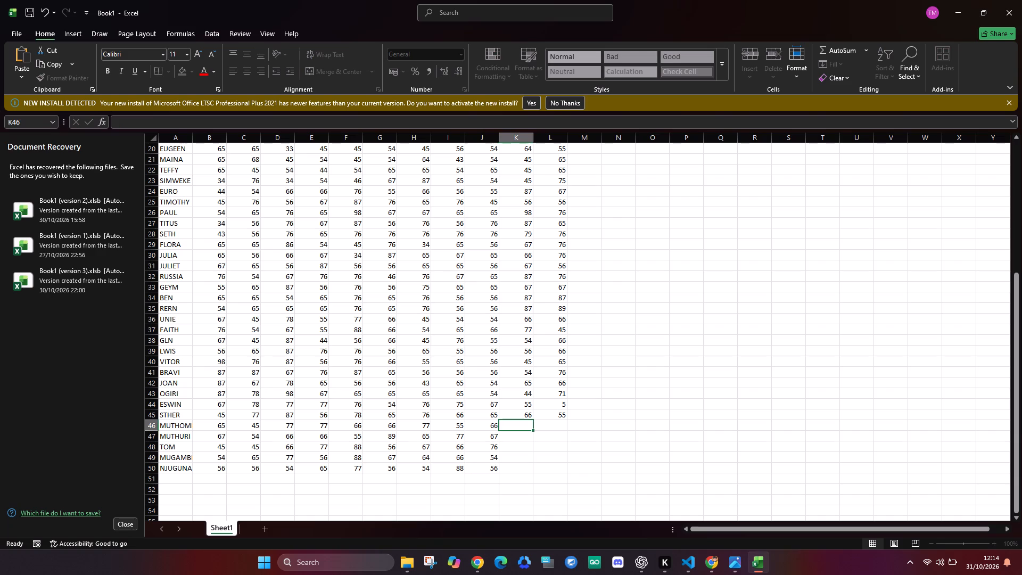
pyautogui.write('56')
pyautogui.press('Return')
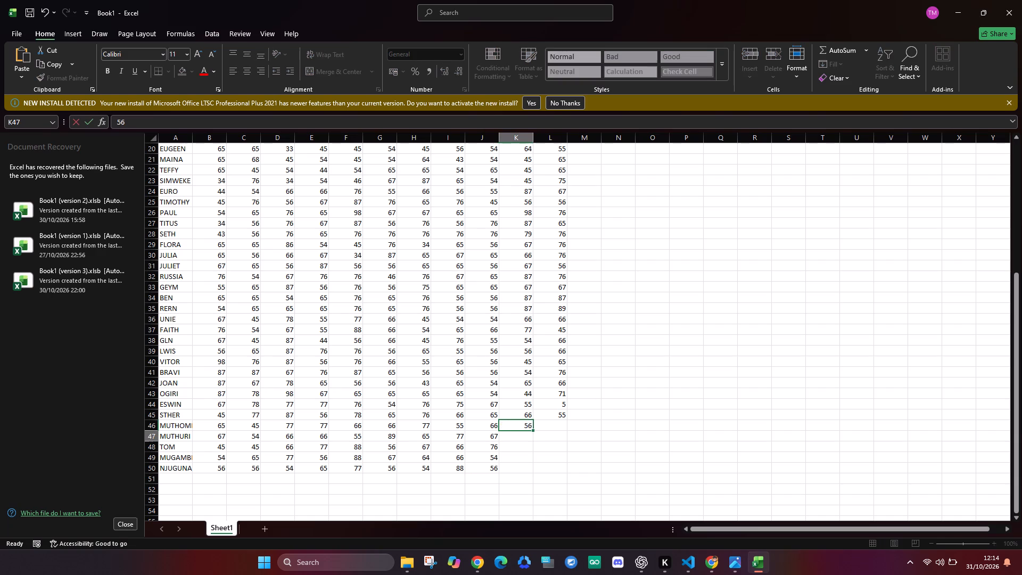
pyautogui.write('65')
pyautogui.press('Return')
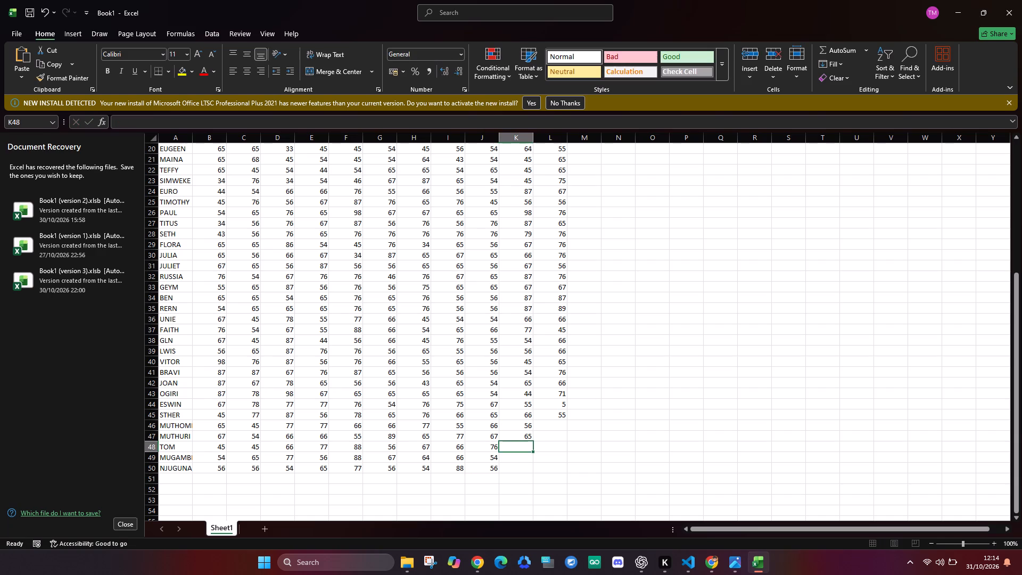
pyautogui.write('56')
pyautogui.press('Return')
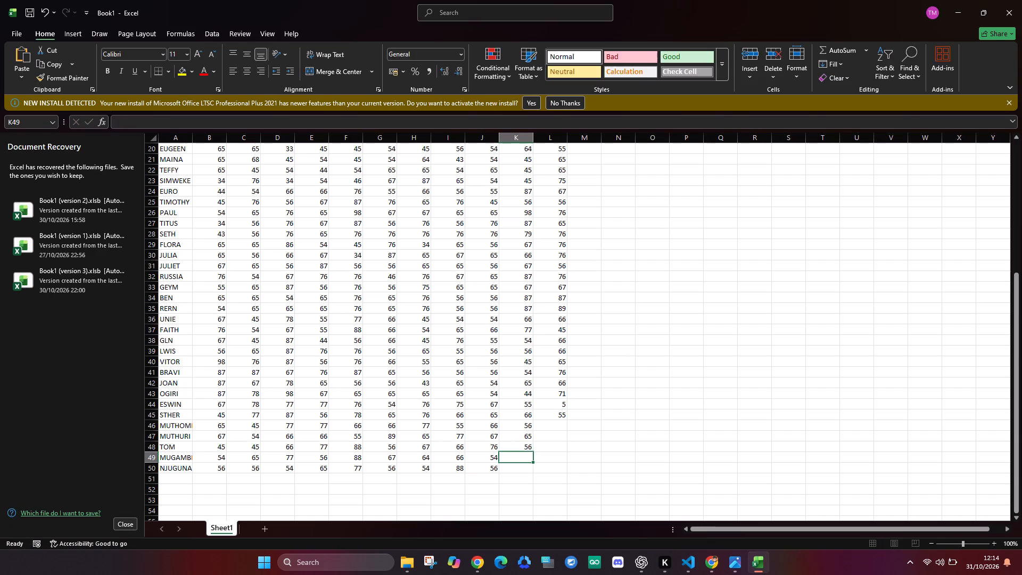
pyautogui.write('76')
pyautogui.press('Return')
pyautogui.write('87')
# Enter the marks 66, 67, 77, 54 and 66 for MUTHOMI through NJUGUNA in cells L46 to L50.
pyautogui.click(554, 428)
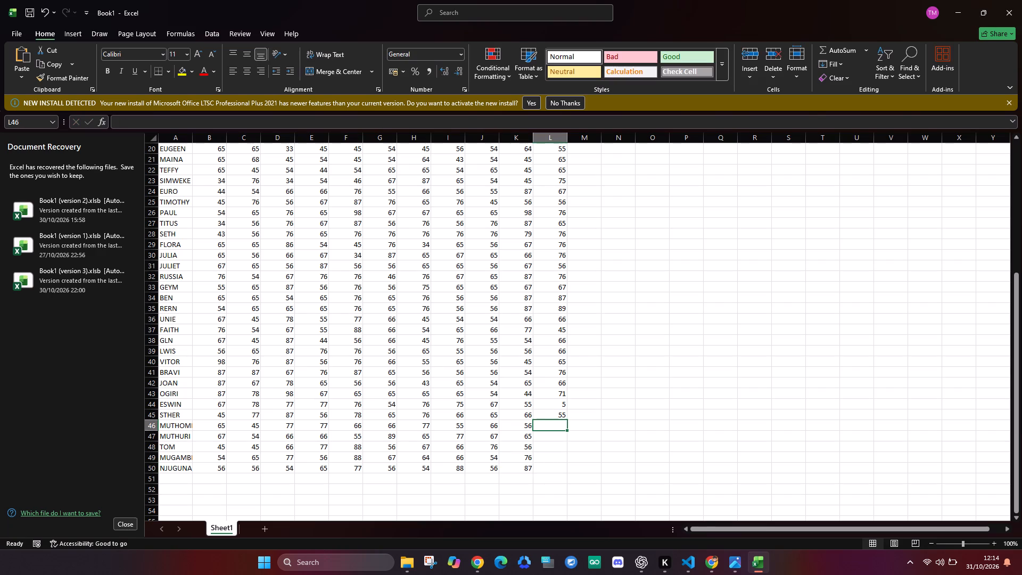
pyautogui.write('66')
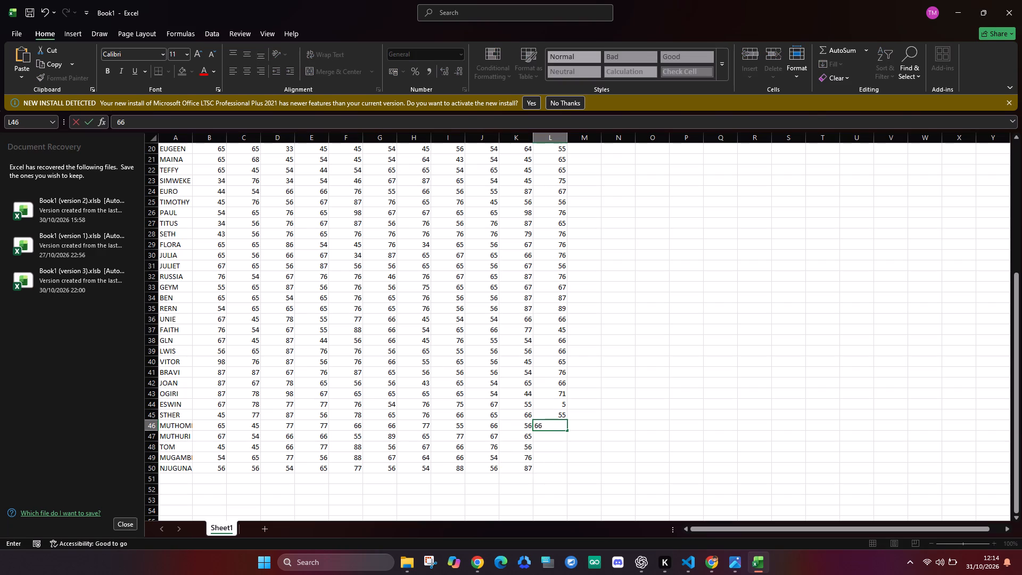
pyautogui.press('Return')
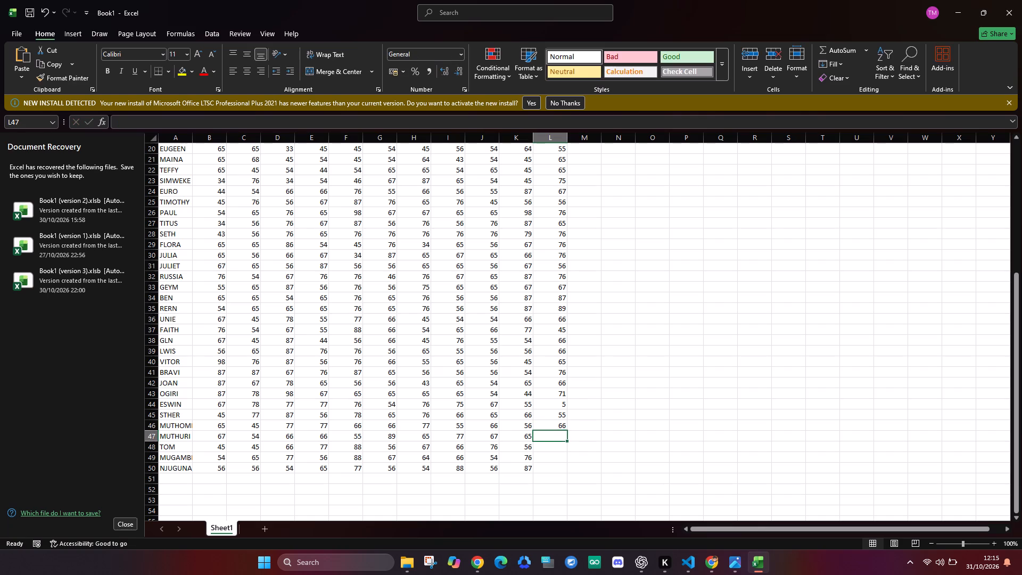
pyautogui.write('67')
pyautogui.press('Return')
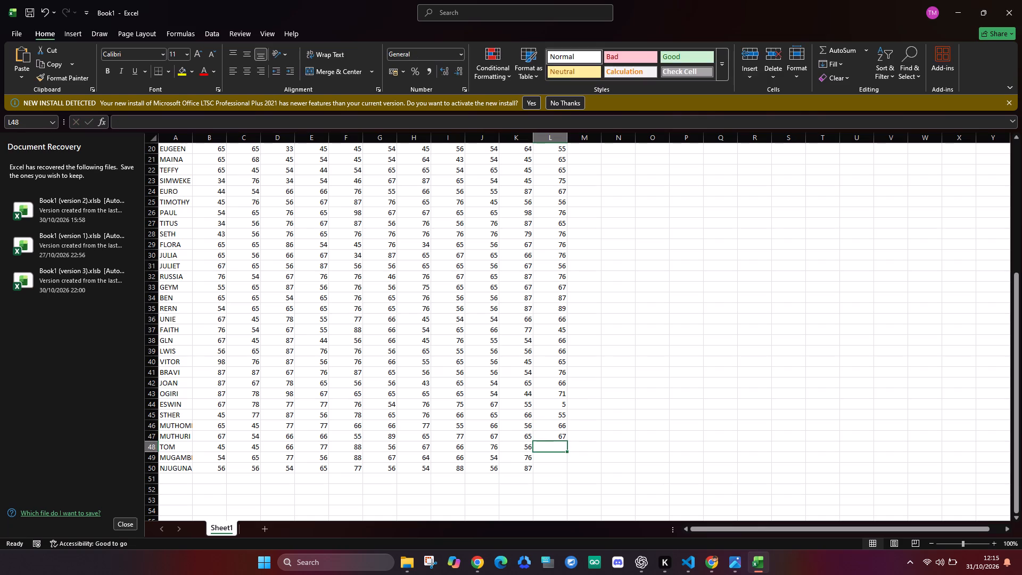
pyautogui.write('77')
pyautogui.press('Return')
pyautogui.write('54')
pyautogui.press('Return')
pyautogui.write('66')
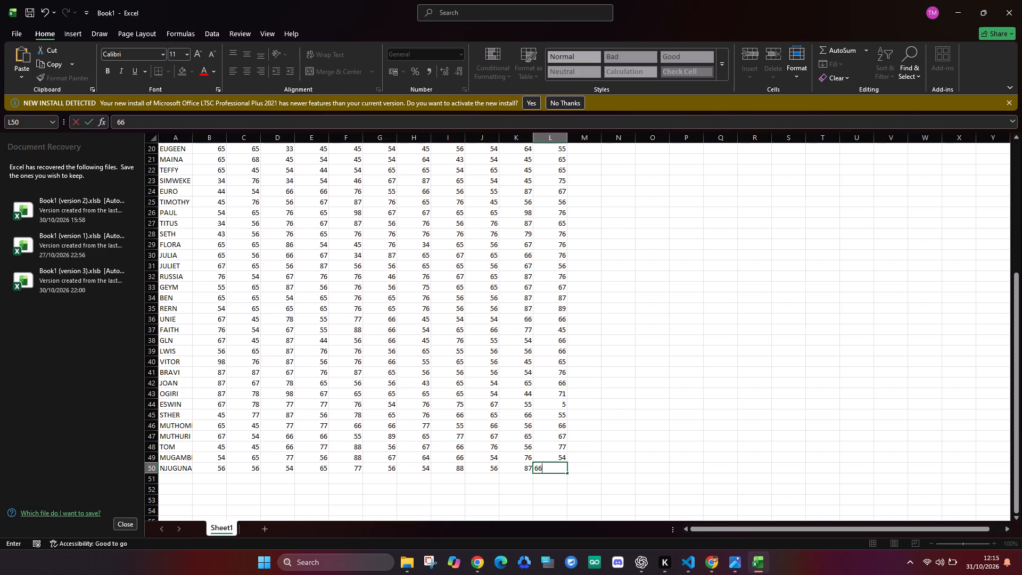
# Enter the row label TOTAL in cell A52, below the student names.
pyautogui.click(177, 488)
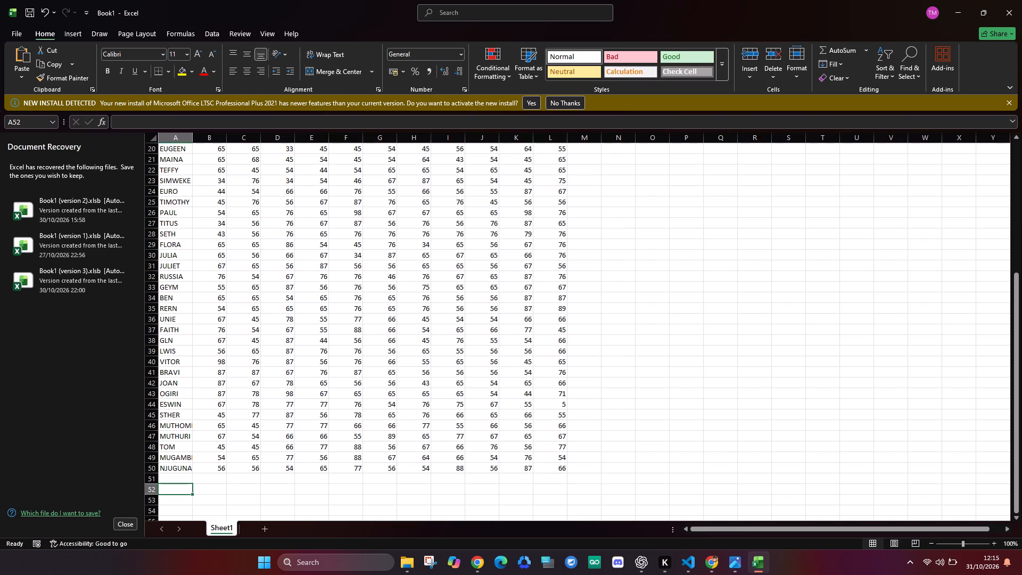
pyautogui.press('t')
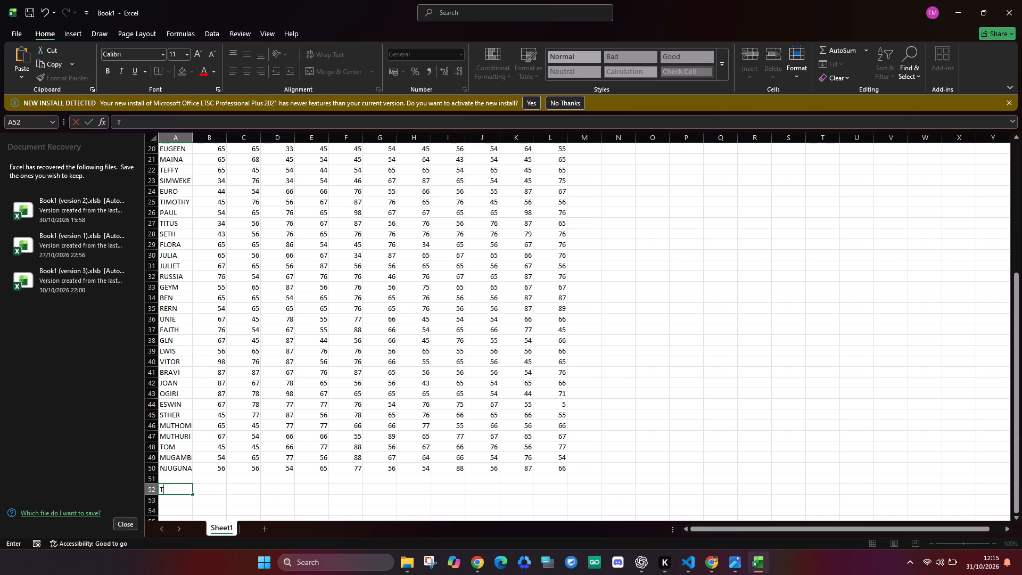
pyautogui.write('OTAL')
# Make the TOTAL row label in cell A52 bold.
pyautogui.moveTo(179, 488); pyautogui.dragTo(147, 492)
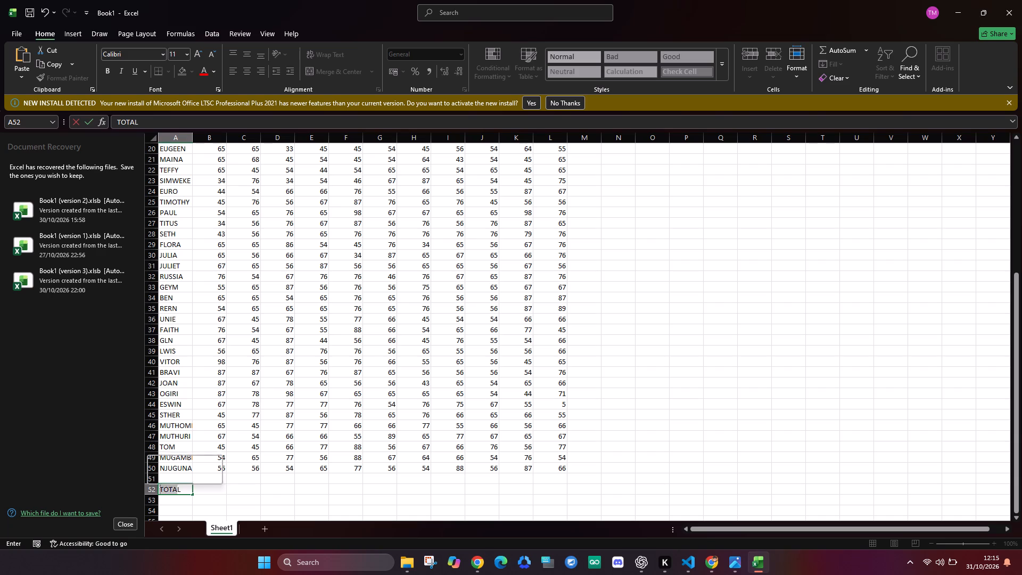
pyautogui.click(154, 474)
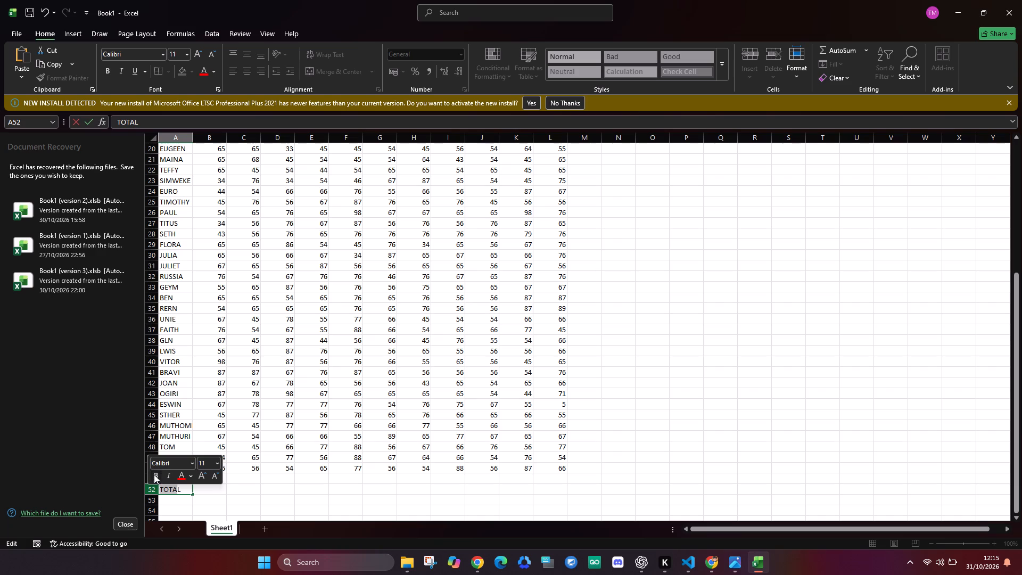
pyautogui.click(231, 489)
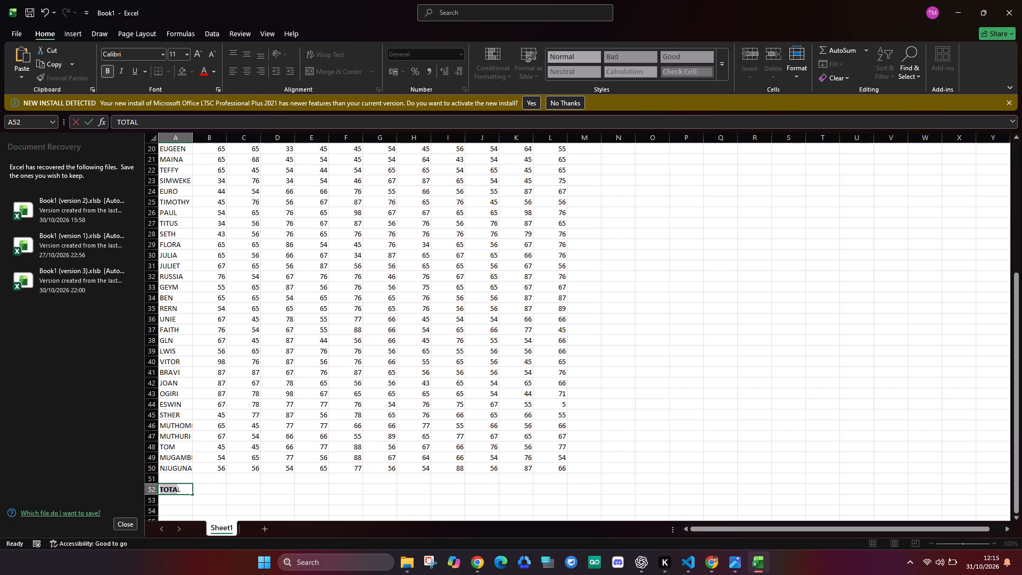
# Insert a SUM function in cell B52 that adds the column B marks over the range B2:B50.
pyautogui.click(217, 489)
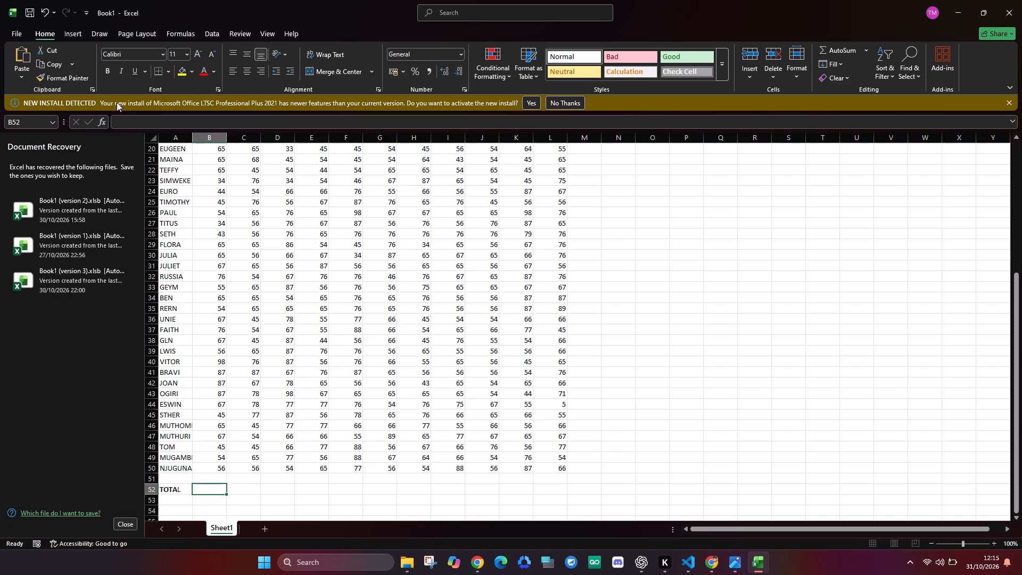
pyautogui.click(102, 119)
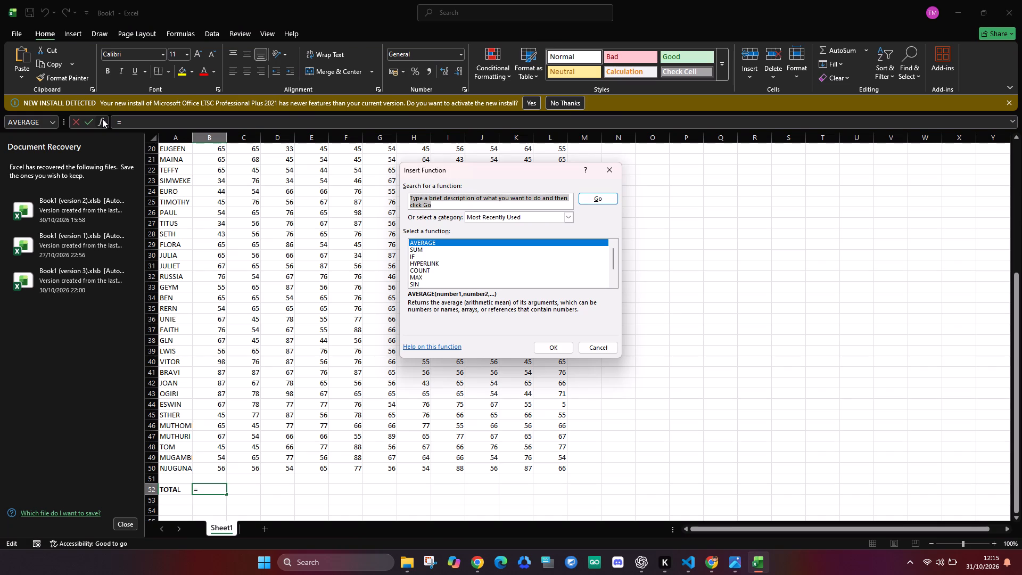
pyautogui.click(424, 246)
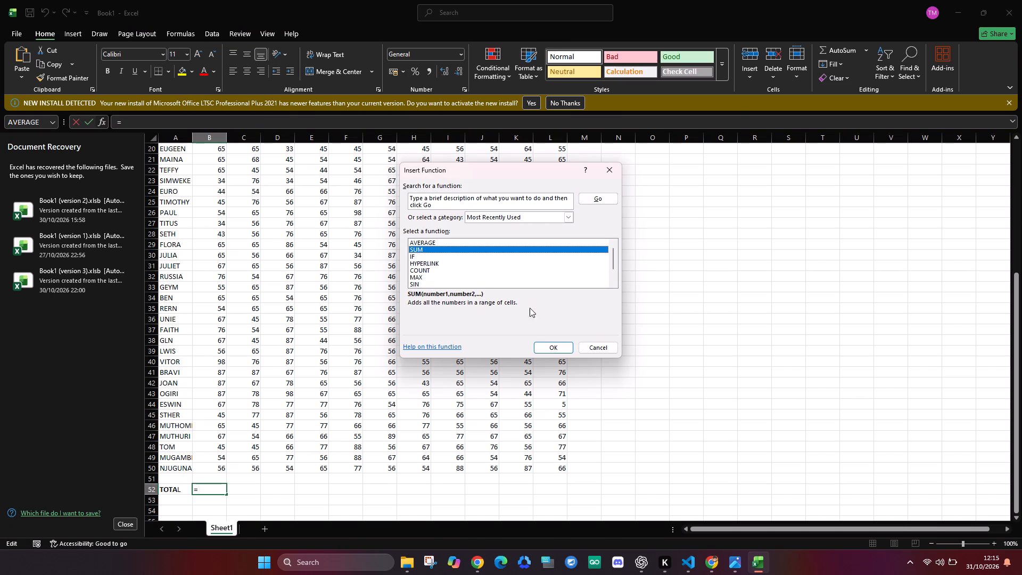
pyautogui.click(562, 349)
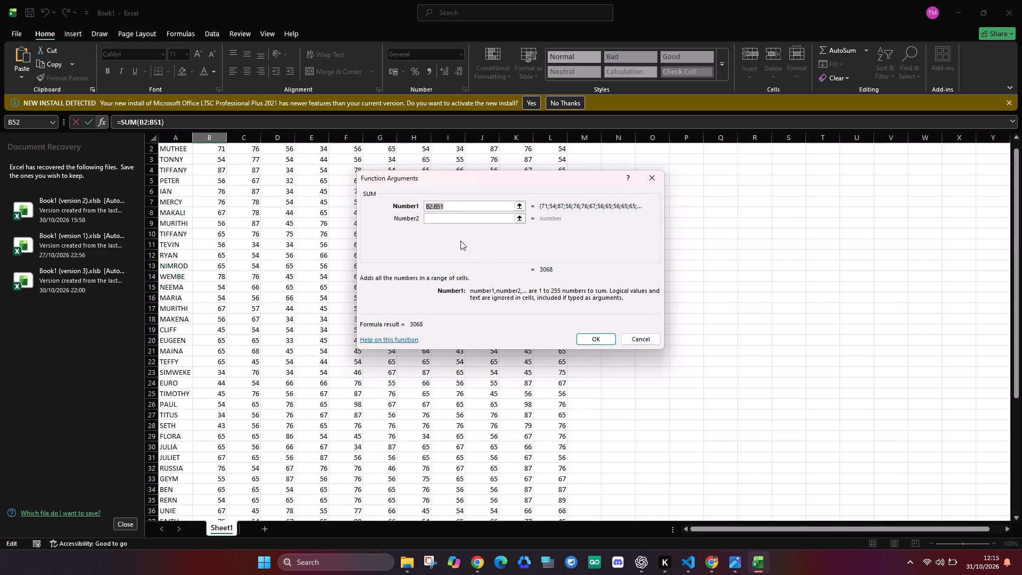
pyautogui.click(1019, 481)
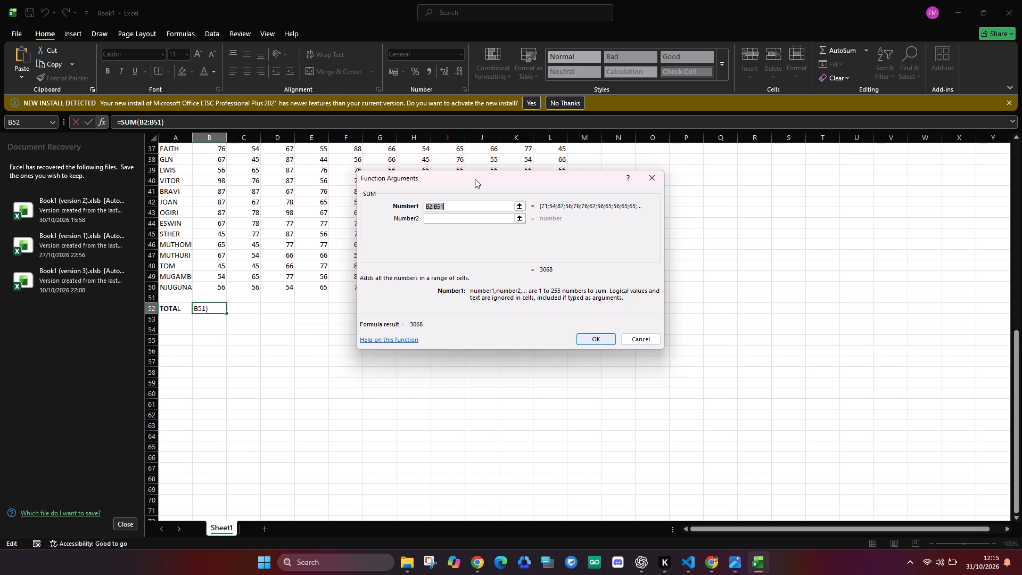
pyautogui.click(447, 205)
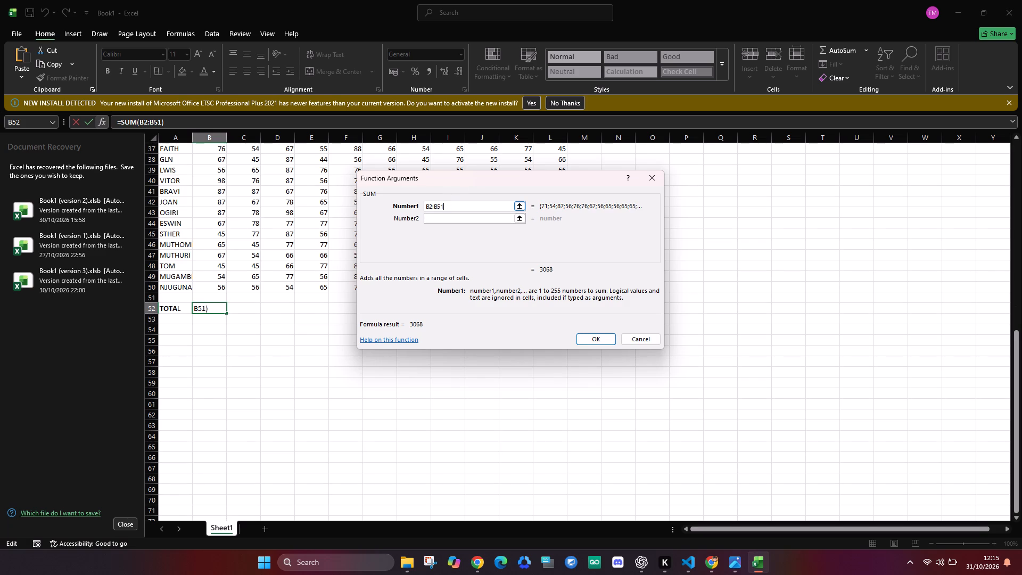
pyautogui.press('BackSpace')
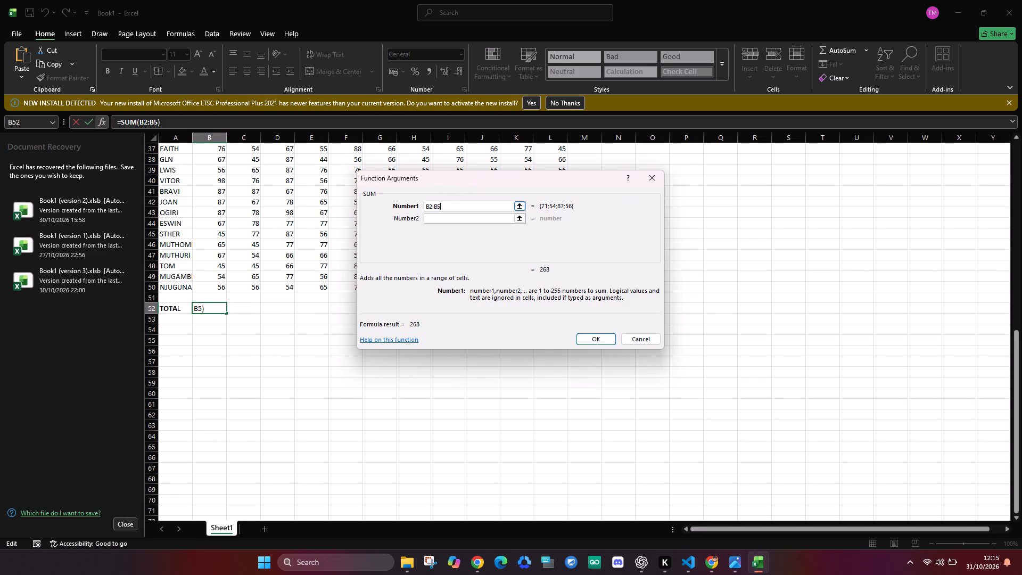
pyautogui.press('0')
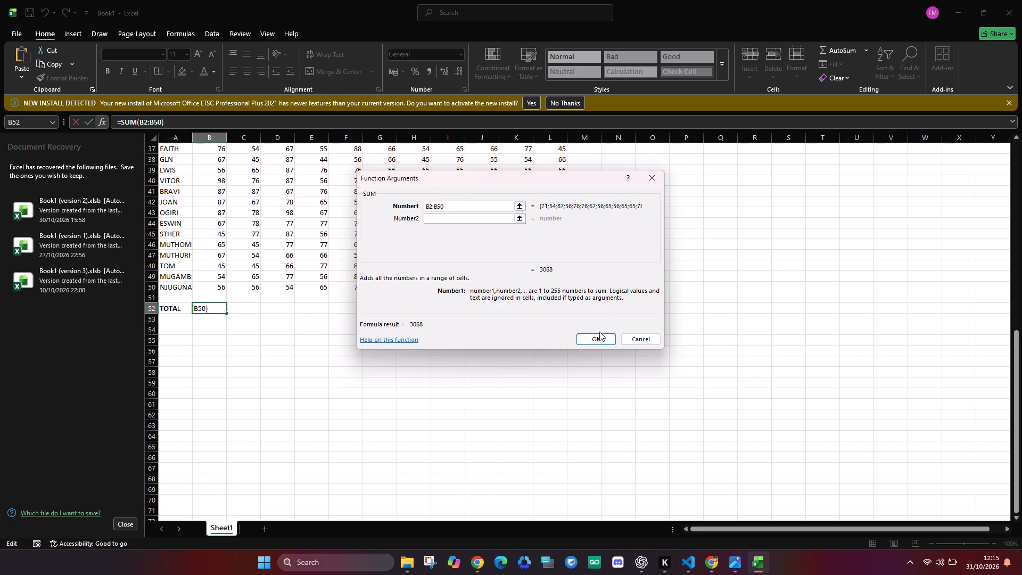
pyautogui.click(599, 337)
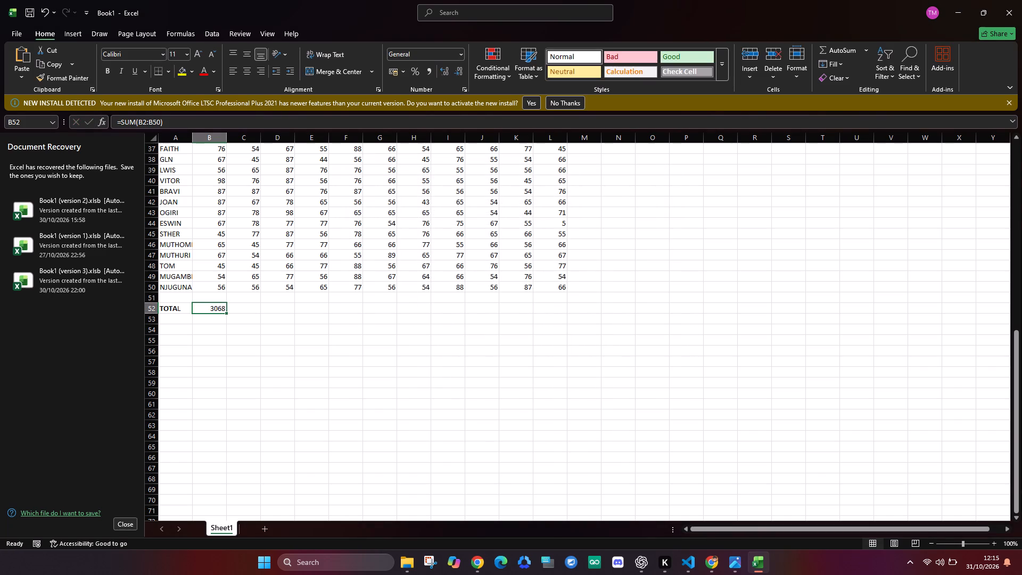
# Fill the SUM formula from B52 across the TOTAL row to cell L52.
pyautogui.moveTo(226, 314); pyautogui.dragTo(229, 316)
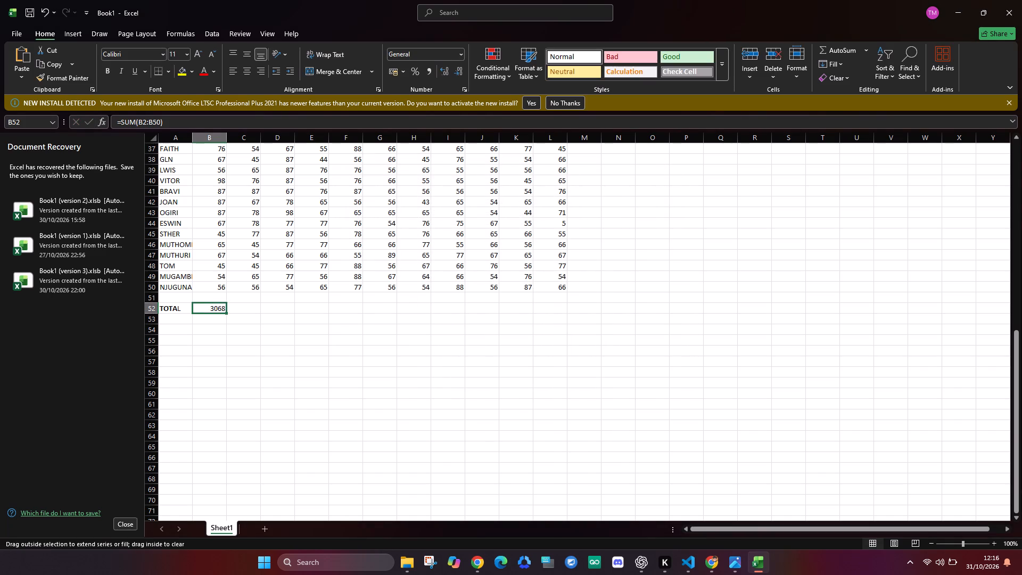
pyautogui.moveTo(229, 316); pyautogui.dragTo(553, 304)
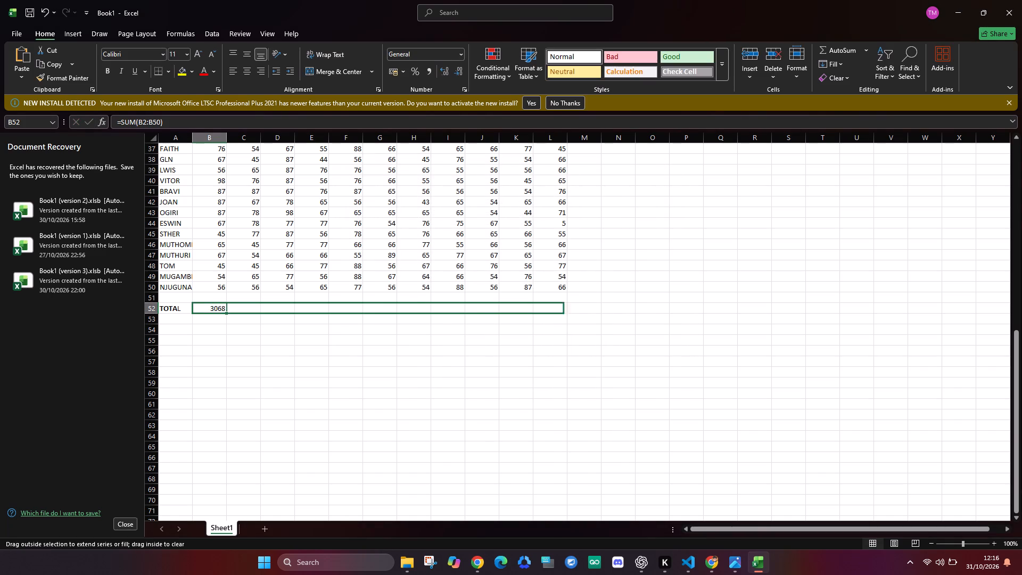
pyautogui.moveTo(553, 304); pyautogui.dragTo(555, 302)
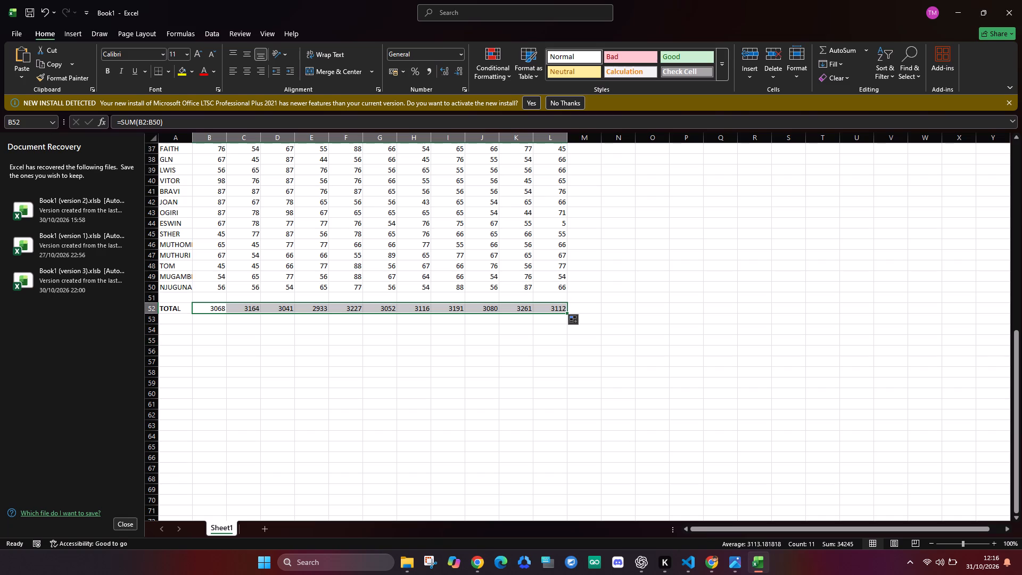
# Enter the row label AVERAGE in cell A53, beneath TOTAL, and make it bold.
pyautogui.click(173, 318)
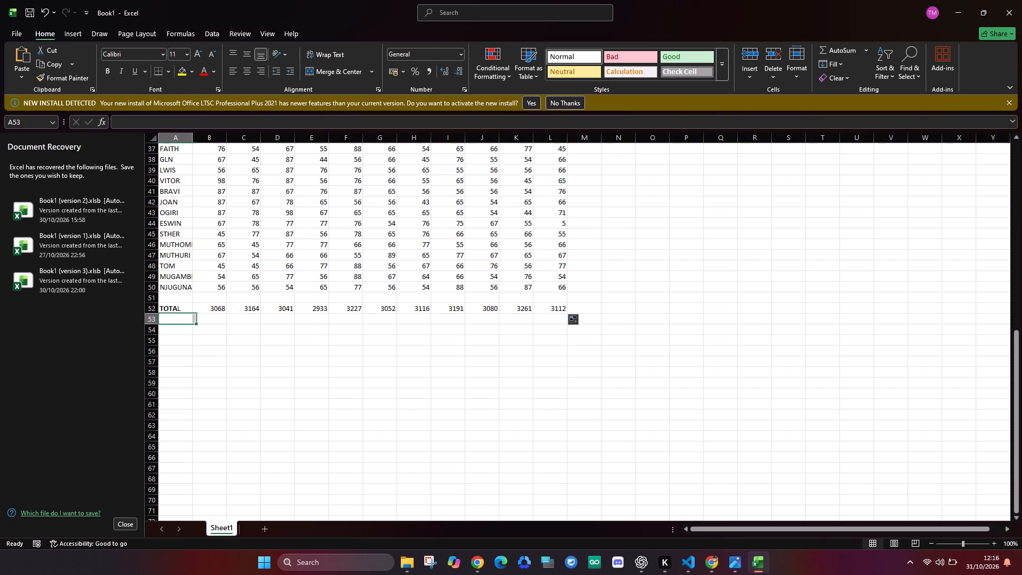
pyautogui.press('a')
pyautogui.write('VERAGE')
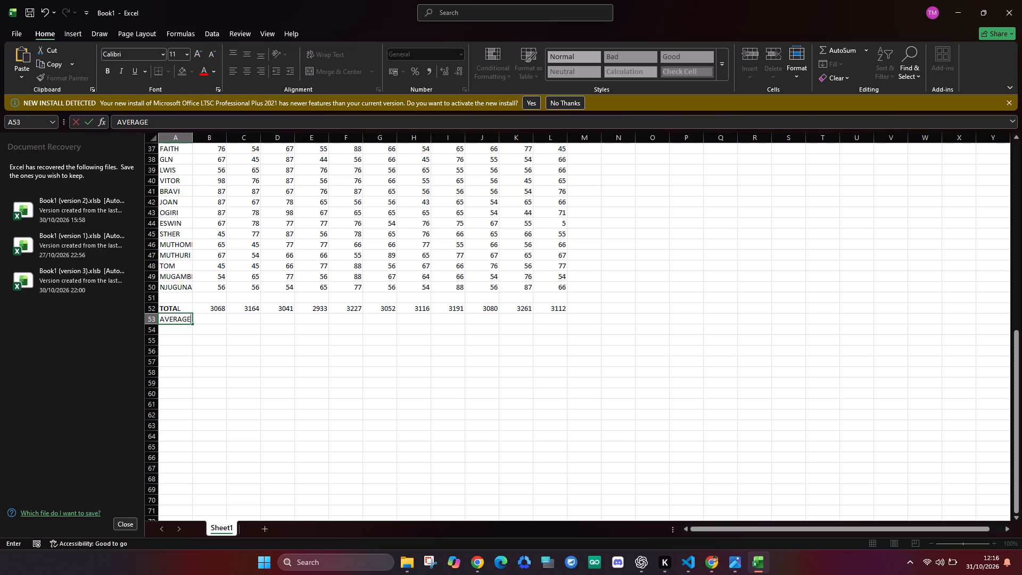
pyautogui.moveTo(191, 321); pyautogui.dragTo(167, 321)
pyautogui.moveTo(167, 321); pyautogui.dragTo(161, 321)
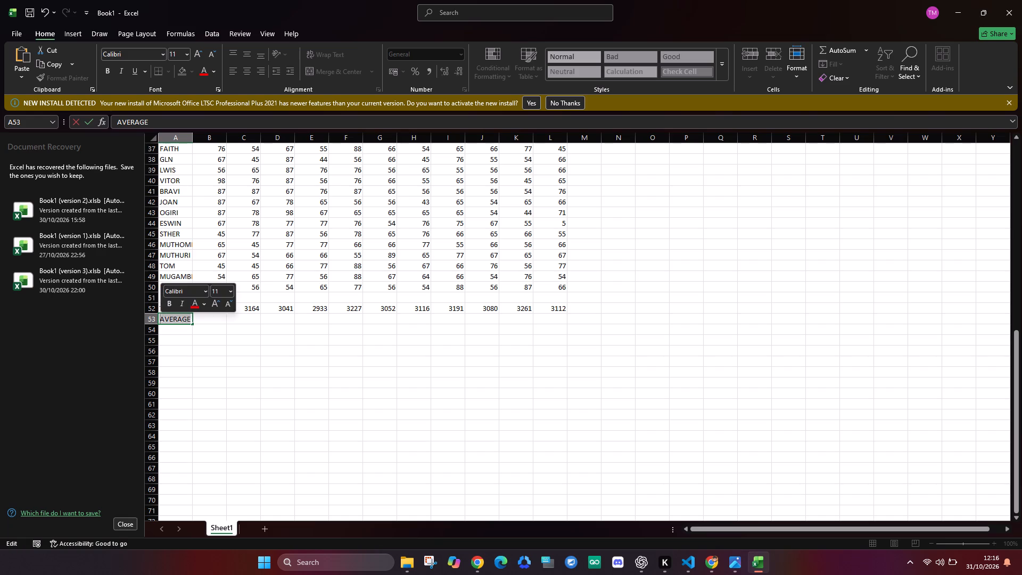
pyautogui.click(171, 304)
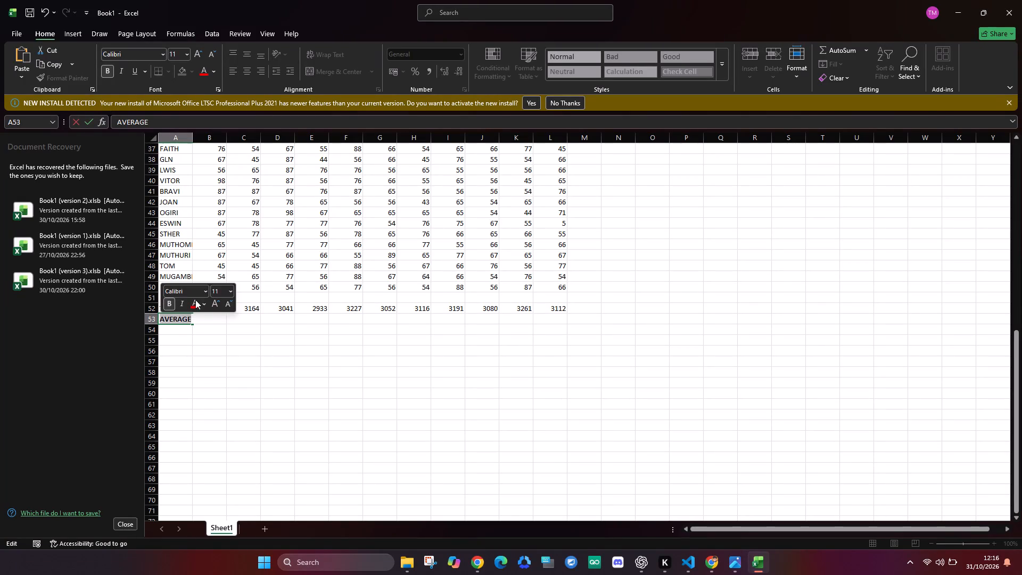
# Append the range B2:B50 to the AVERAGE text in cell A53.
pyautogui.click(213, 318)
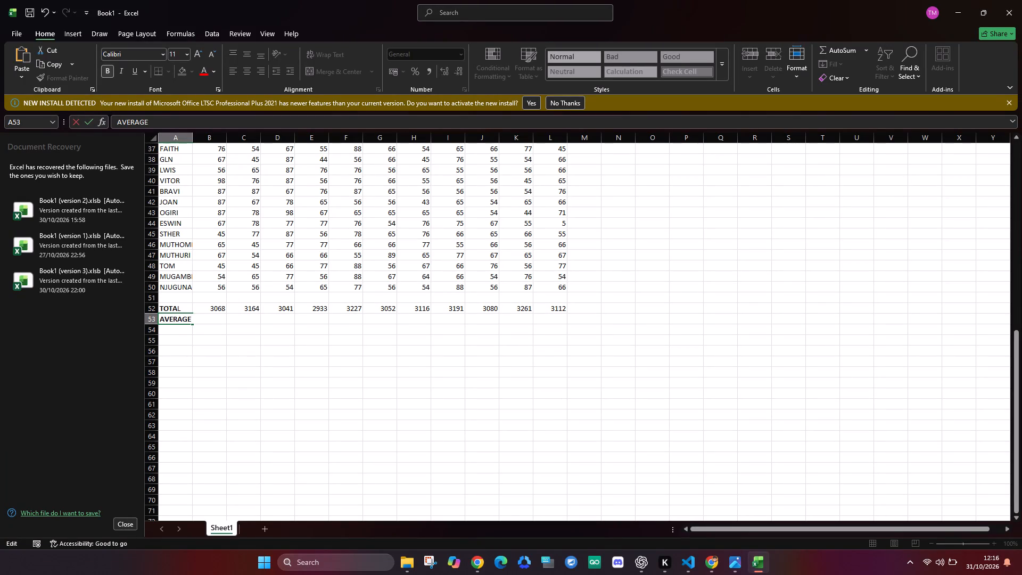
pyautogui.click(98, 124)
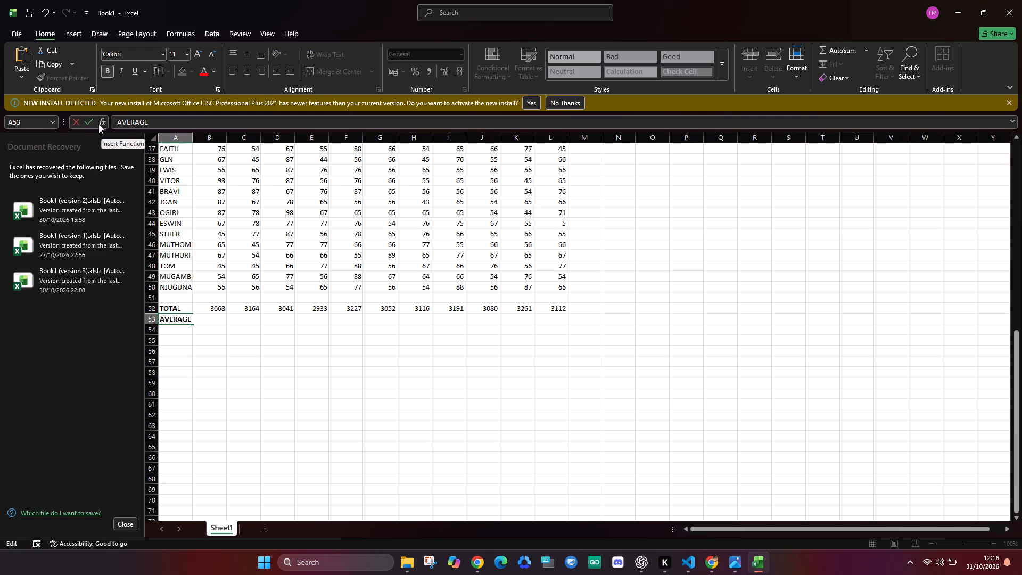
pyautogui.click(104, 120)
pyautogui.click(159, 118)
pyautogui.press('space')
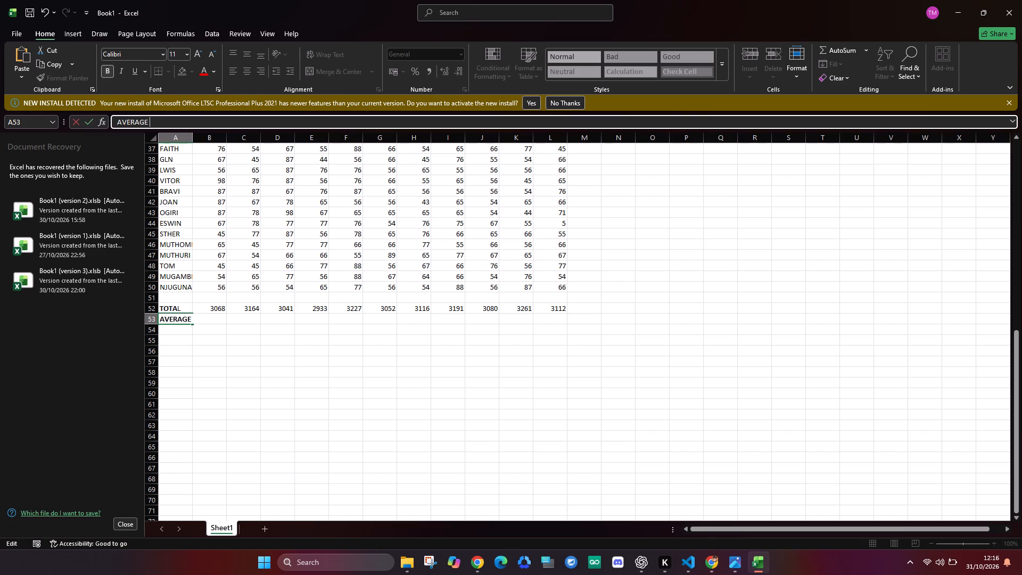
pyautogui.press('b')
pyautogui.press('2')
pyautogui.hotkey('shift', ':')
pyautogui.press('b')
pyautogui.write('50')
pyautogui.press('Return')
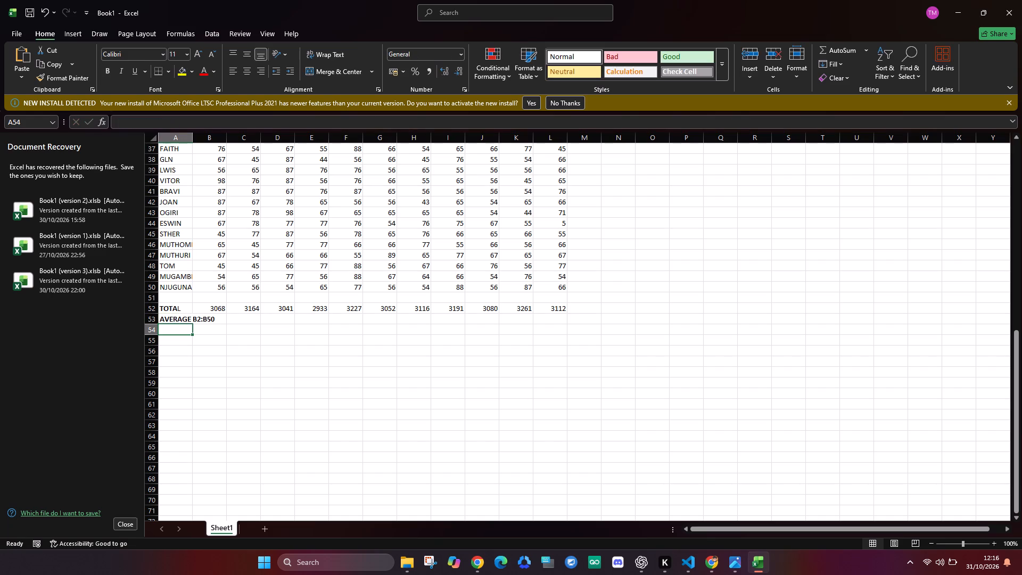
# Insert an AVERAGE function in cell B53 that averages the column B marks over the range B2:B50.
pyautogui.click(194, 320)
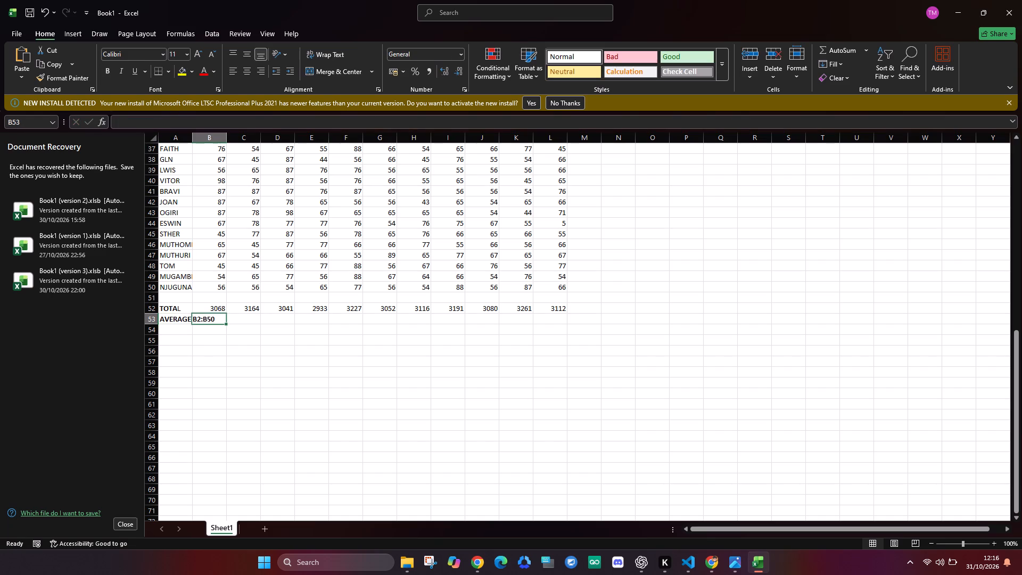
pyautogui.press('BackSpace')
pyautogui.press('BackSpace')
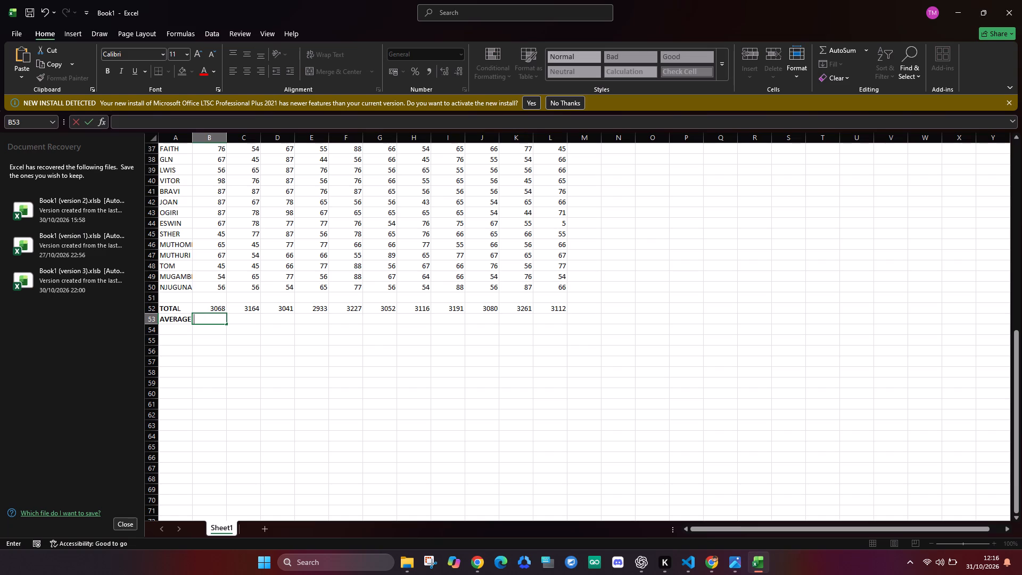
pyautogui.click(102, 122)
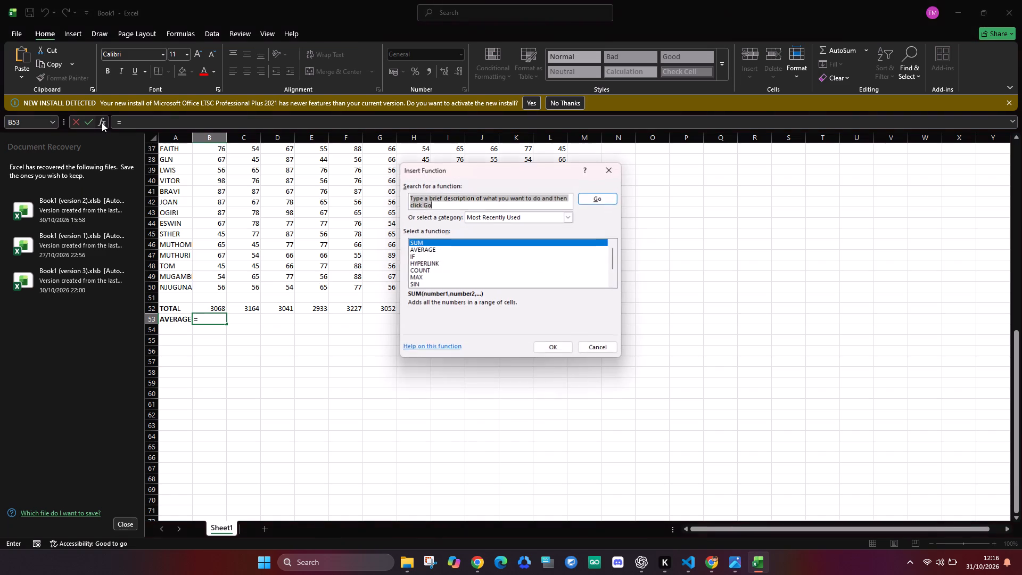
pyautogui.click(444, 251)
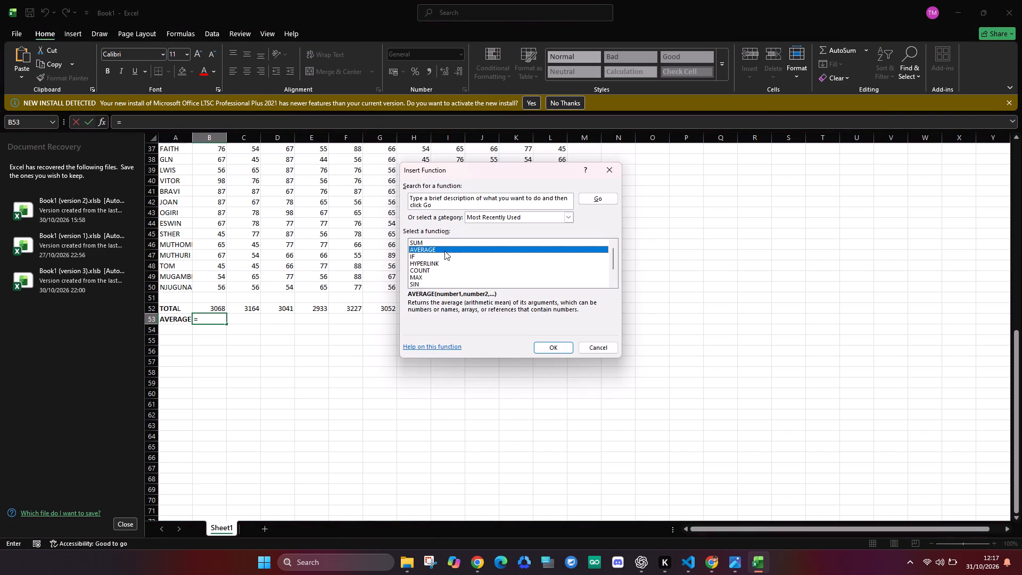
pyautogui.click(555, 348)
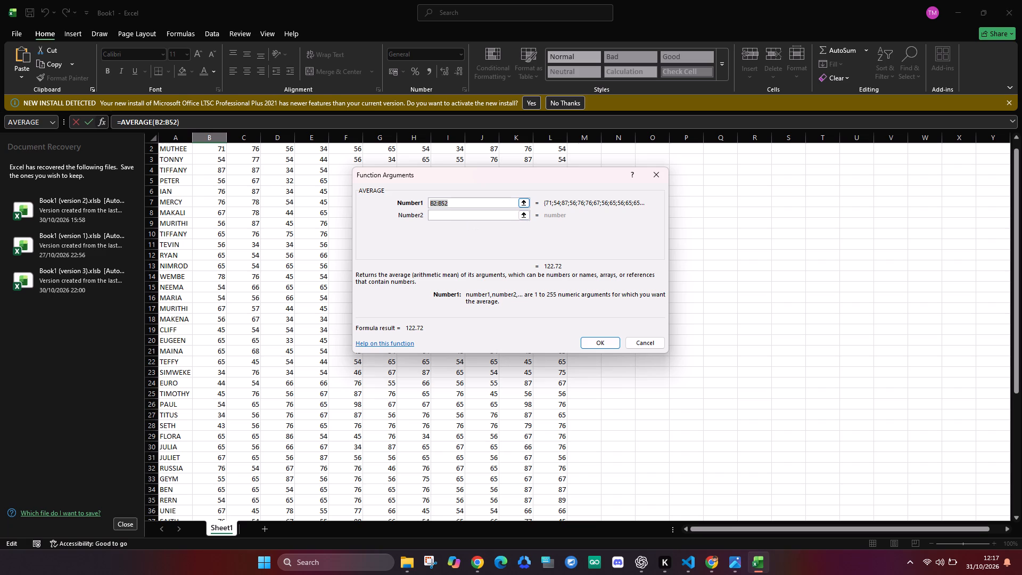
pyautogui.click(454, 204)
pyautogui.press('BackSpace')
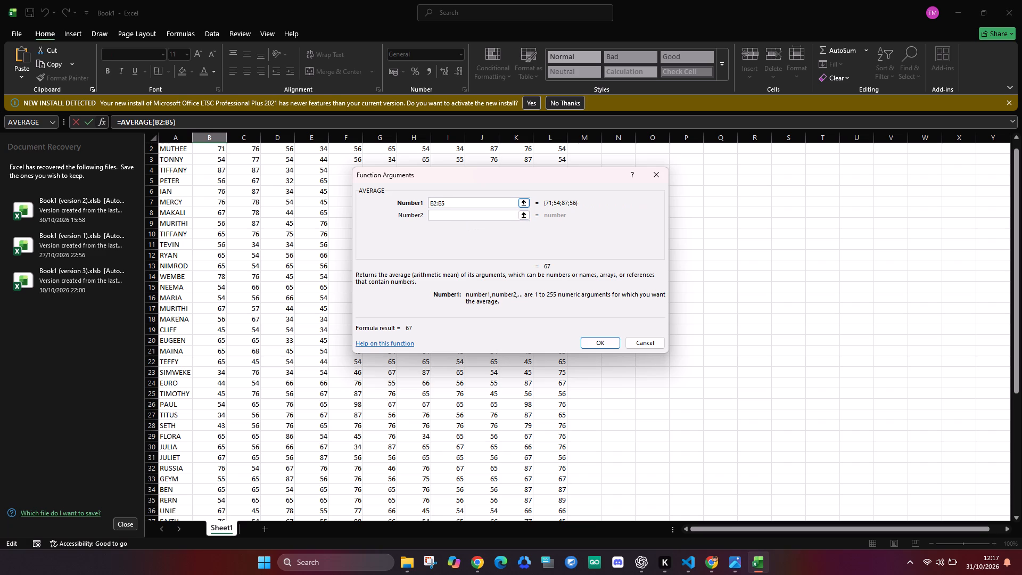
pyautogui.press('0')
pyautogui.press('Return')
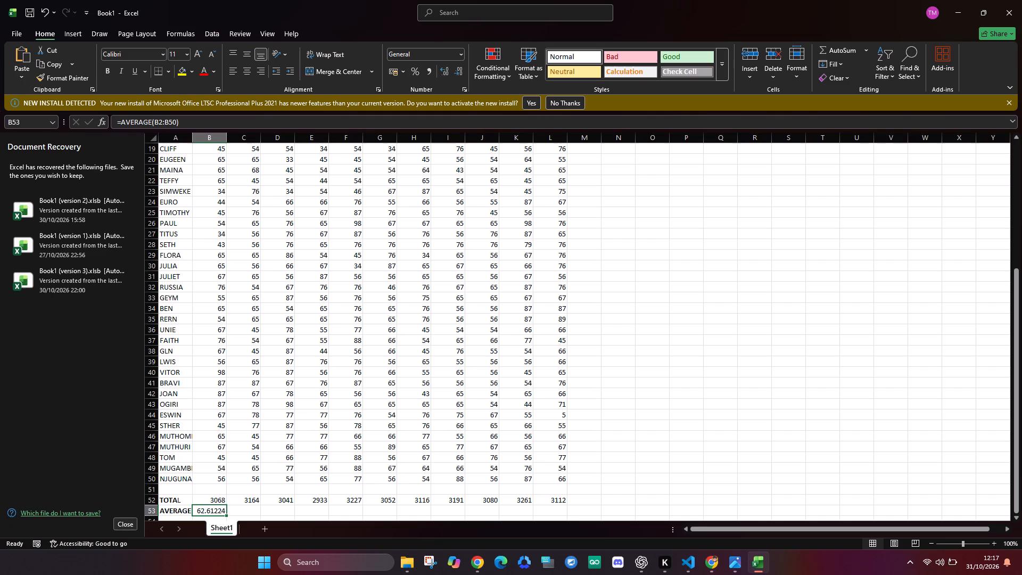
# Fill the AVERAGE formula from B53 across the AVERAGE row to cell L53.
pyautogui.moveTo(225, 515); pyautogui.dragTo(495, 488)
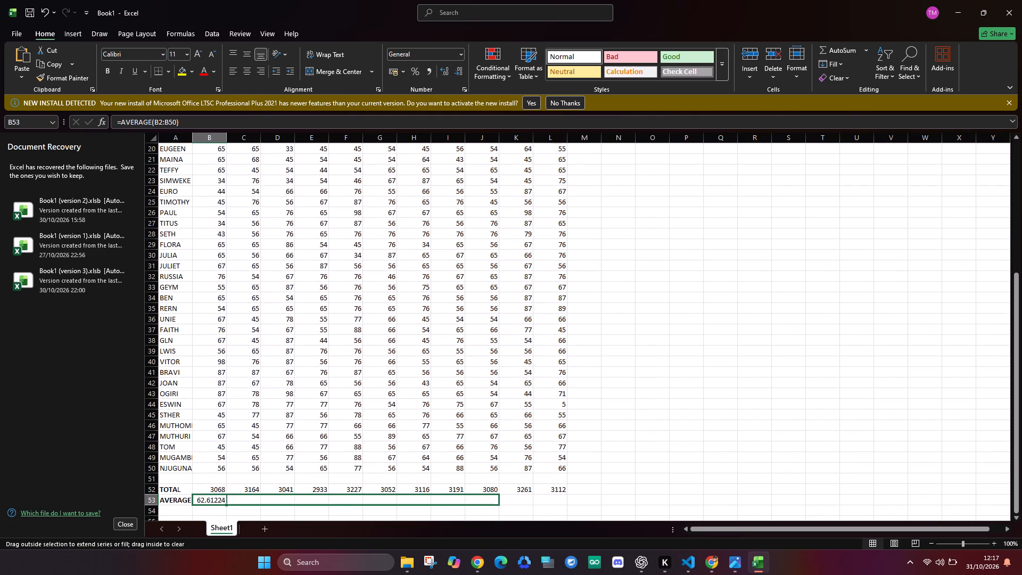
pyautogui.moveTo(495, 488); pyautogui.dragTo(566, 488)
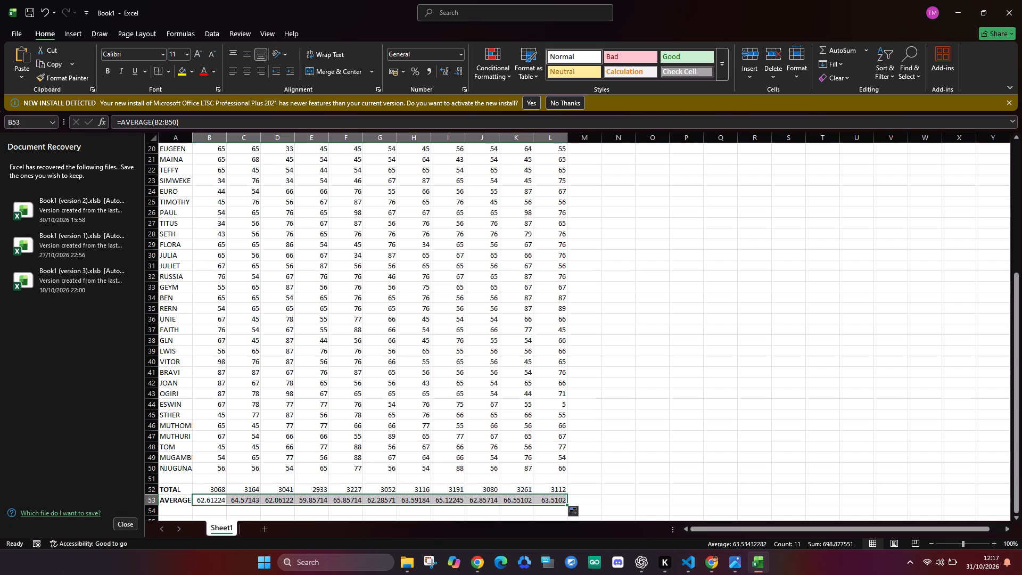
# Enter the column header TOTAL in cell M1, beside BSS, and make it bold.
pyautogui.click(582, 151)
pyautogui.press('Up')
pyautogui.press('Up')
pyautogui.press('Up')
pyautogui.press('Up')
pyautogui.press('Up')
pyautogui.press('Up')
pyautogui.press('Up')
pyautogui.press('Up')
pyautogui.press('Up')
pyautogui.press('Up')
pyautogui.press('Up')
pyautogui.press('Up')
pyautogui.press('Up')
pyautogui.press('Up')
pyautogui.press('Up')
pyautogui.press('Up')
pyautogui.press('Up')
pyautogui.press('Up')
pyautogui.press('Up')
pyautogui.press('Up')
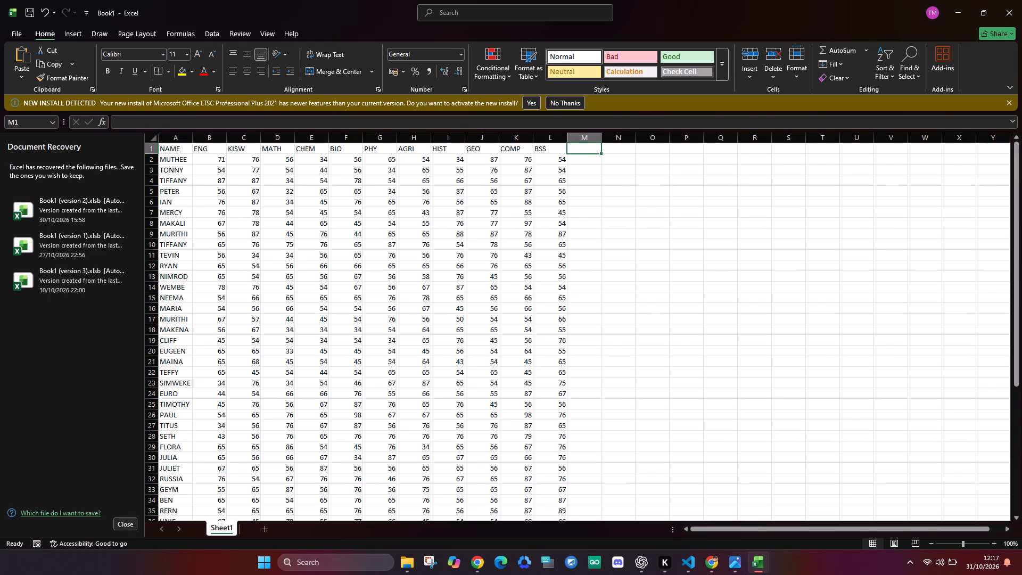
pyautogui.click(574, 149)
pyautogui.write('TO')
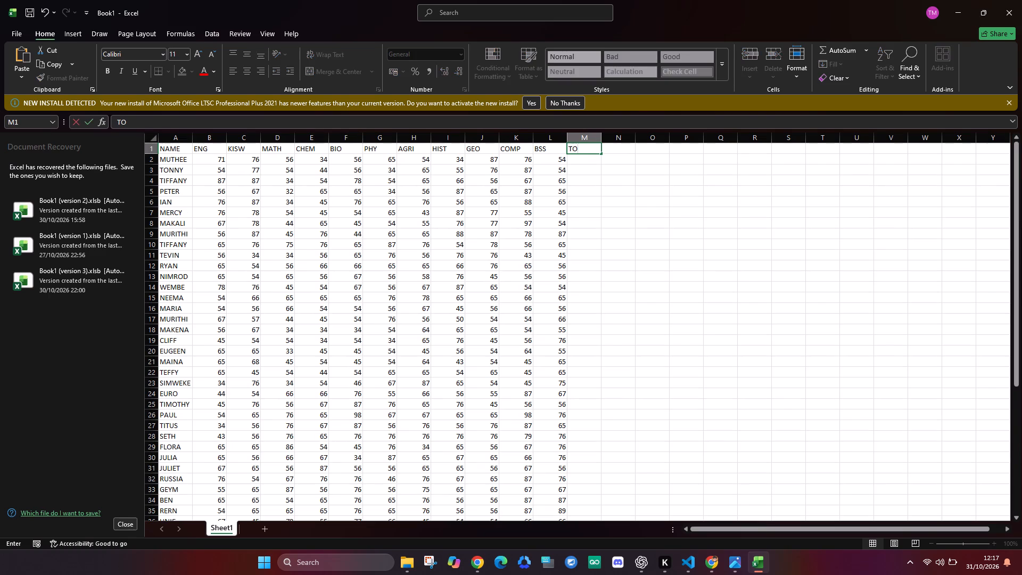
pyautogui.write('TA')
pyautogui.press('l')
pyautogui.hotkey('ctrl', 'a')
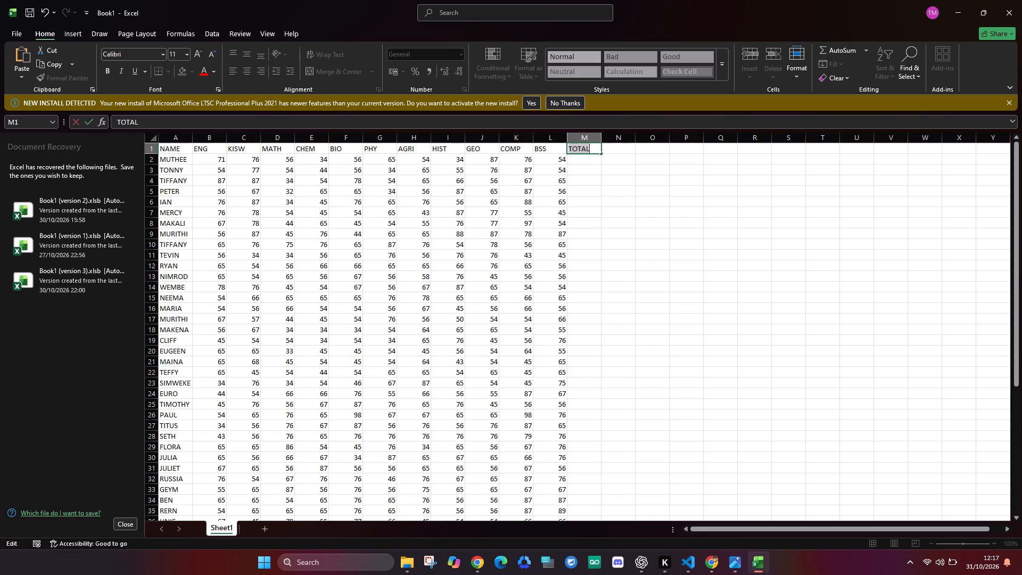
pyautogui.hotkey('ctrl', 'b')
pyautogui.click(551, 149)
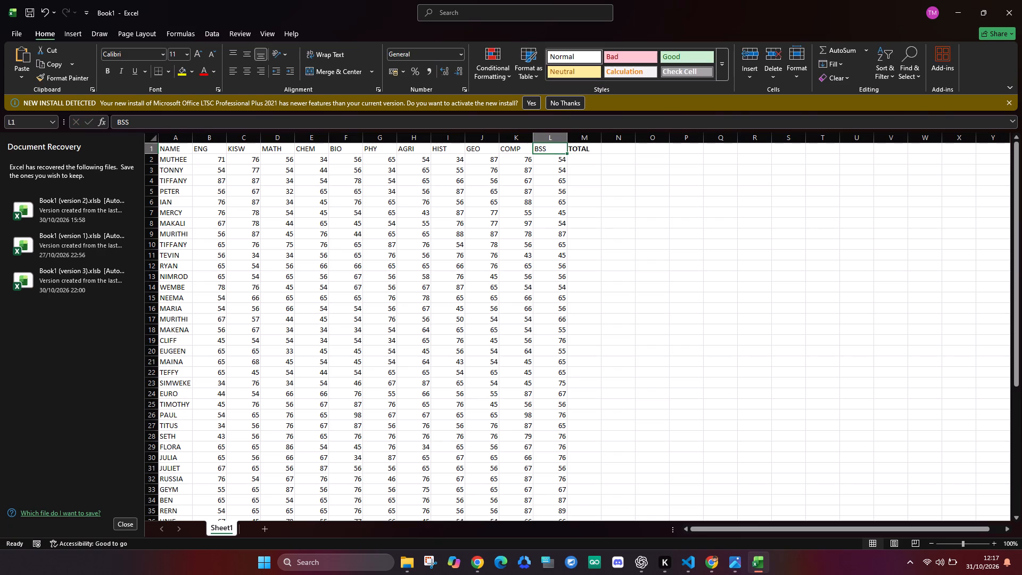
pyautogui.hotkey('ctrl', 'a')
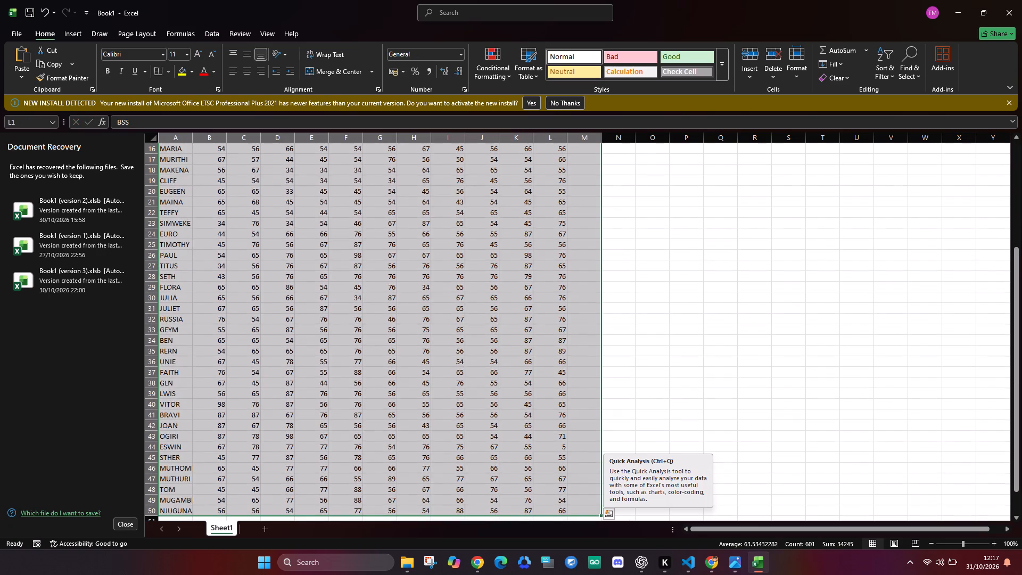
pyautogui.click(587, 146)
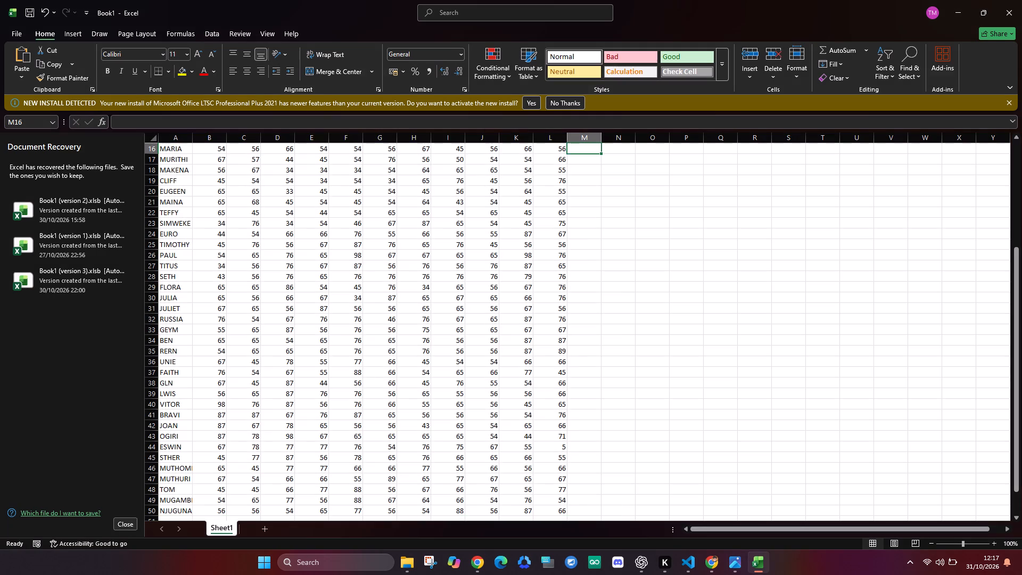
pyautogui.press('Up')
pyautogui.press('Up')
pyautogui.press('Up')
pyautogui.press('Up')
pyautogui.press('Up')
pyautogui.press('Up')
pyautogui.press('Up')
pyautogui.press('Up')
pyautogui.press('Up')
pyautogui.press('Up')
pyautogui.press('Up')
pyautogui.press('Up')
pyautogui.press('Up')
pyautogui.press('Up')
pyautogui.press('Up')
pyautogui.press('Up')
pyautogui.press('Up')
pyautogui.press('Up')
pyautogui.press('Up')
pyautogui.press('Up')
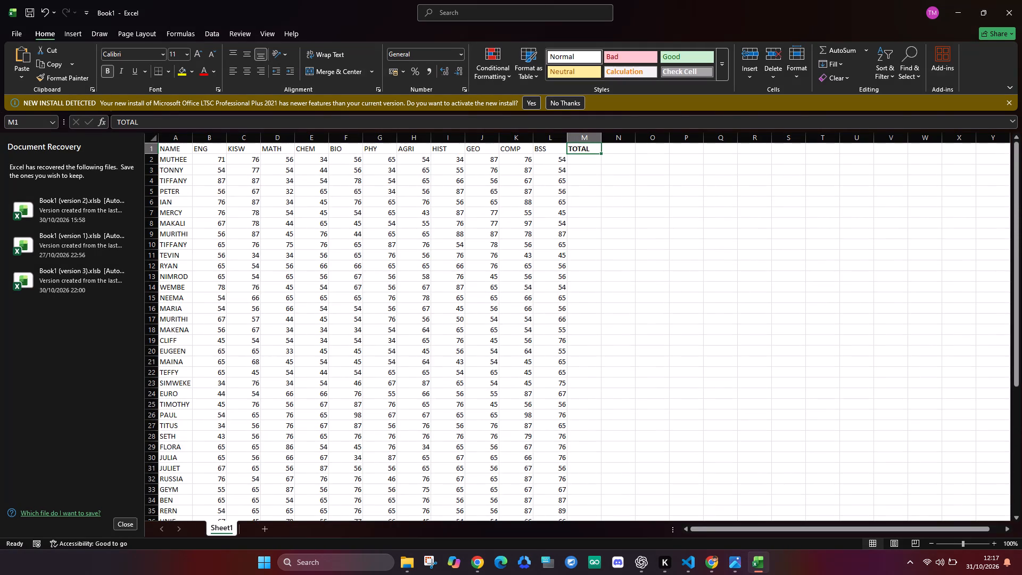
# Make the BSS header text in cell L1 bold.
pyautogui.click(553, 146)
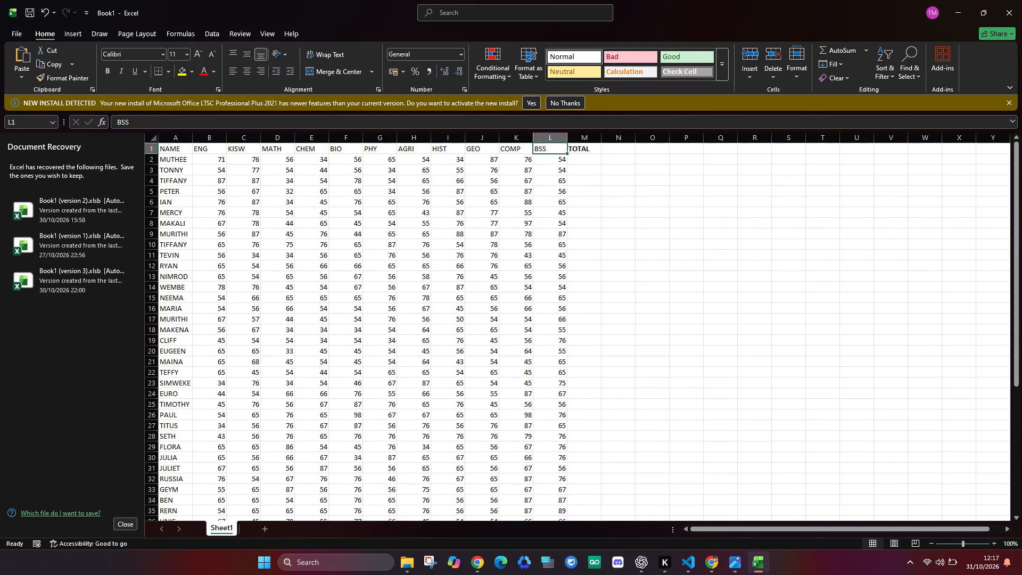
pyautogui.click(560, 147)
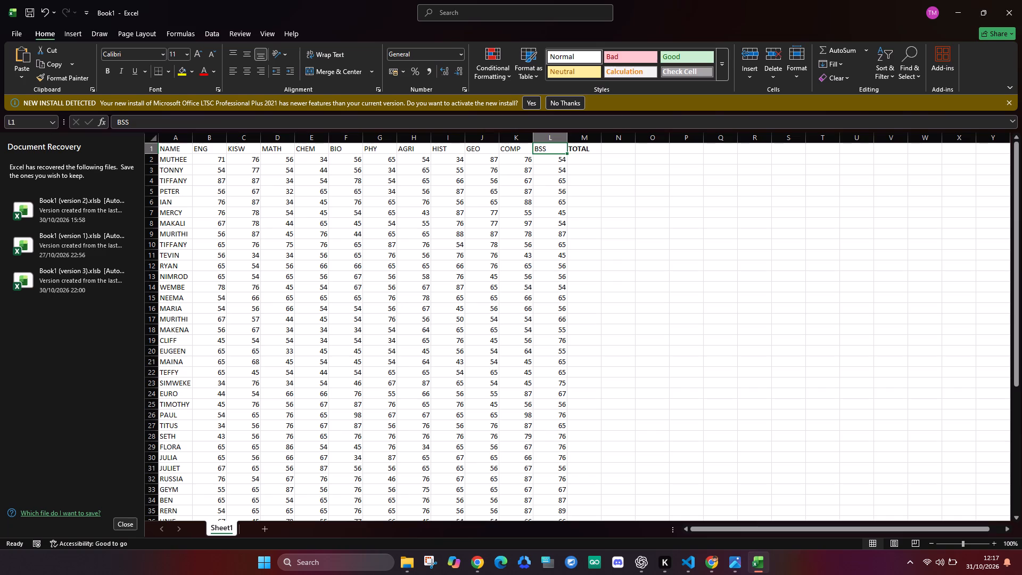
pyautogui.click(553, 149)
pyautogui.moveTo(553, 149); pyautogui.dragTo(532, 150)
pyautogui.hotkey('ctrl', 'b')
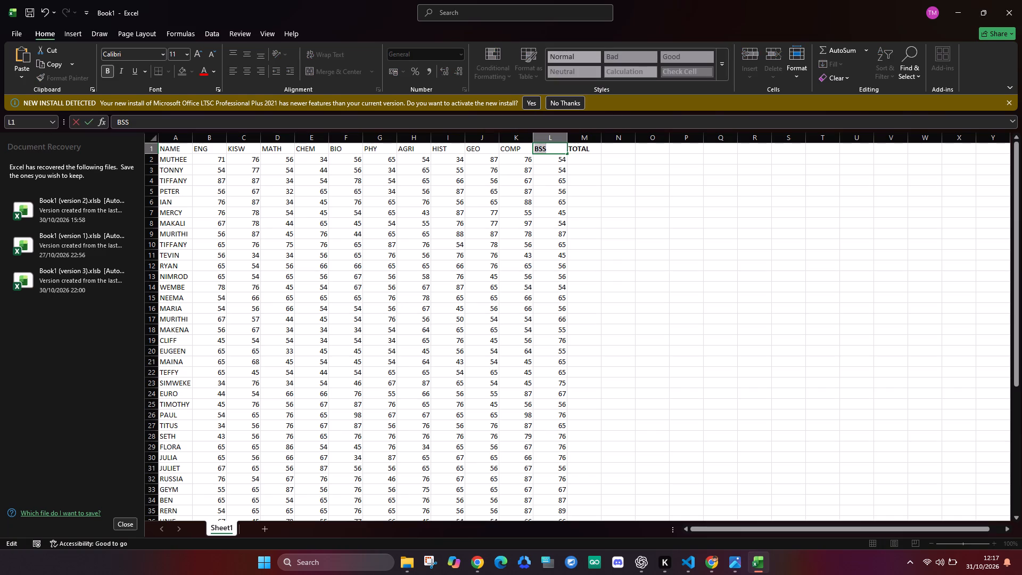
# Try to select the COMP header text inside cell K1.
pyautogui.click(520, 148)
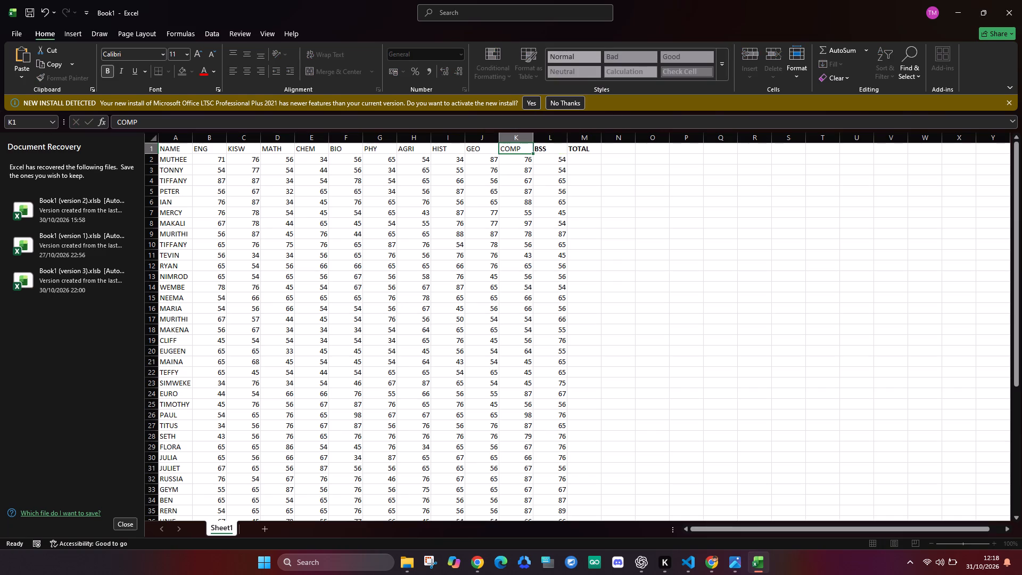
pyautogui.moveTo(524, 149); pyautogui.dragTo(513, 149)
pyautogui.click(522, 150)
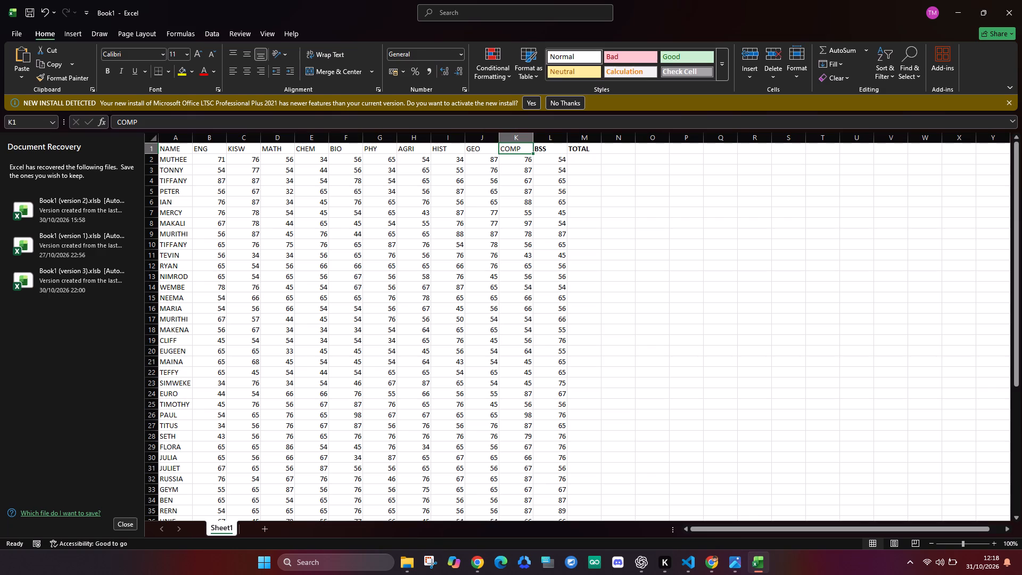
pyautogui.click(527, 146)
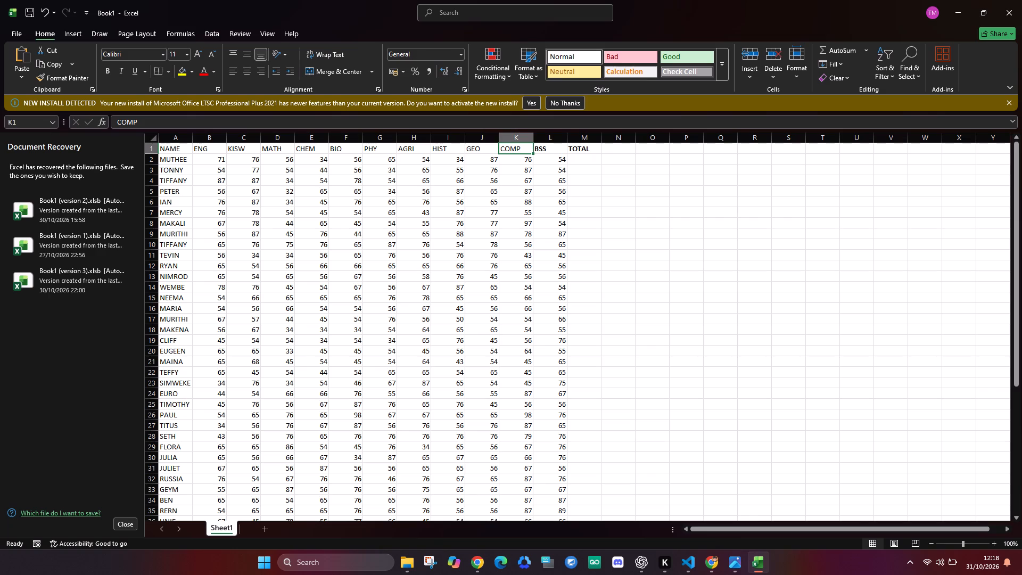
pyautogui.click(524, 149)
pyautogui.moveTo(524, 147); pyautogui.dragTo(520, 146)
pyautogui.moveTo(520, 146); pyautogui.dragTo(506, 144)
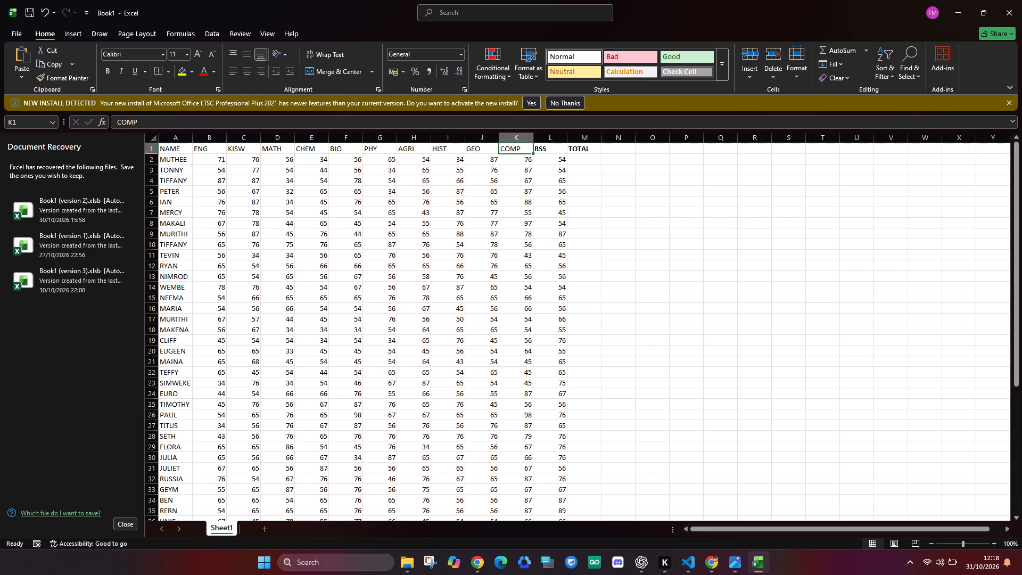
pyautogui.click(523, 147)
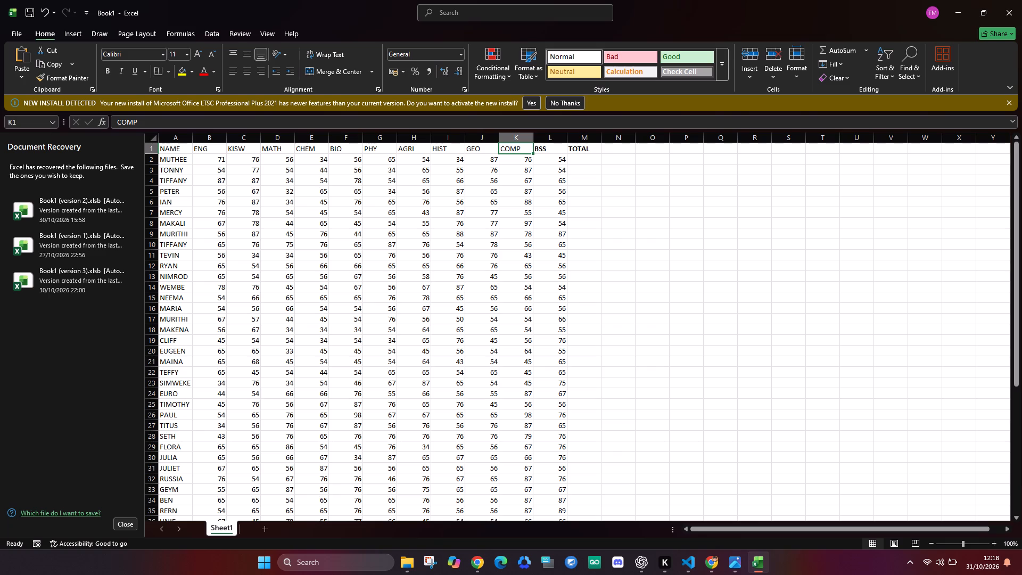
# Make the GEO header text in cell J1 bold.
pyautogui.click(476, 150)
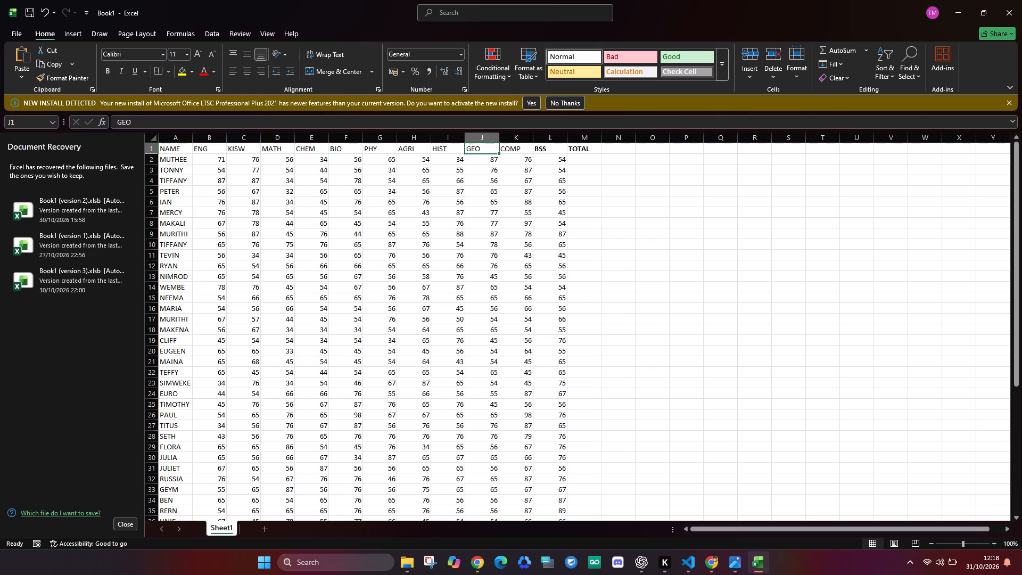
pyautogui.click(494, 149)
pyautogui.moveTo(494, 149); pyautogui.dragTo(449, 151)
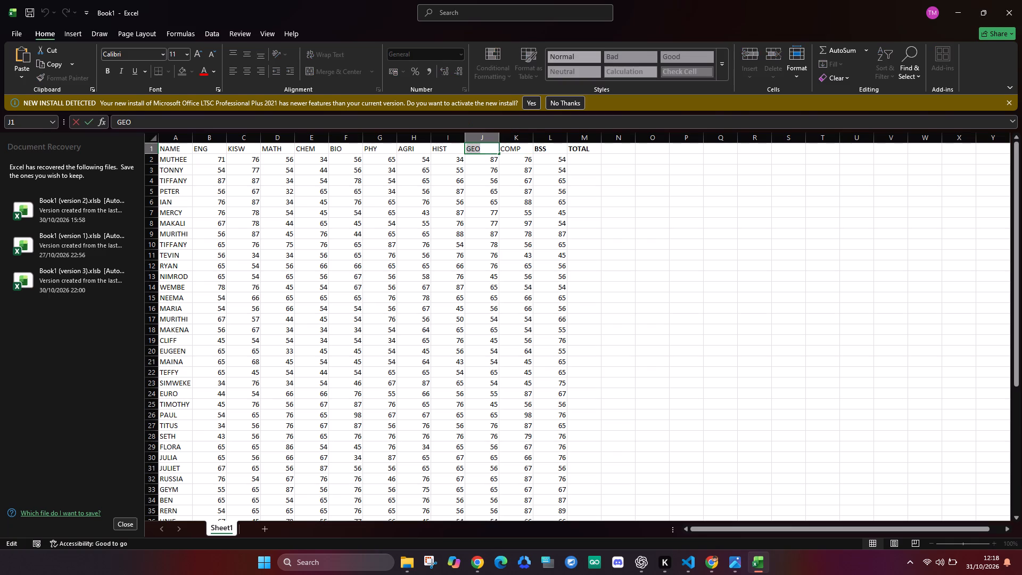
pyautogui.hotkey('ctrl', 'b')
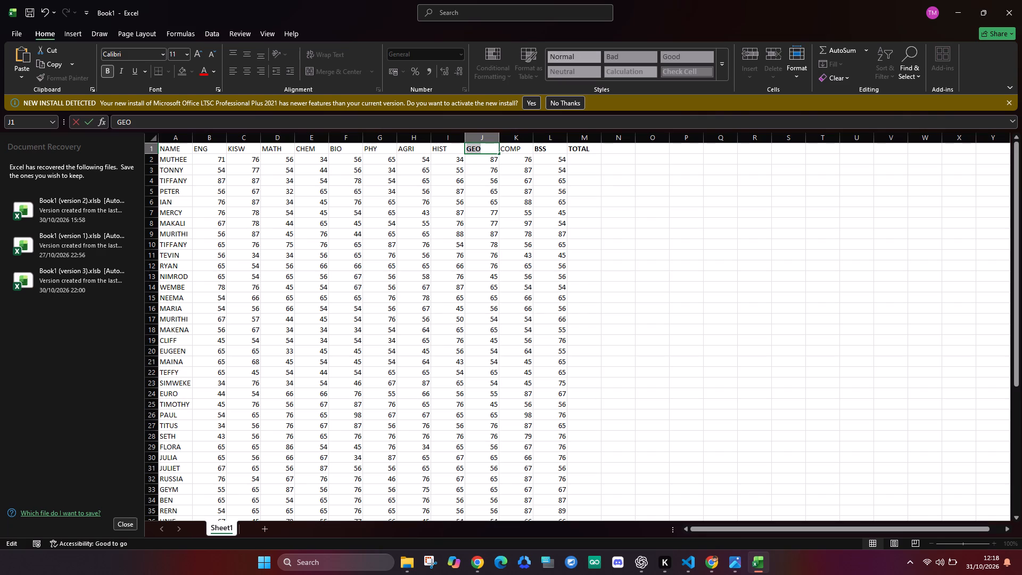
# Make the COMP header text in cell K1 bold.
pyautogui.click(523, 147)
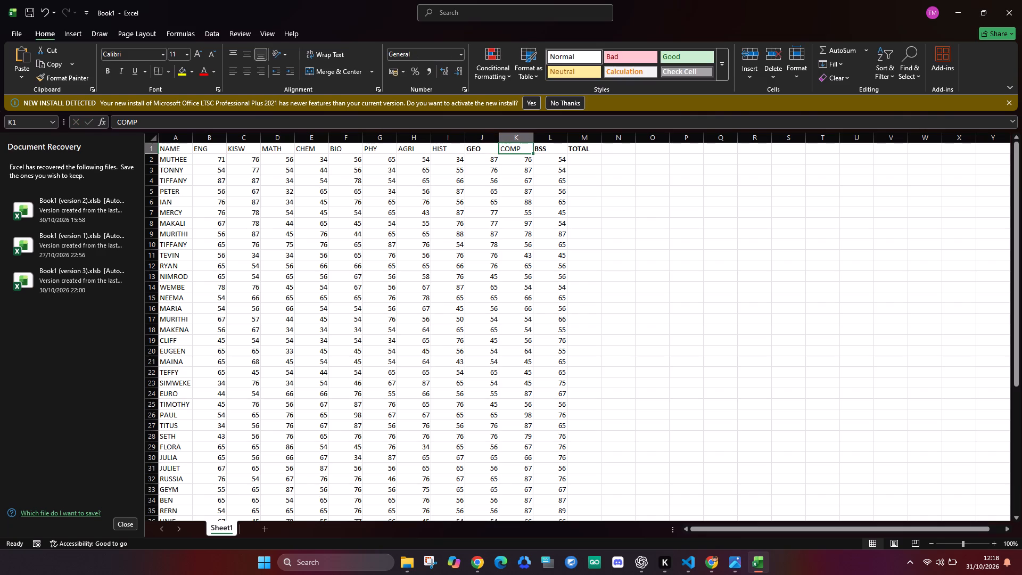
pyautogui.click(526, 150)
pyautogui.click(523, 149)
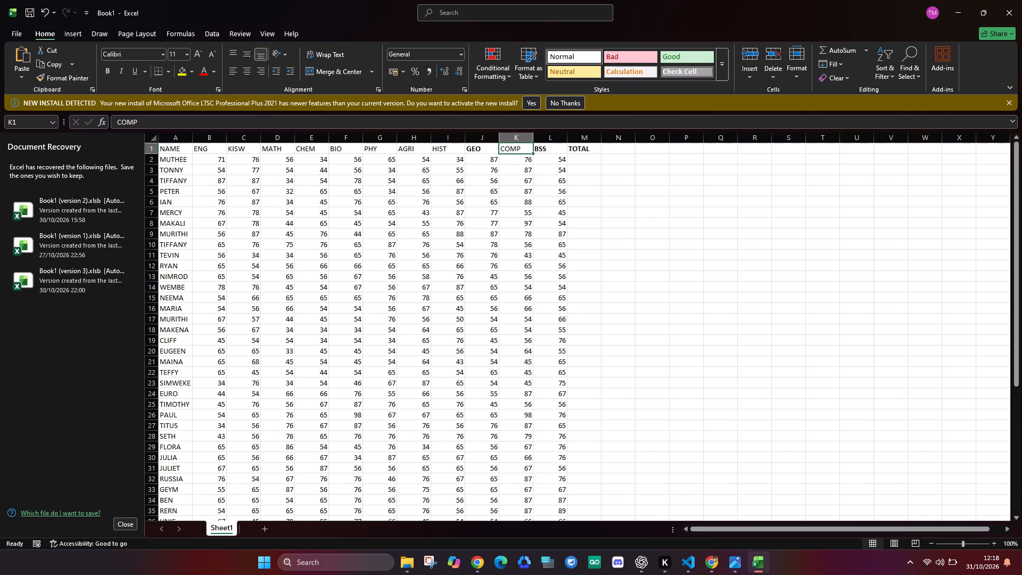
pyautogui.click(524, 150)
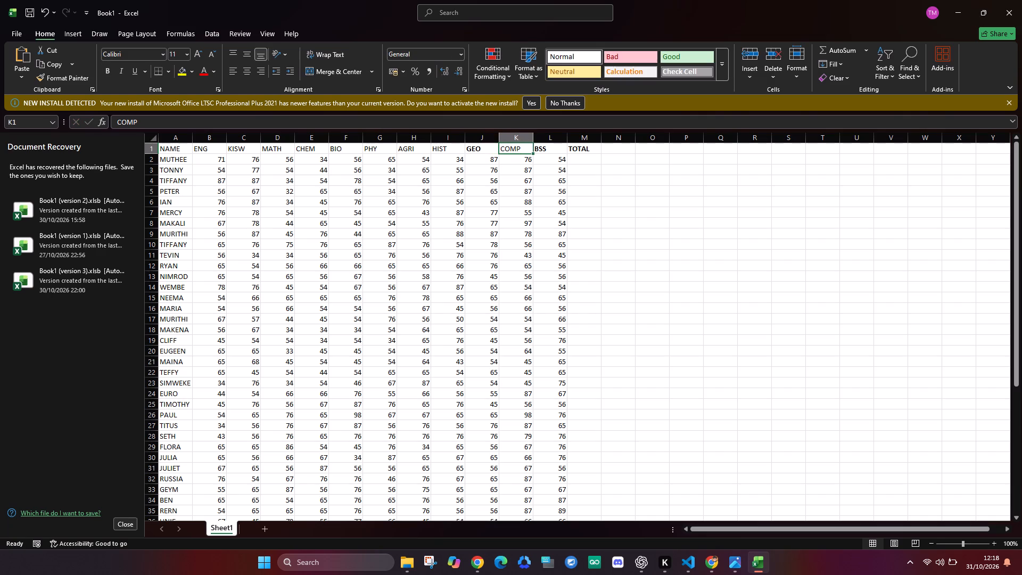
pyautogui.click(516, 150)
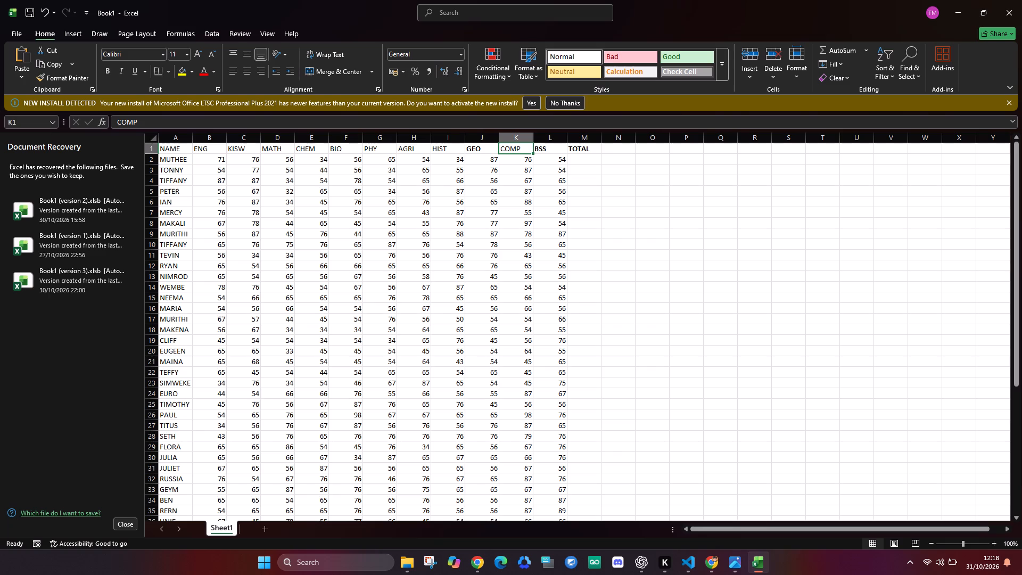
pyautogui.click(502, 148)
pyautogui.moveTo(502, 148); pyautogui.dragTo(524, 152)
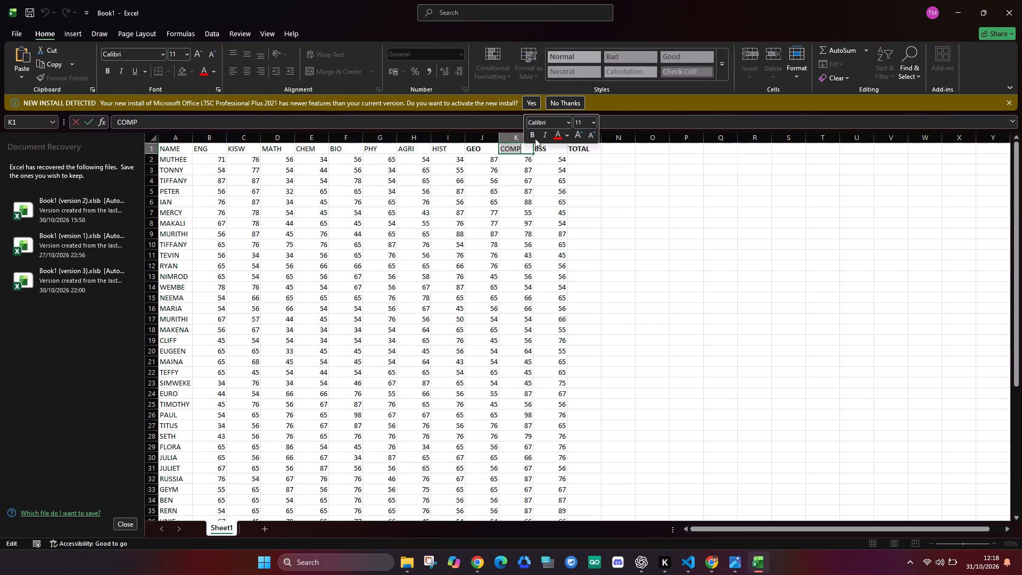
pyautogui.click(535, 134)
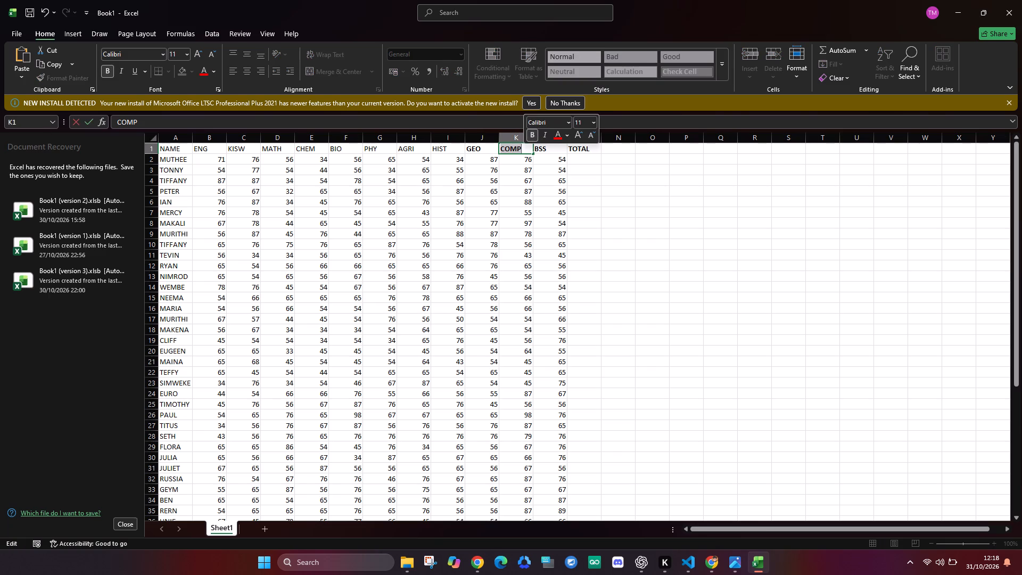
# Make the HIST header text in cell I1 bold.
pyautogui.click(447, 150)
pyautogui.moveTo(450, 150); pyautogui.dragTo(438, 153)
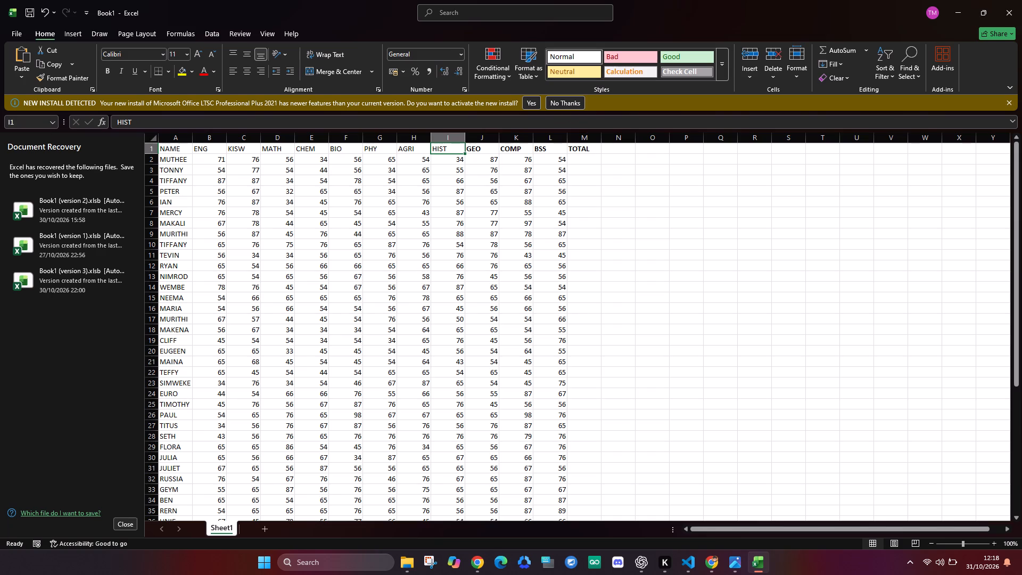
pyautogui.click(433, 149)
pyautogui.moveTo(433, 149); pyautogui.dragTo(445, 155)
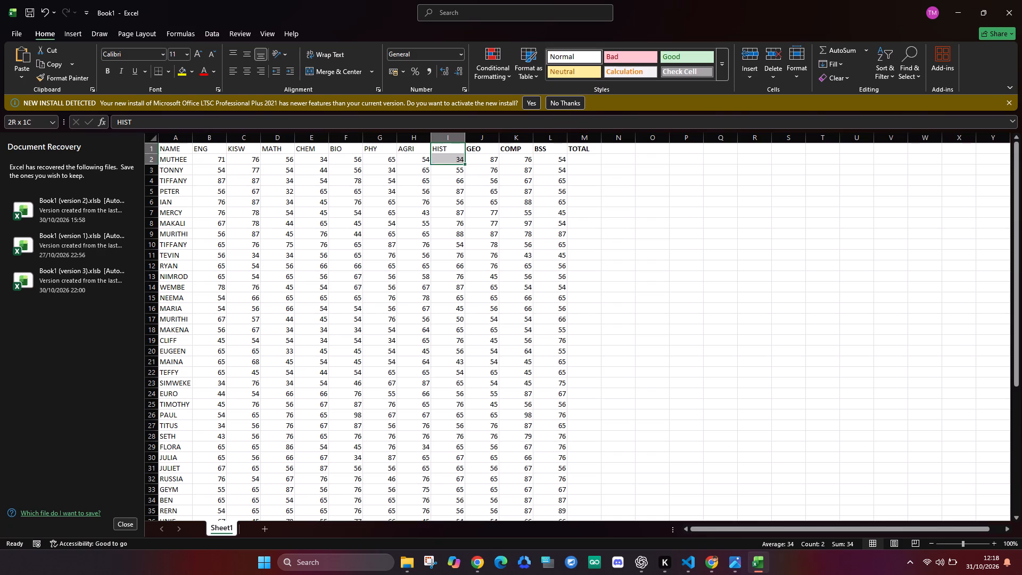
pyautogui.moveTo(445, 155); pyautogui.dragTo(437, 142)
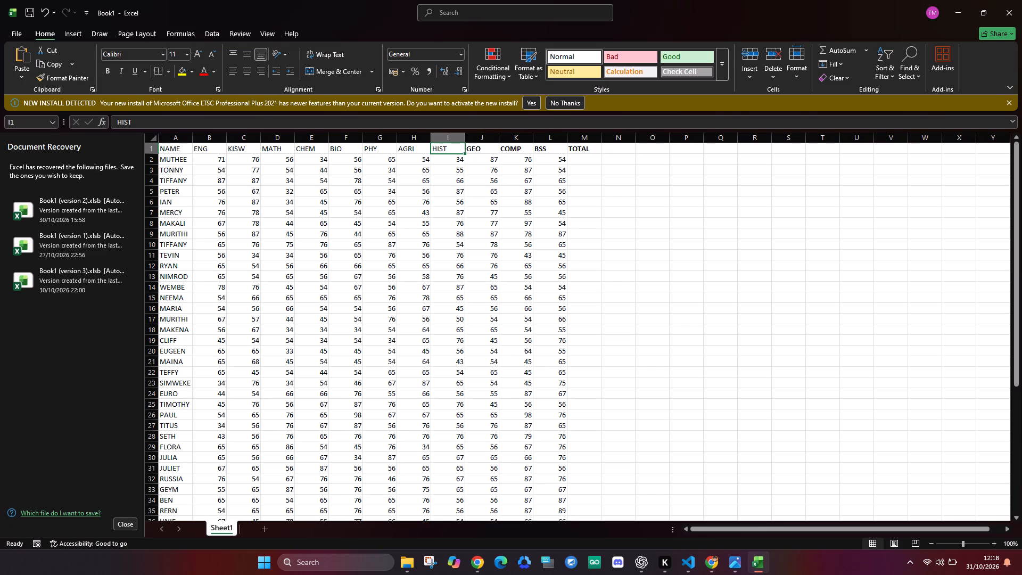
pyautogui.click(450, 152)
pyautogui.click(450, 149)
pyautogui.moveTo(450, 149); pyautogui.dragTo(432, 149)
pyautogui.moveTo(432, 149); pyautogui.dragTo(432, 149)
pyautogui.hotkey('ctrl', 'b')
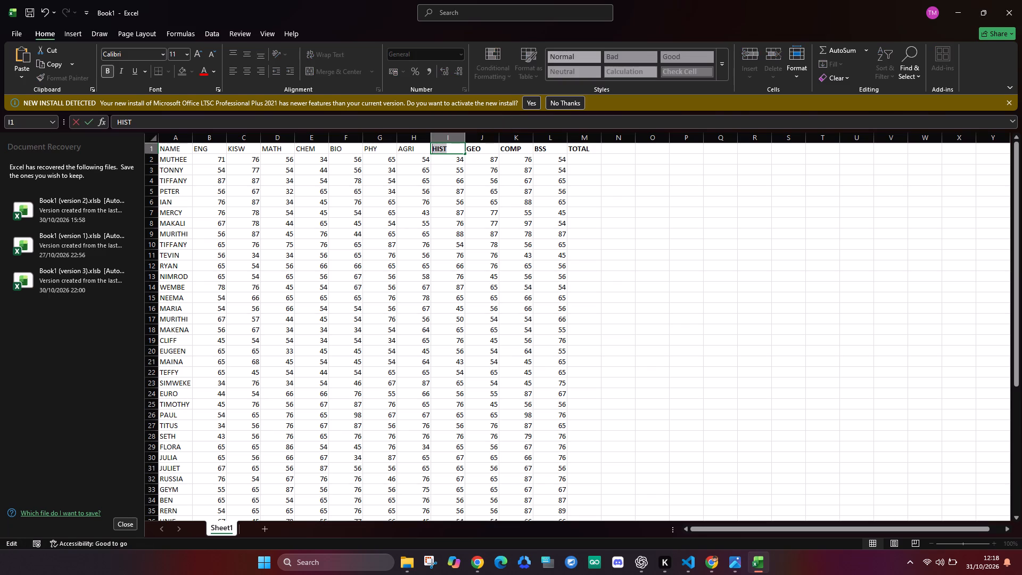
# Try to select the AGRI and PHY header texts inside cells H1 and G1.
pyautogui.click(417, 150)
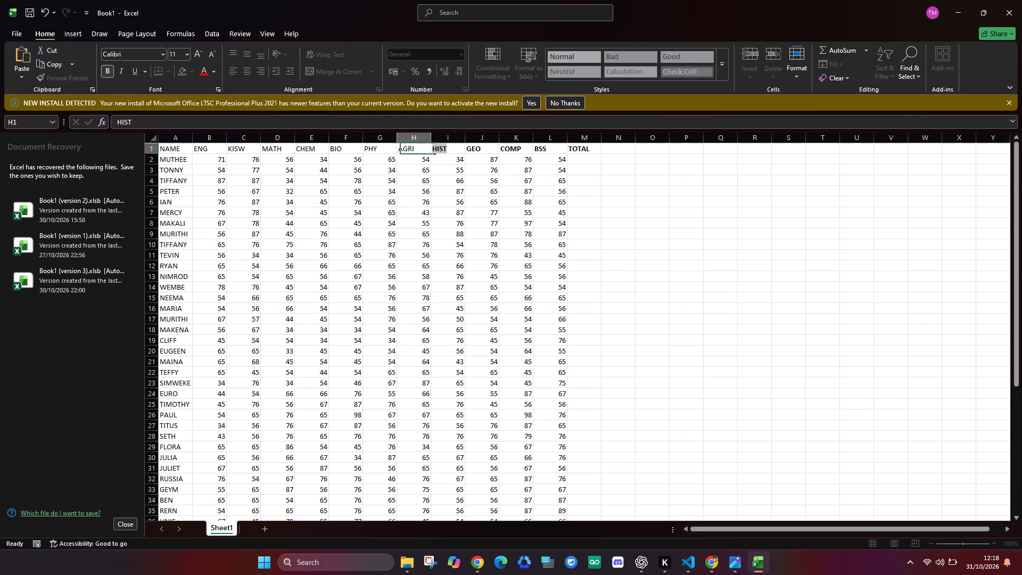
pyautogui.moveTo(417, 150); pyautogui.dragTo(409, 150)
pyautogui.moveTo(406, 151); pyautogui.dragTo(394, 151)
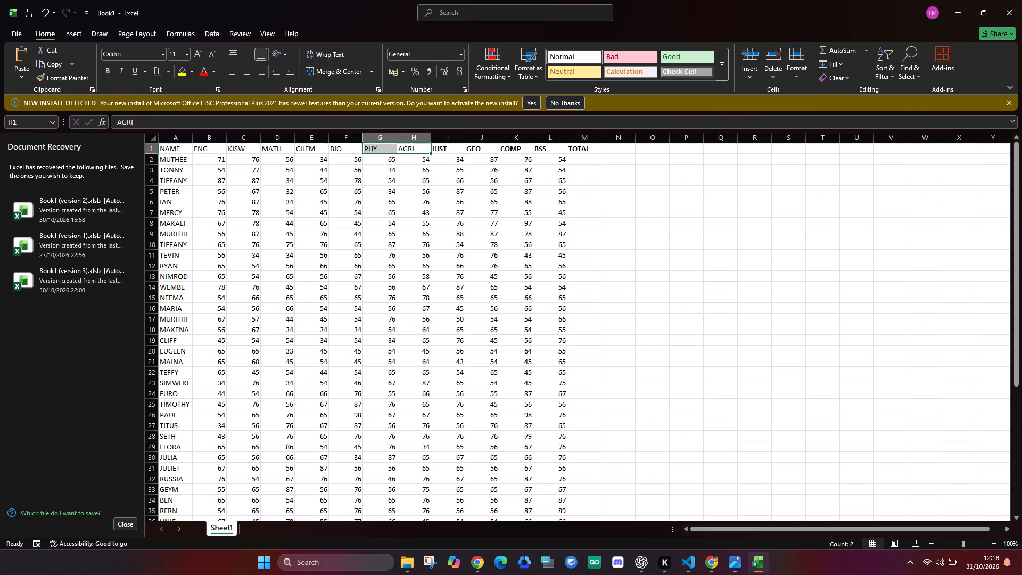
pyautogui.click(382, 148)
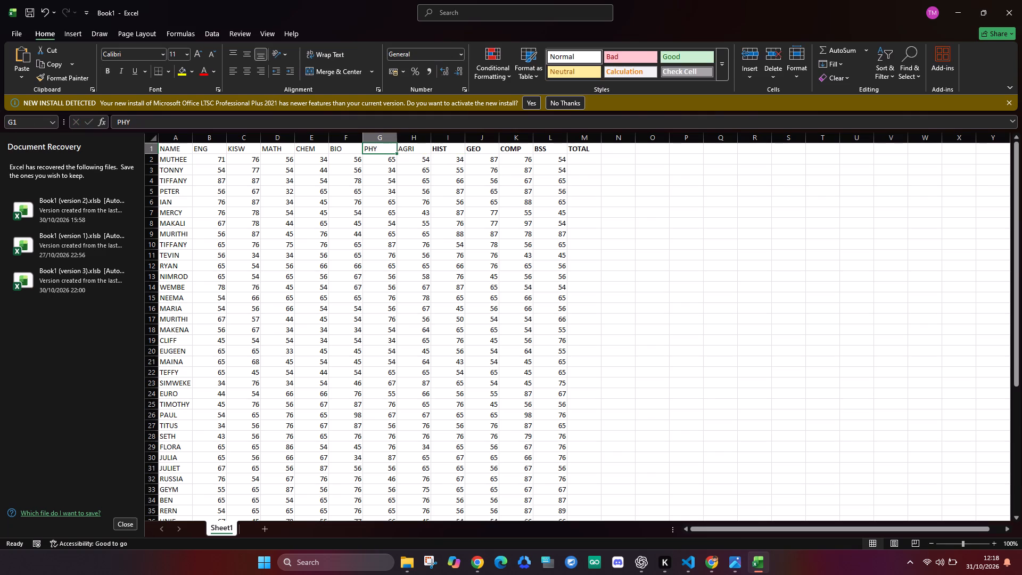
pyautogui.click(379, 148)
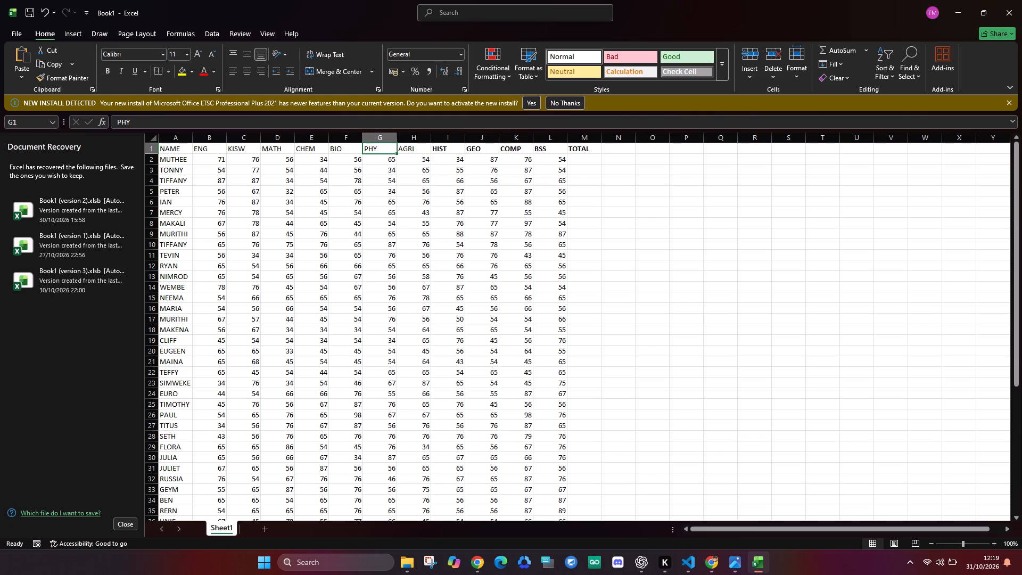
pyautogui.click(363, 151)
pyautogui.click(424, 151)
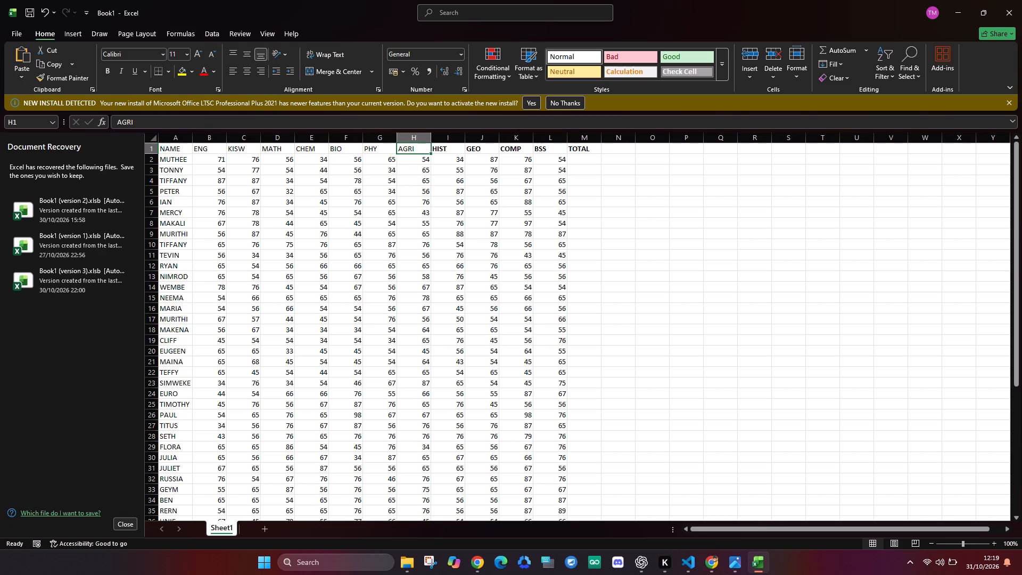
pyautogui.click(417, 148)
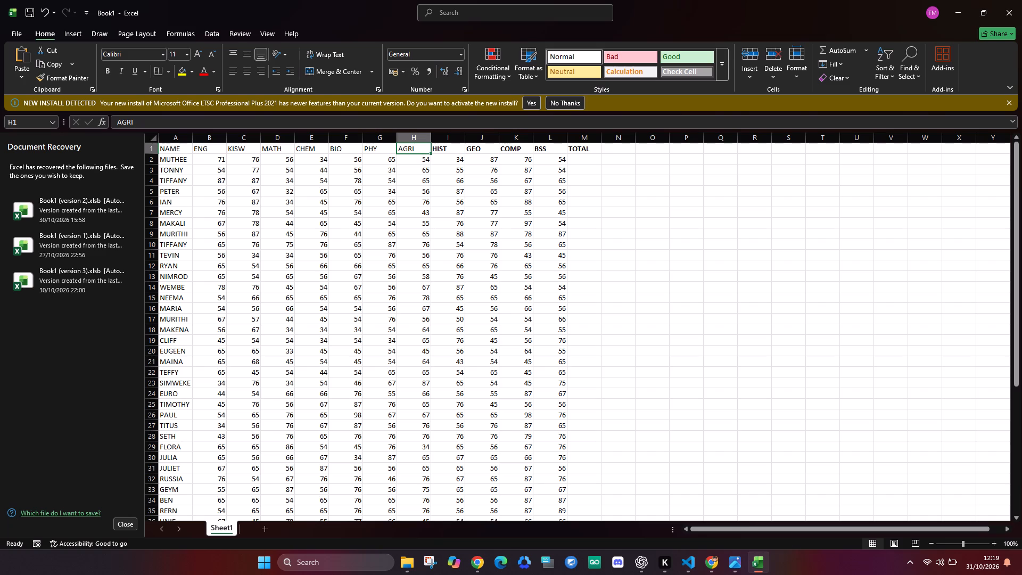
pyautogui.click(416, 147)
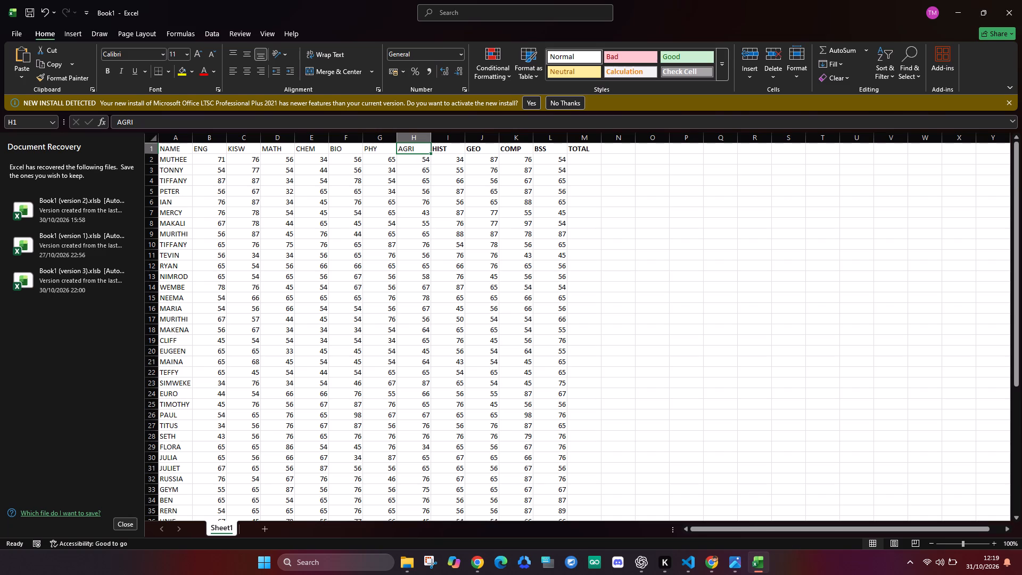
# Make the ENG header text in cell B1 bold.
pyautogui.click(204, 150)
pyautogui.moveTo(212, 149); pyautogui.dragTo(208, 147)
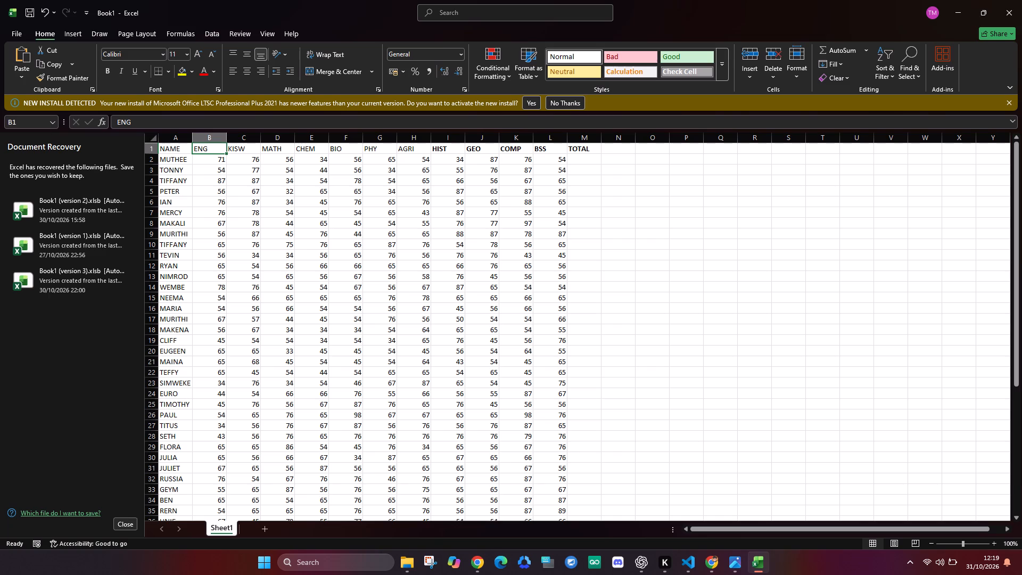
pyautogui.moveTo(208, 147); pyautogui.dragTo(202, 148)
pyautogui.moveTo(202, 148); pyautogui.dragTo(201, 151)
pyautogui.click(221, 151)
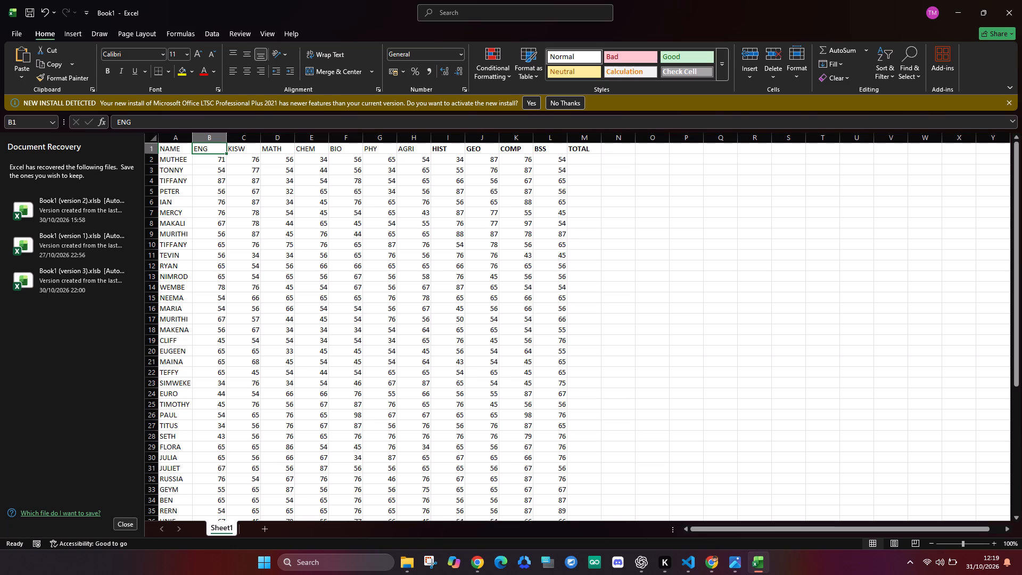
pyautogui.click(214, 147)
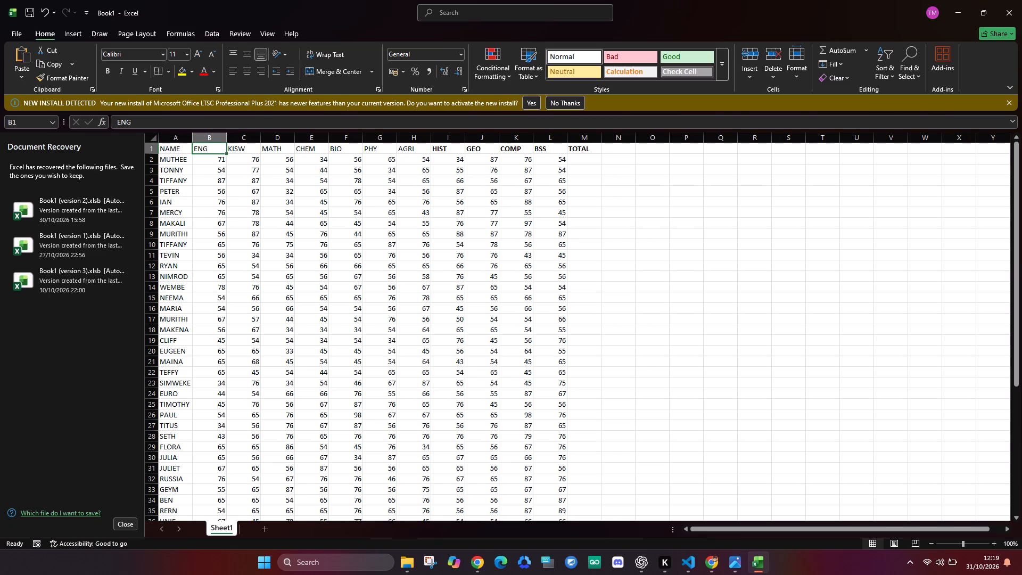
pyautogui.click(193, 147)
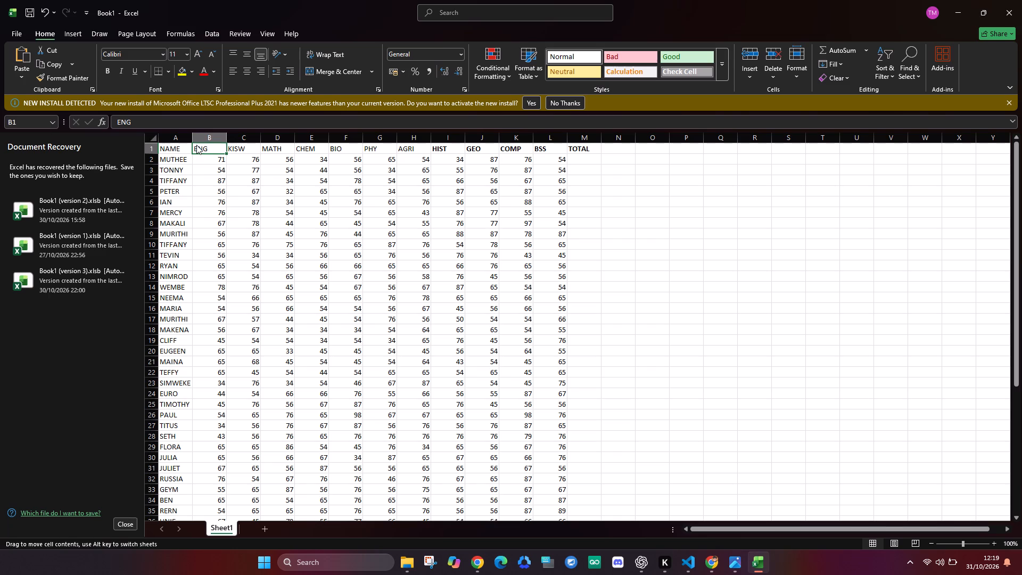
pyautogui.click(197, 145)
pyautogui.click(211, 148)
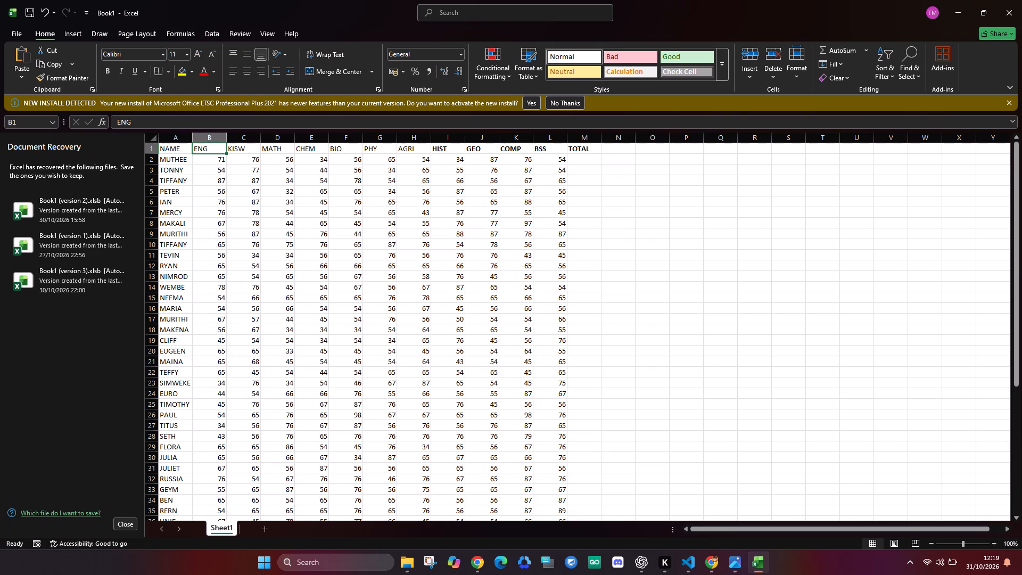
pyautogui.moveTo(211, 148); pyautogui.dragTo(194, 148)
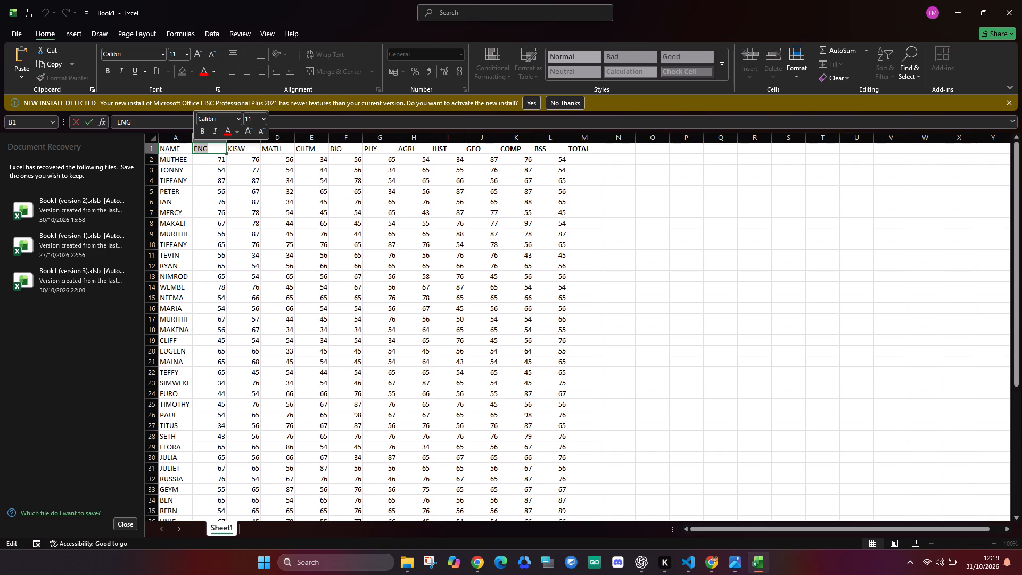
pyautogui.hotkey('ctrl', 'b')
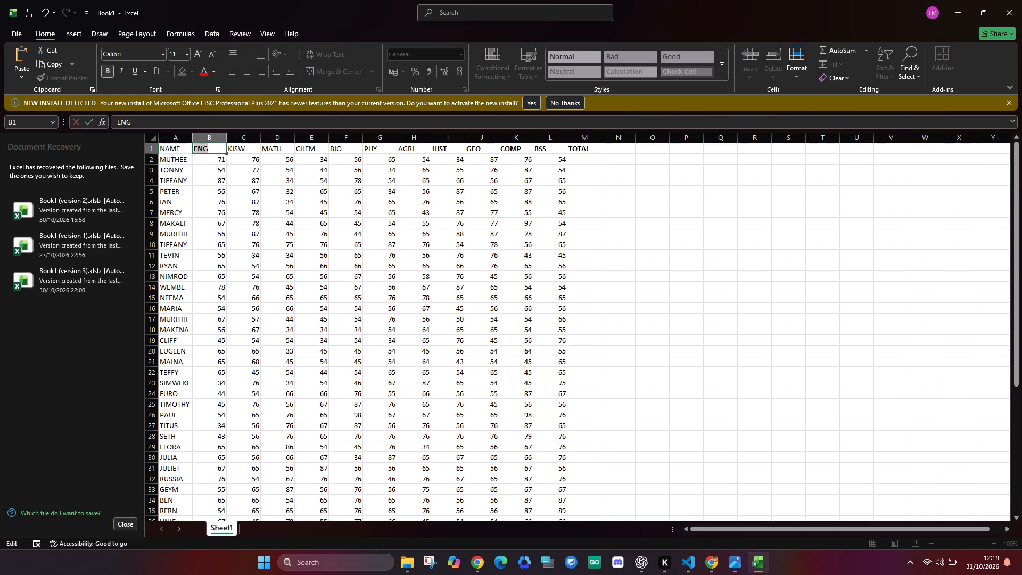
# Make the KISW header text in cell C1 bold.
pyautogui.click(249, 150)
pyautogui.moveTo(249, 150); pyautogui.dragTo(233, 148)
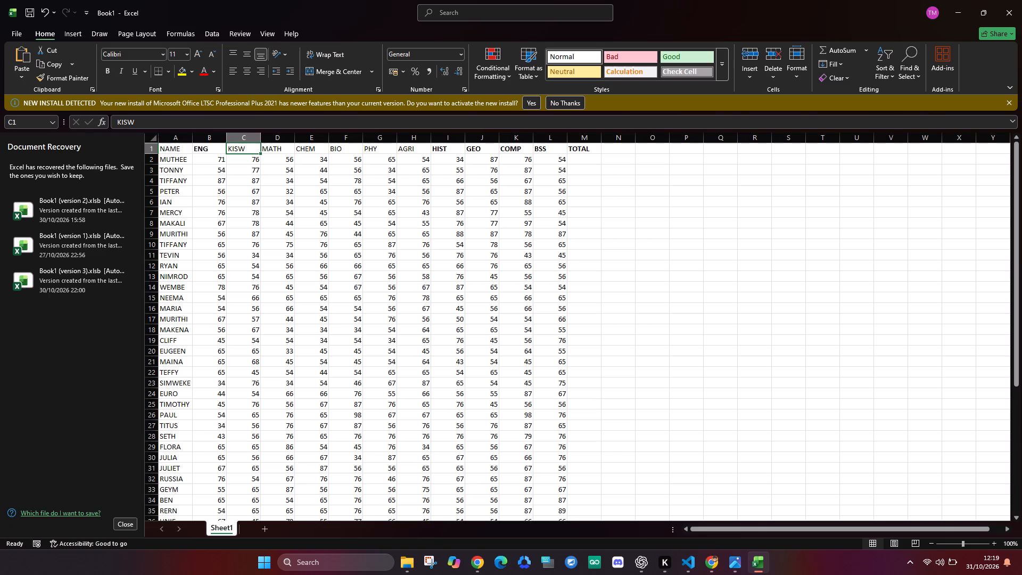
# Make the KISW header text in cell C1 bold.
pyautogui.click(247, 150)
pyautogui.moveTo(247, 150); pyautogui.dragTo(228, 147)
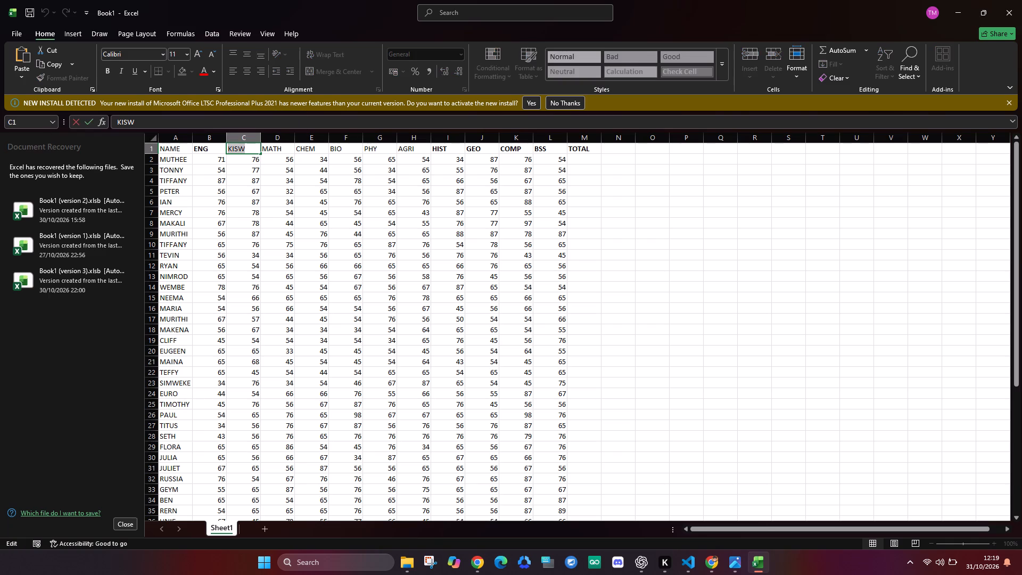
pyautogui.hotkey('ctrl', 'b')
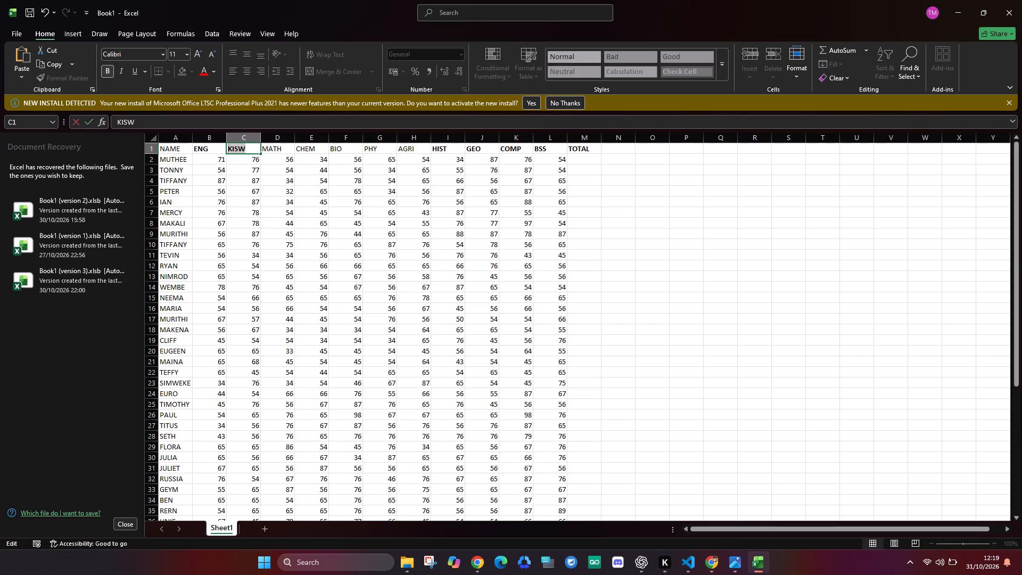
# Make the MATH header text in cell D1 bold.
pyautogui.click(285, 151)
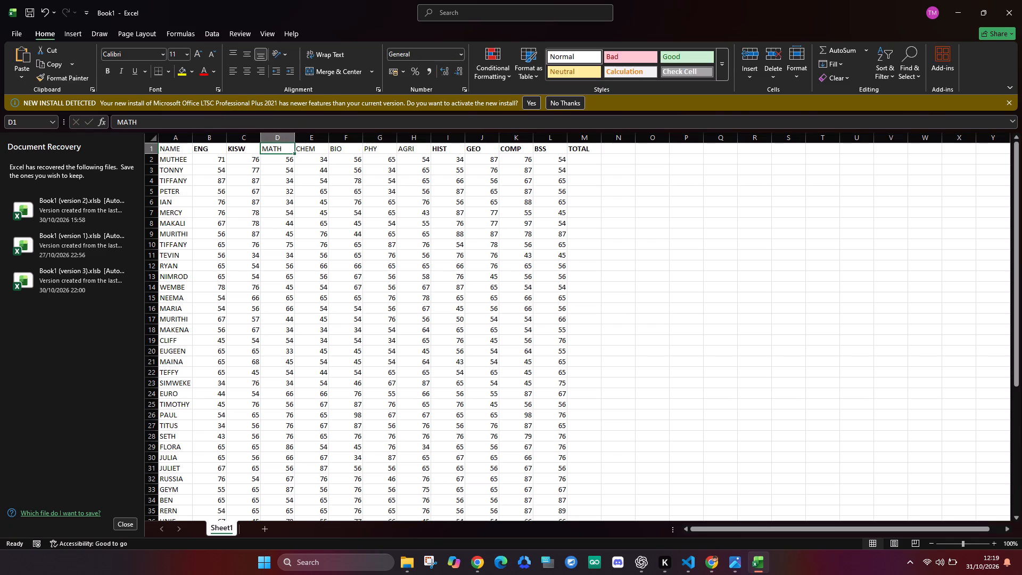
pyautogui.click(283, 148)
pyautogui.doubleClick(283, 148)
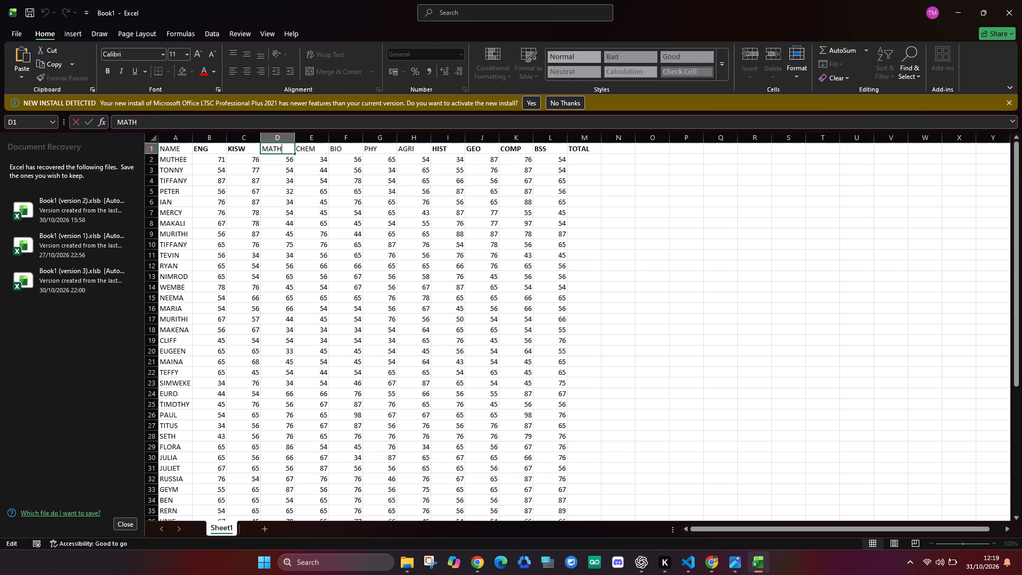
pyautogui.moveTo(283, 148); pyautogui.dragTo(262, 149)
pyautogui.hotkey('ctrl', 'b')
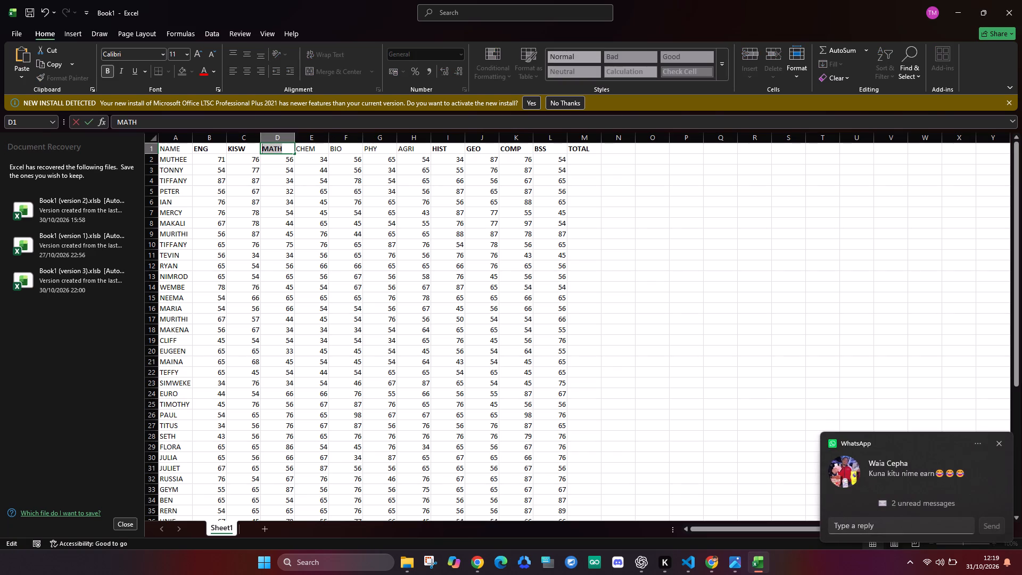
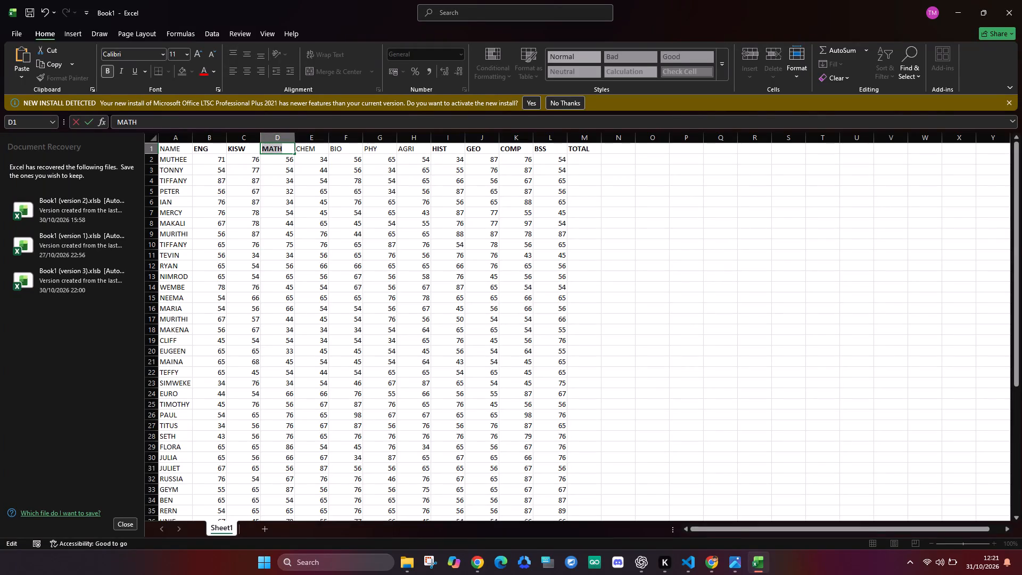
# Make the CHEM header text in cell E1 bold.
pyautogui.click(317, 149)
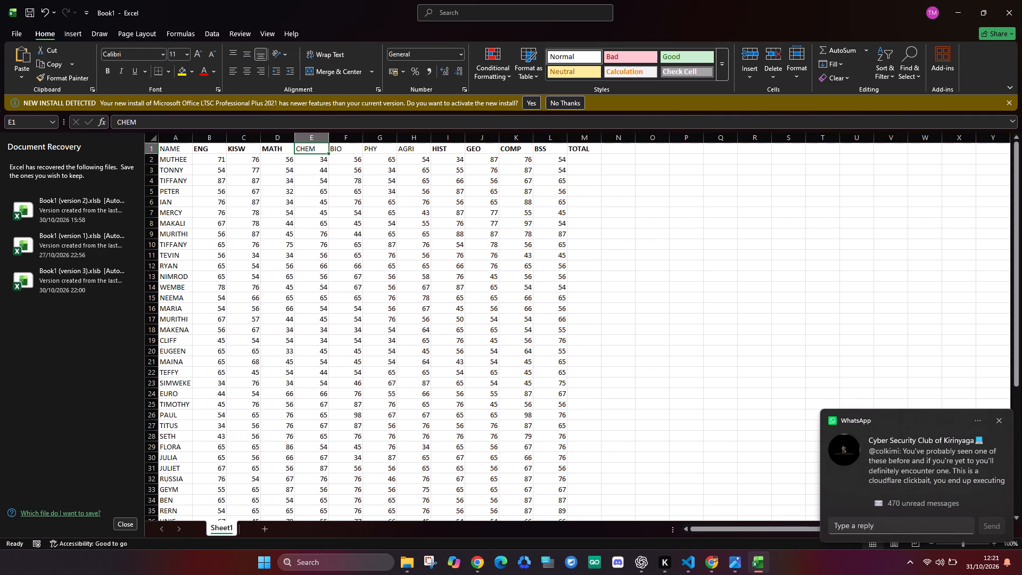
pyautogui.moveTo(317, 150); pyautogui.dragTo(308, 149)
pyautogui.doubleClick(315, 150)
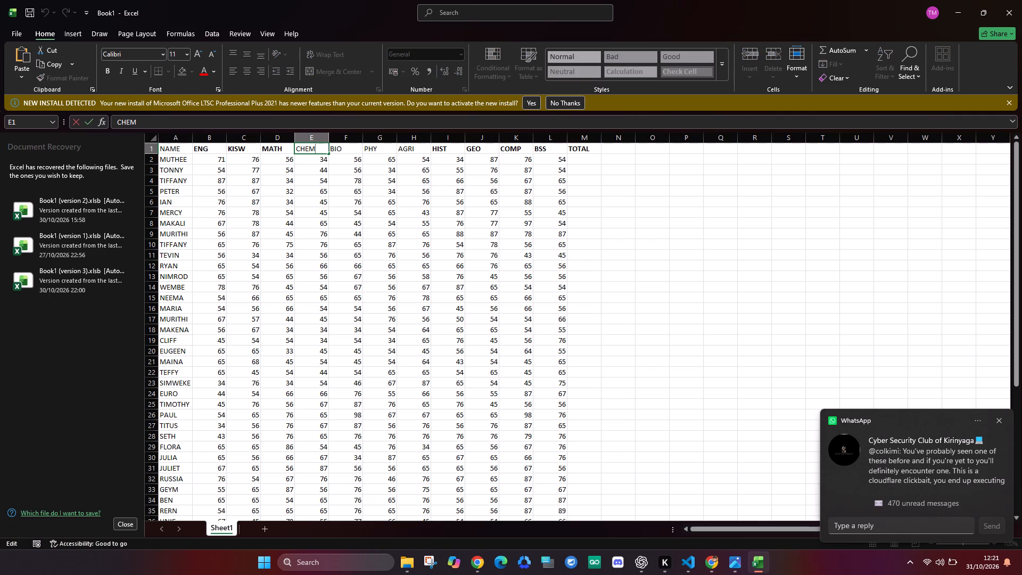
pyautogui.moveTo(315, 150); pyautogui.dragTo(294, 150)
pyautogui.click(301, 139)
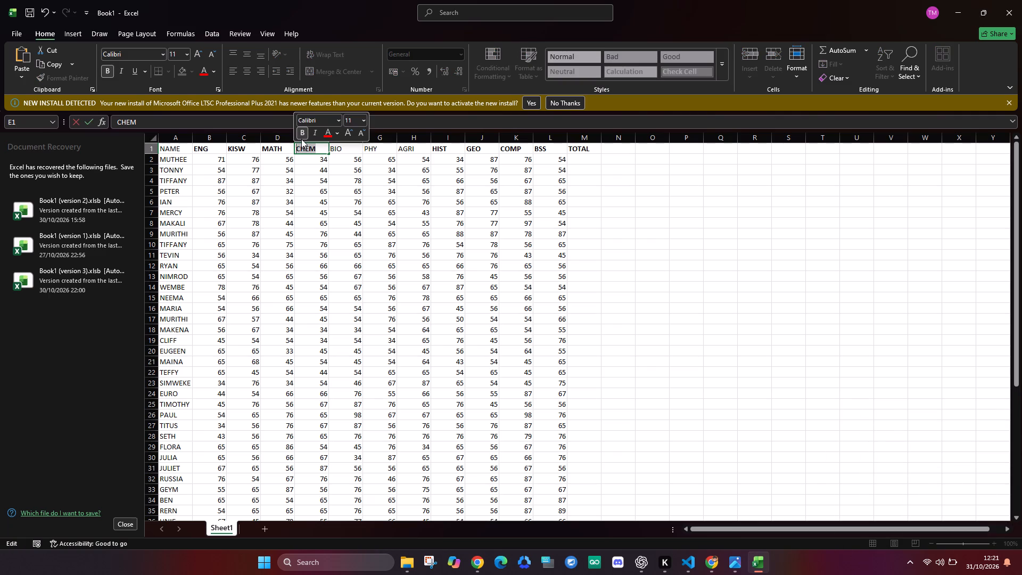
# Leave the CHEM header cell and select the BIO header in cell F1.
pyautogui.click(343, 146)
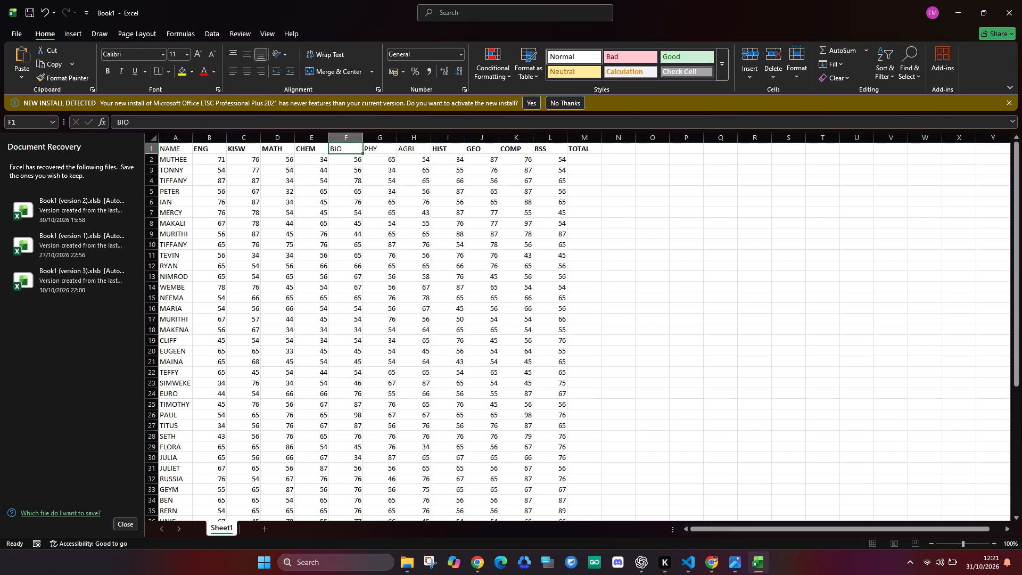
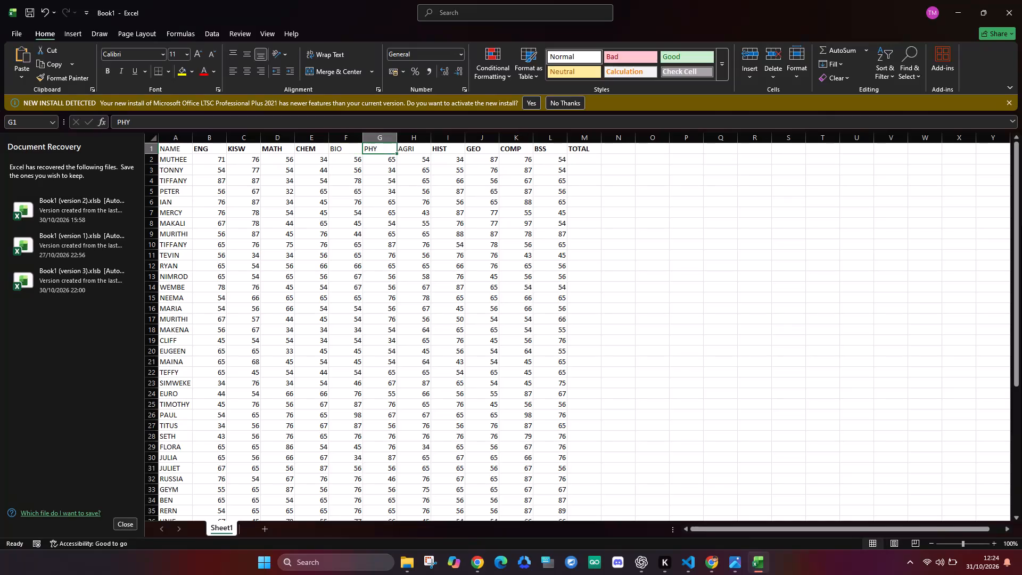
# Make the BIO header text in cell F1 bold.
pyautogui.click(348, 149)
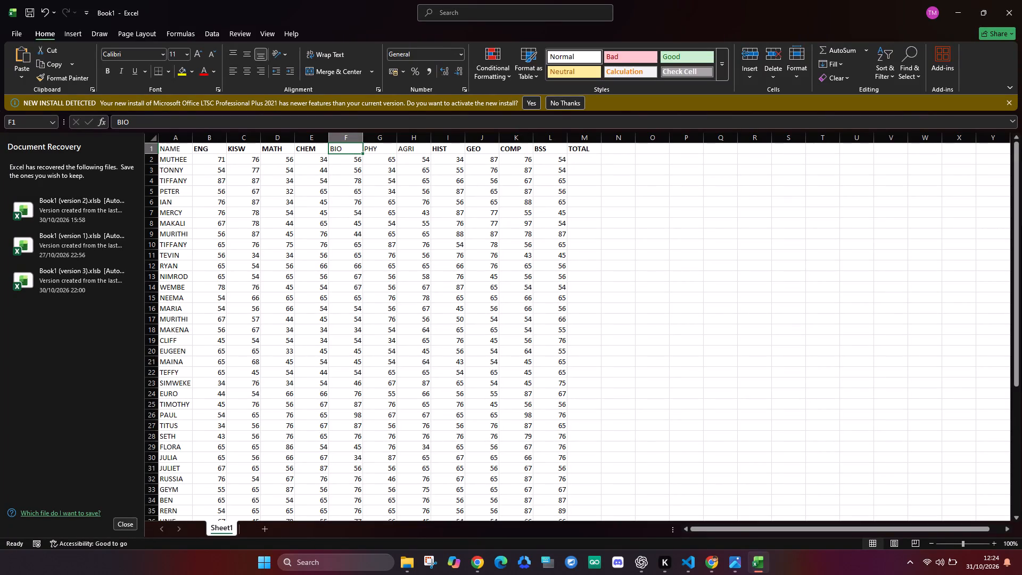
pyautogui.click(347, 152)
pyautogui.doubleClick(344, 148)
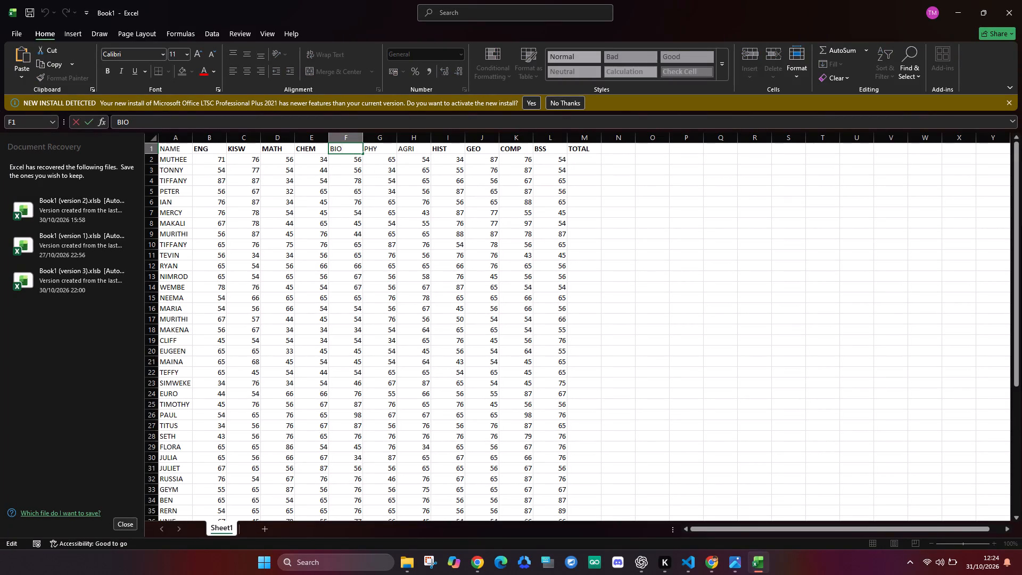
pyautogui.moveTo(344, 148); pyautogui.dragTo(332, 148)
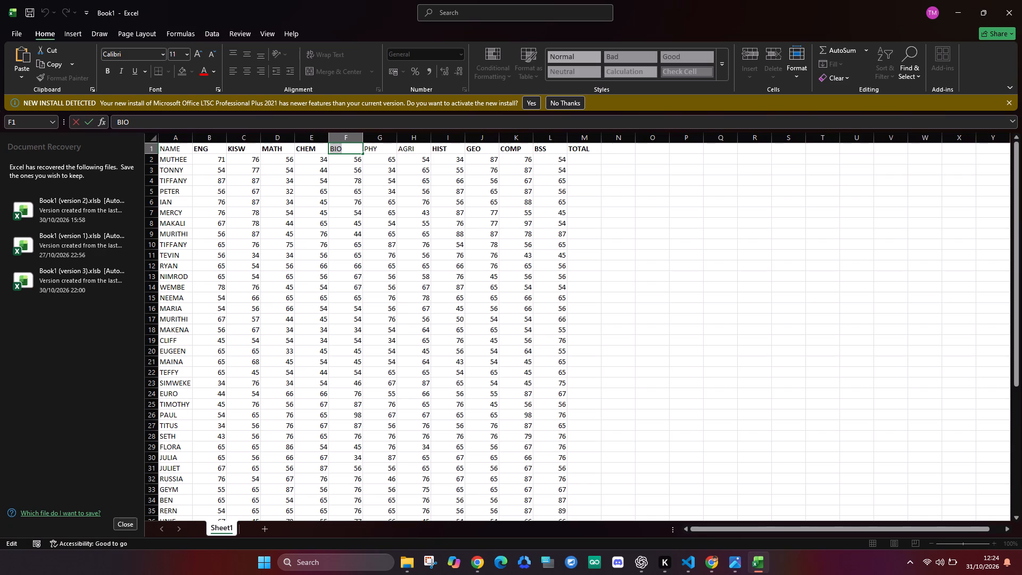
pyautogui.moveTo(332, 148); pyautogui.dragTo(331, 148)
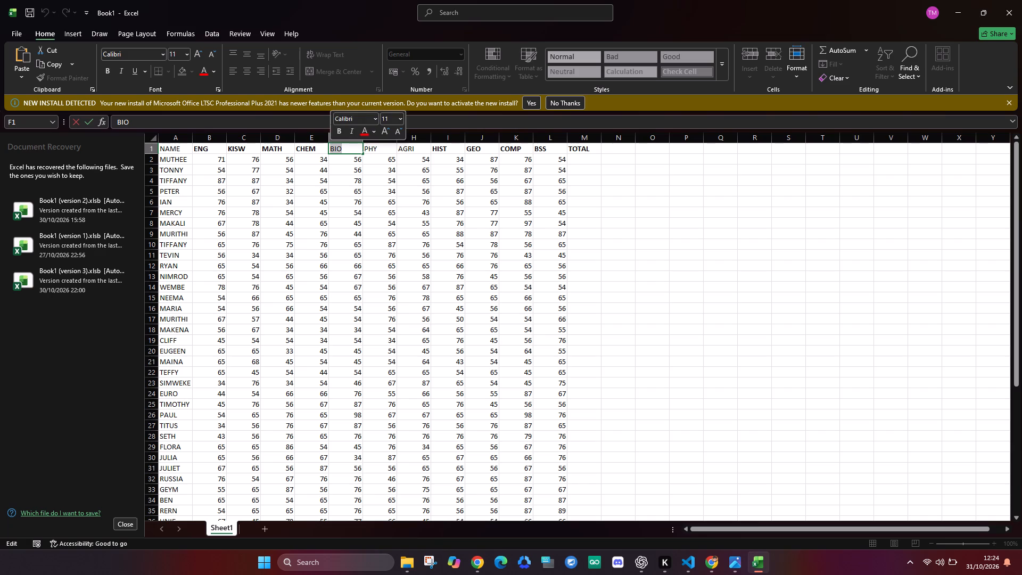
pyautogui.click(339, 132)
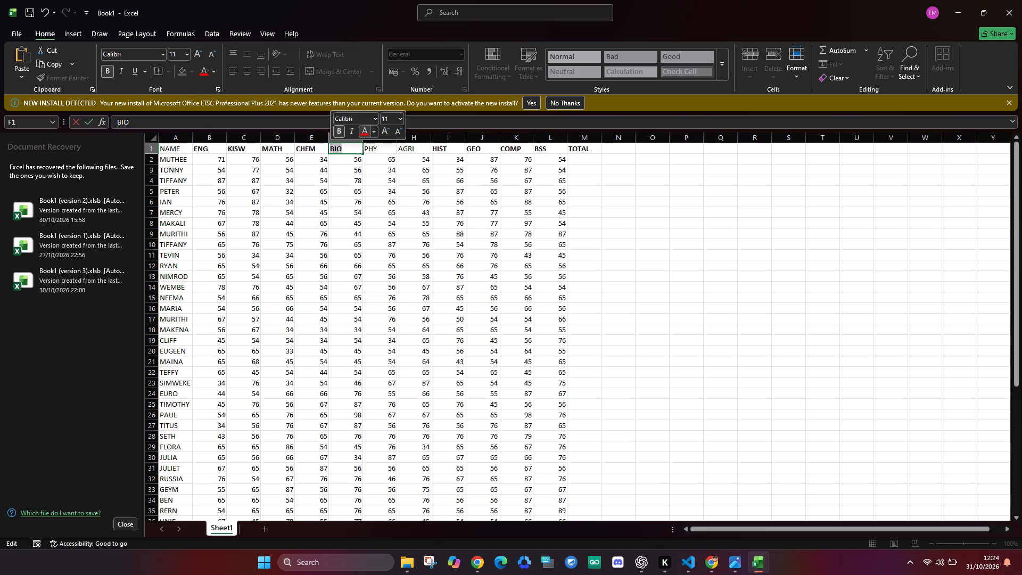
# Make the PHY header text in cell G1 bold.
pyautogui.click(381, 149)
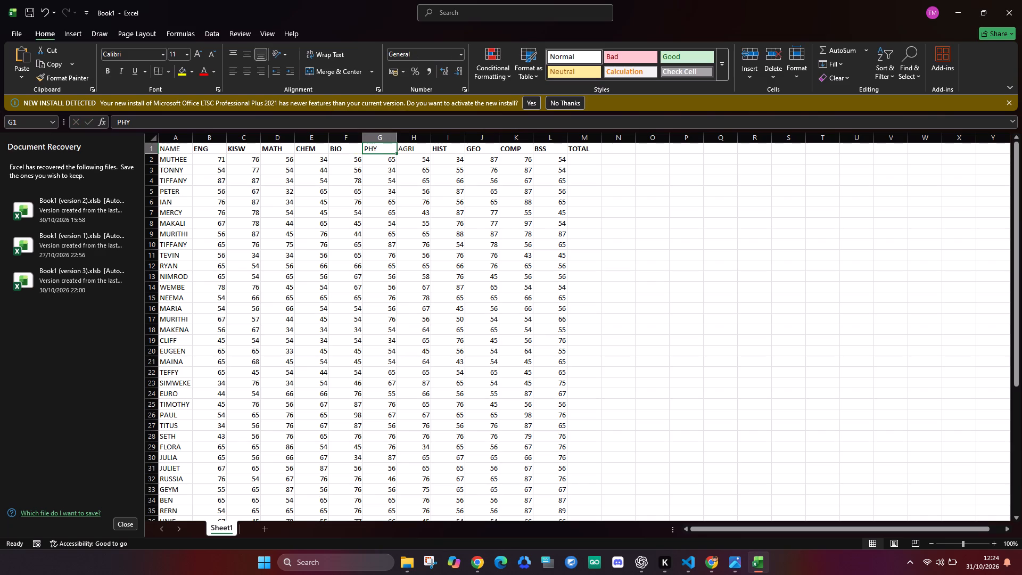
pyautogui.doubleClick(381, 149)
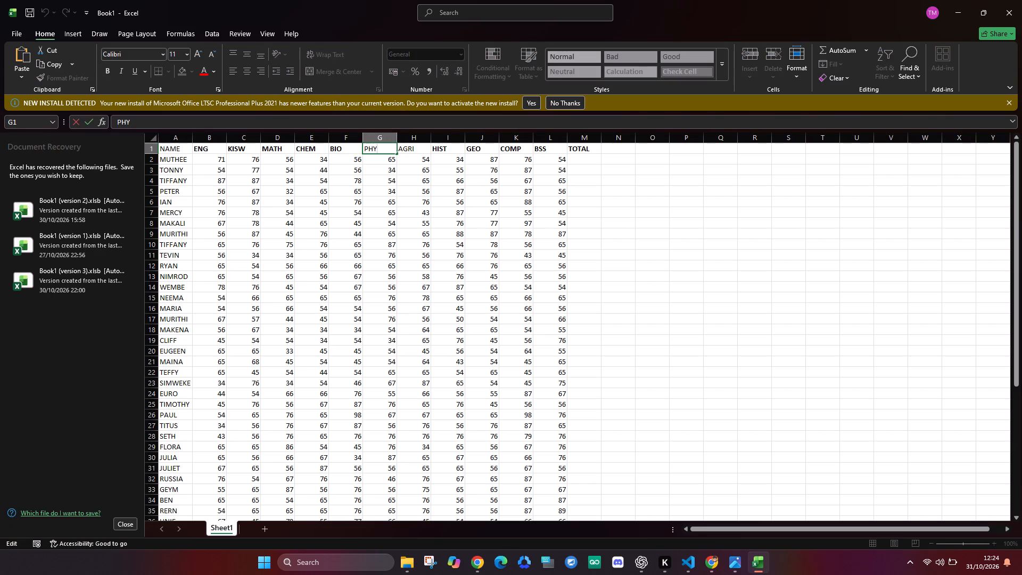
pyautogui.moveTo(381, 149); pyautogui.dragTo(363, 150)
pyautogui.moveTo(363, 150); pyautogui.dragTo(362, 150)
pyautogui.click(374, 134)
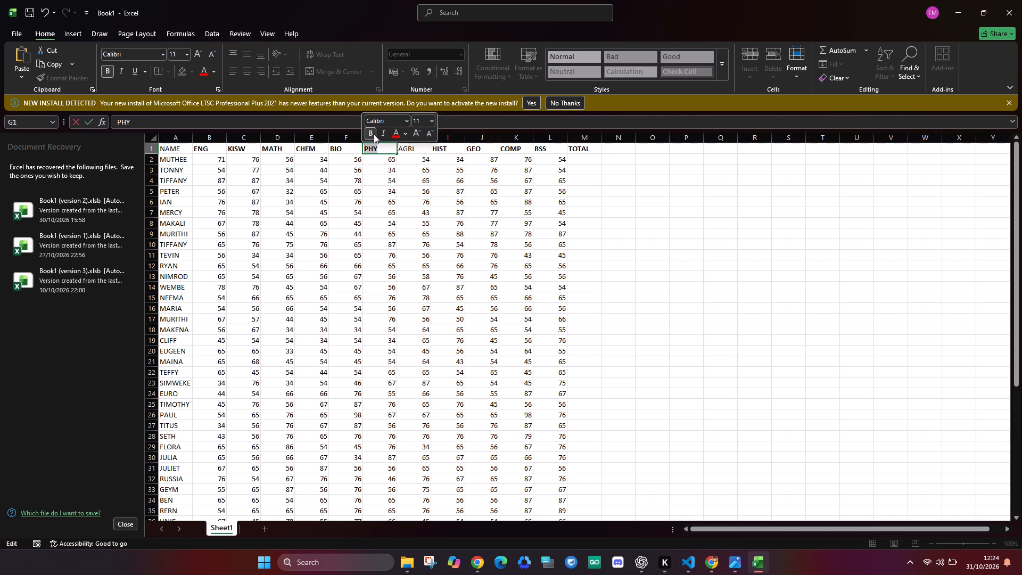
# Make the AGRI header text in cell H1 bold.
pyautogui.click(415, 149)
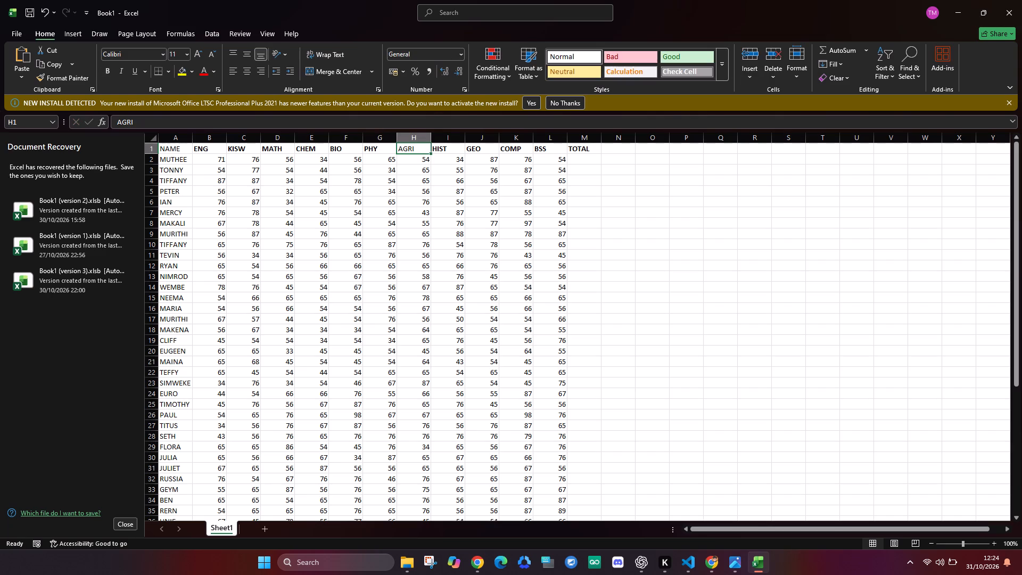
pyautogui.click(418, 146)
pyautogui.click(418, 146)
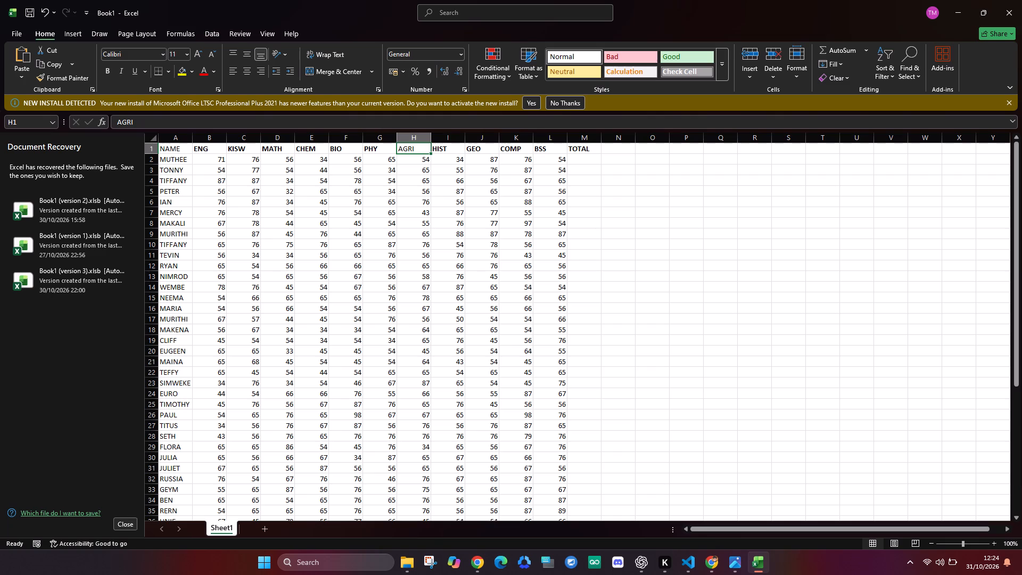
pyautogui.click(418, 151)
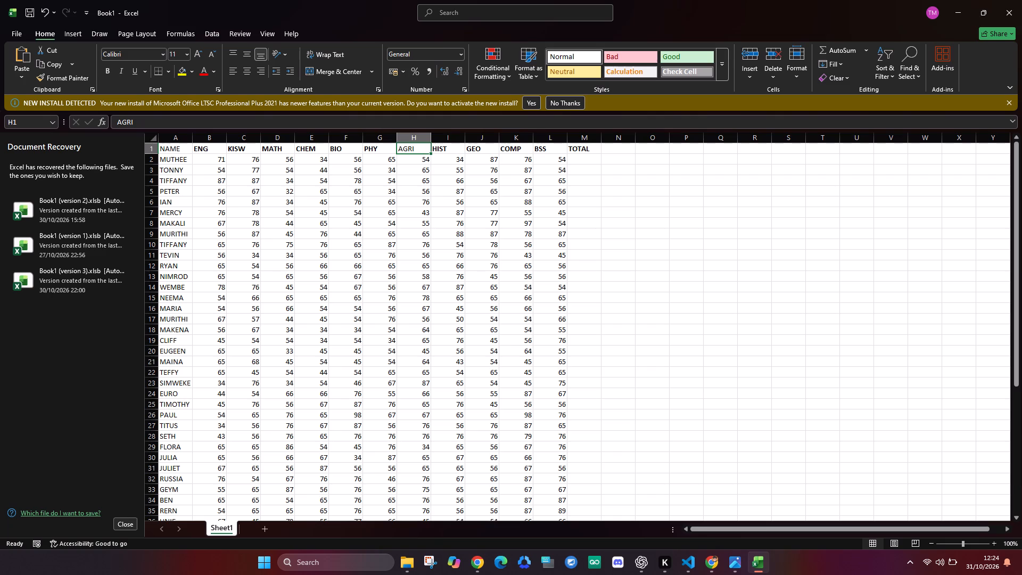
pyautogui.click(416, 150)
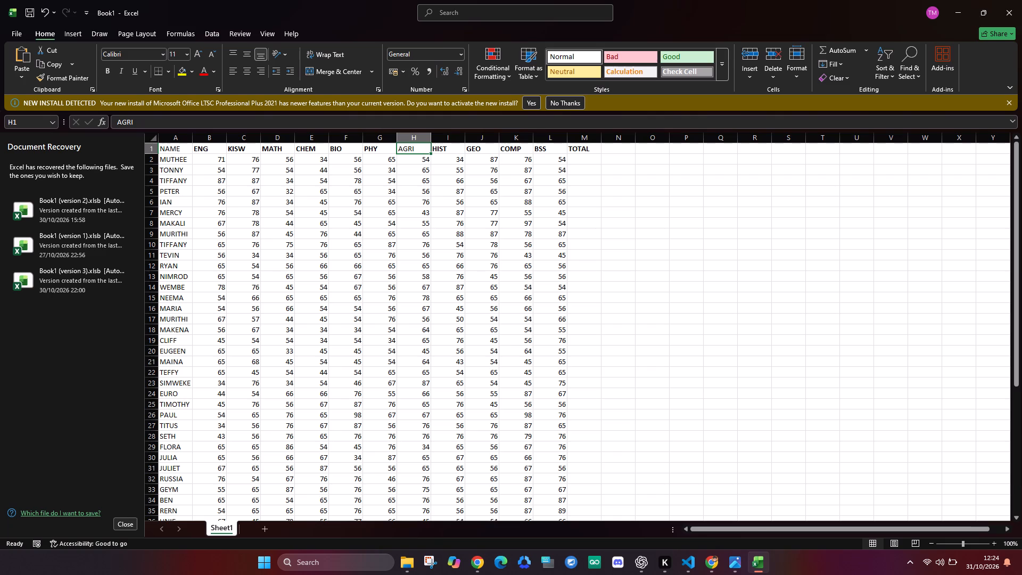
pyautogui.click(416, 148)
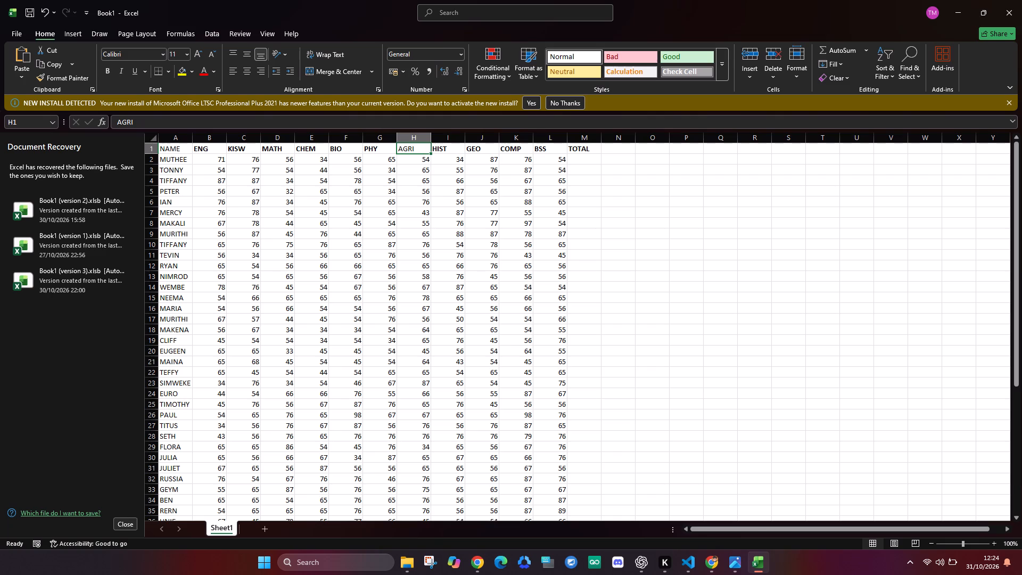
pyautogui.tripleClick(418, 150)
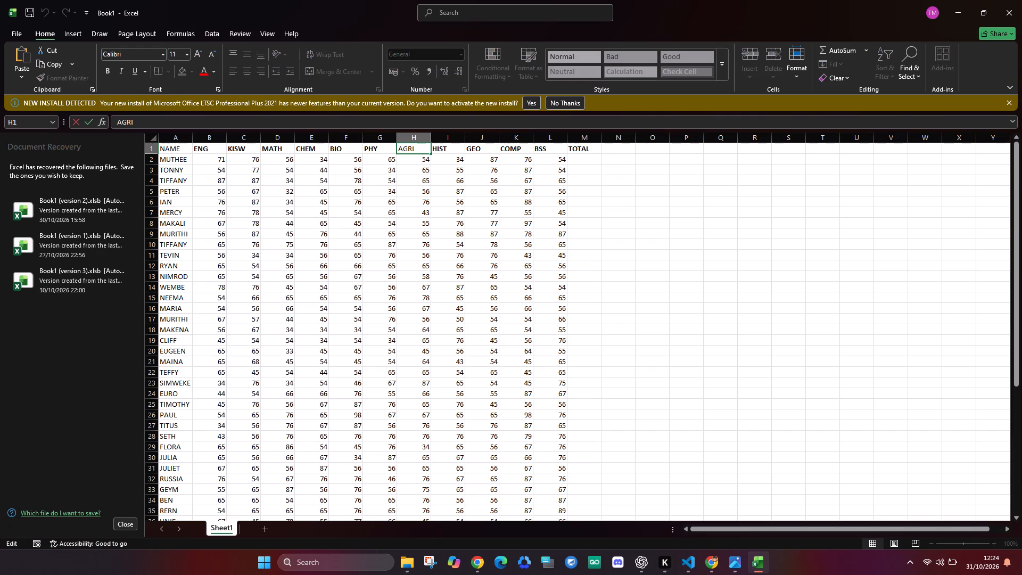
pyautogui.moveTo(414, 148); pyautogui.dragTo(397, 147)
pyautogui.click(407, 132)
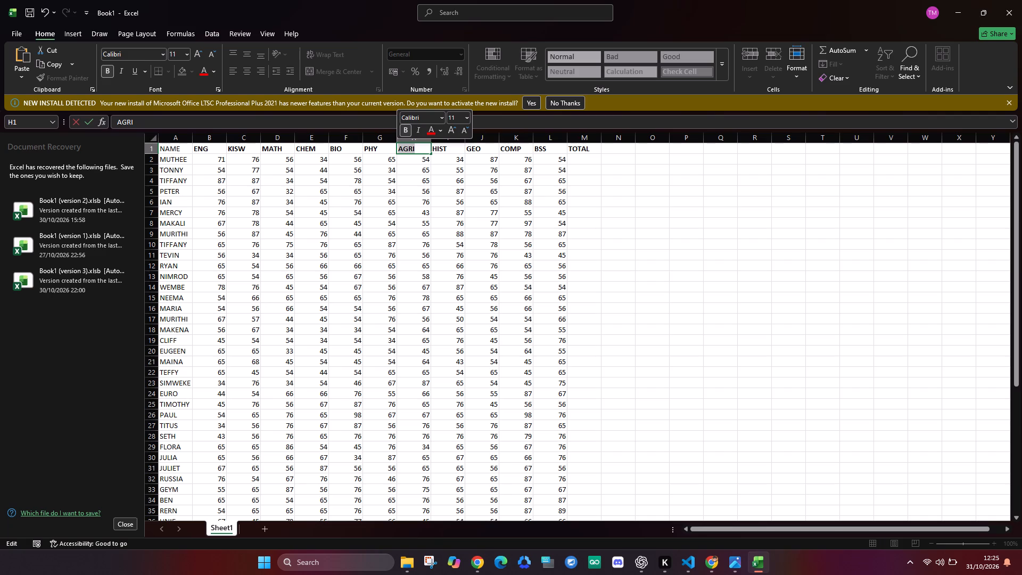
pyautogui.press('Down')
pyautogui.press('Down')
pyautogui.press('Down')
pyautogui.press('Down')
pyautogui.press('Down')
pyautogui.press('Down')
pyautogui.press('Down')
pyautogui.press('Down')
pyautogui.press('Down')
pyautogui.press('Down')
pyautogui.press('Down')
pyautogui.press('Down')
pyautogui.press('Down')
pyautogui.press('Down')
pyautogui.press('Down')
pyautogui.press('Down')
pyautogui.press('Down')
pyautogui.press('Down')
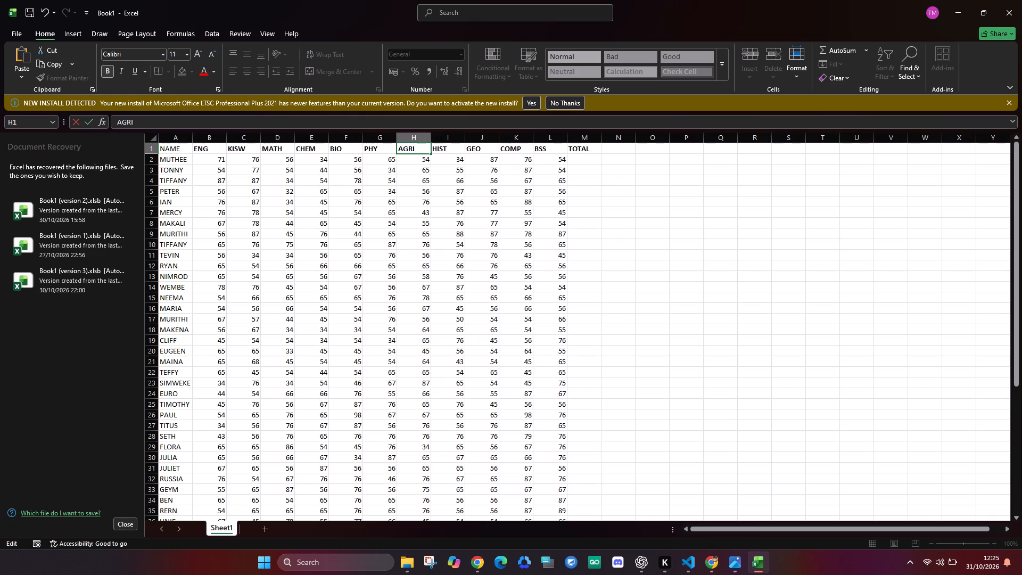
# Insert a SUM function in cell M2 under the TOTAL header, covering the first student's marks in B2:L2.
pyautogui.click(590, 163)
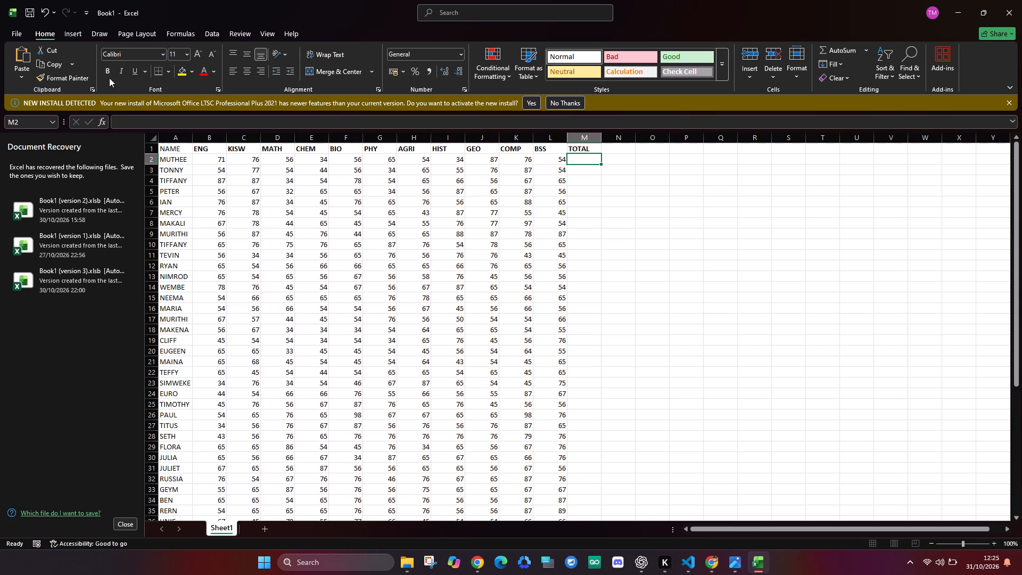
pyautogui.click(103, 117)
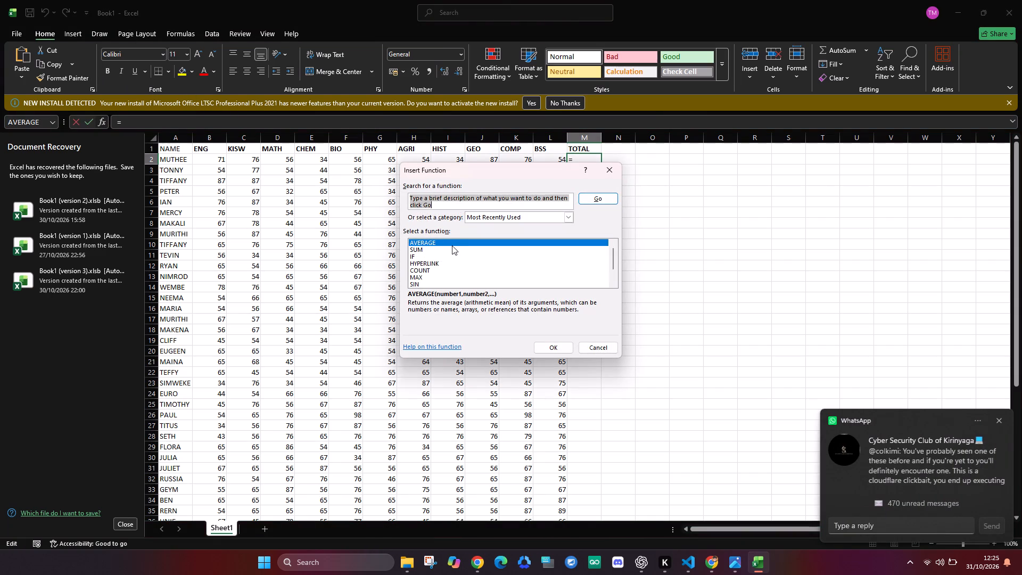
pyautogui.click(454, 248)
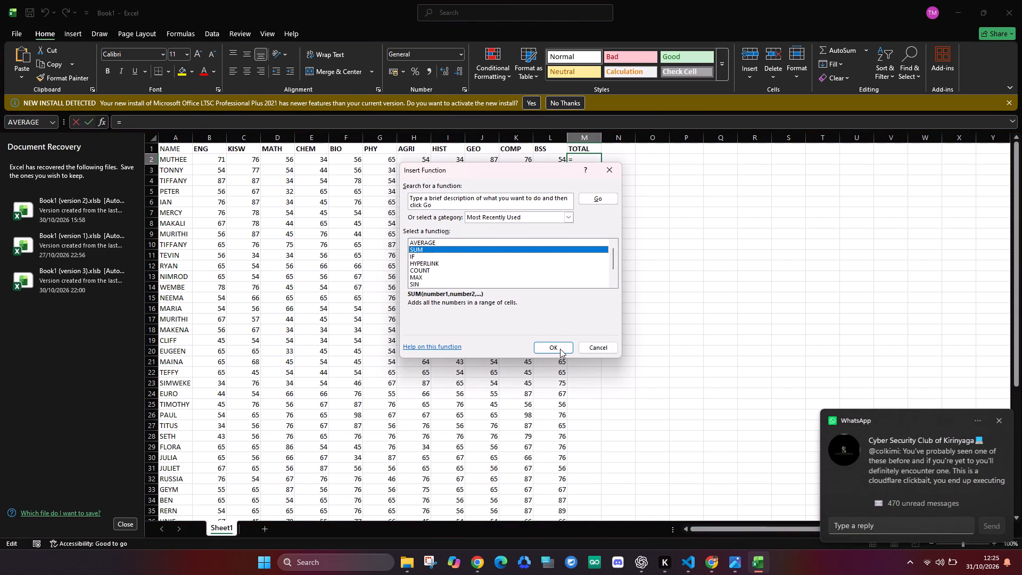
pyautogui.click(560, 349)
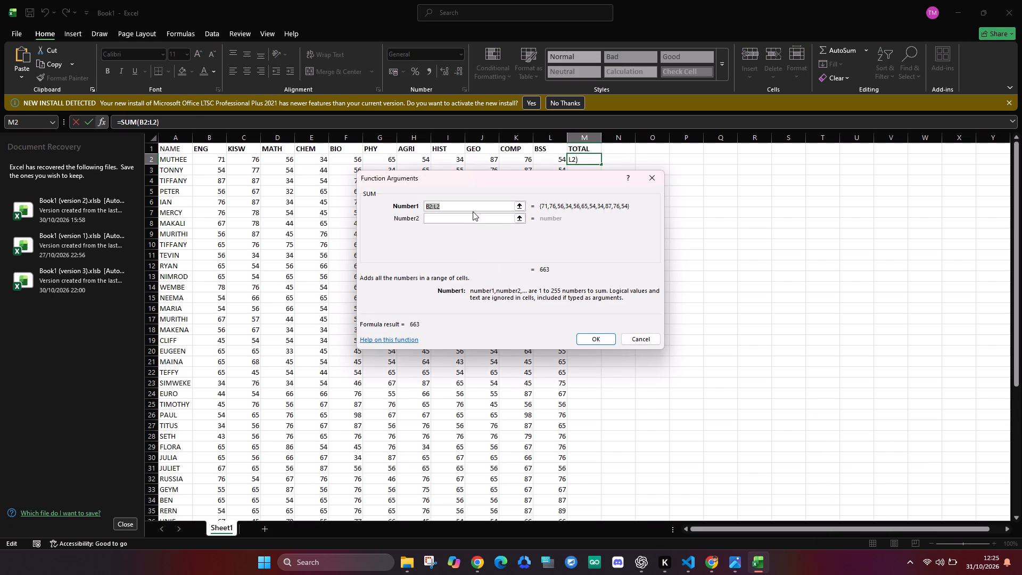
# Apply the SUM function over B2:L2 in cell M2 to total the first student's marks.
pyautogui.click(605, 337)
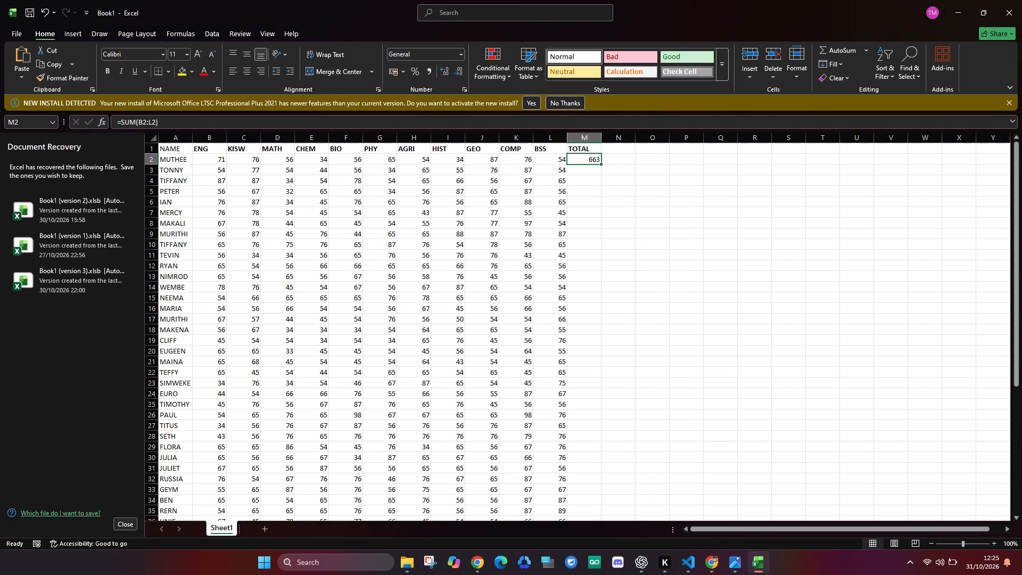
# Fill the SUM formula from M2 down the TOTAL column to the last student in row 50.
pyautogui.moveTo(600, 163); pyautogui.dragTo(604, 232)
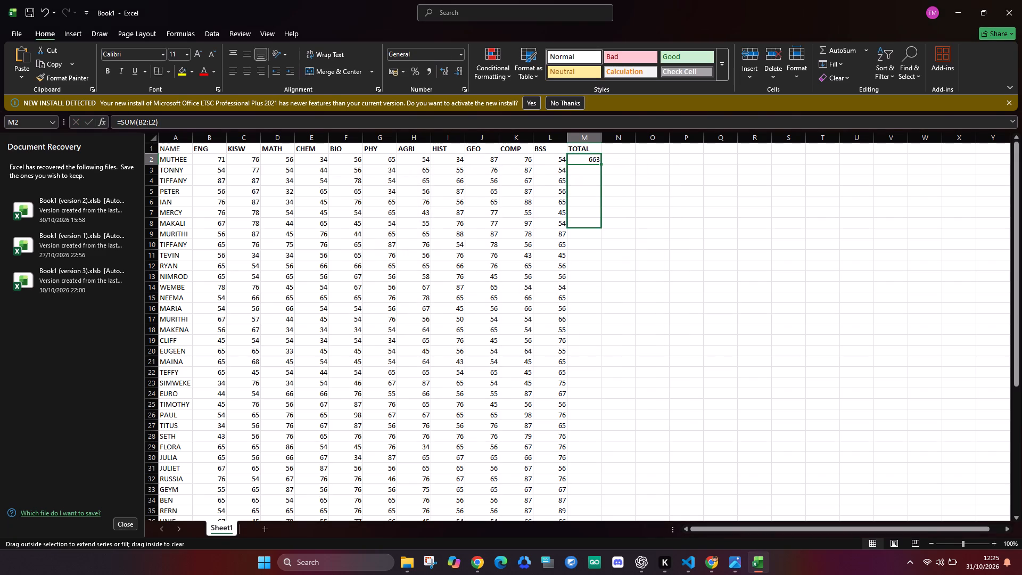
pyautogui.moveTo(604, 232); pyautogui.dragTo(606, 417)
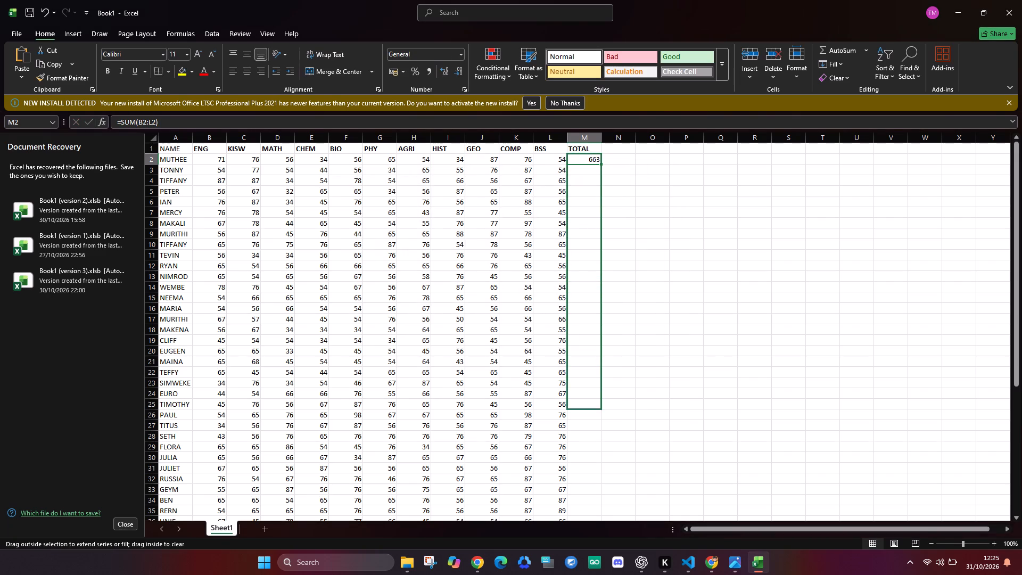
pyautogui.moveTo(606, 417); pyautogui.dragTo(606, 515)
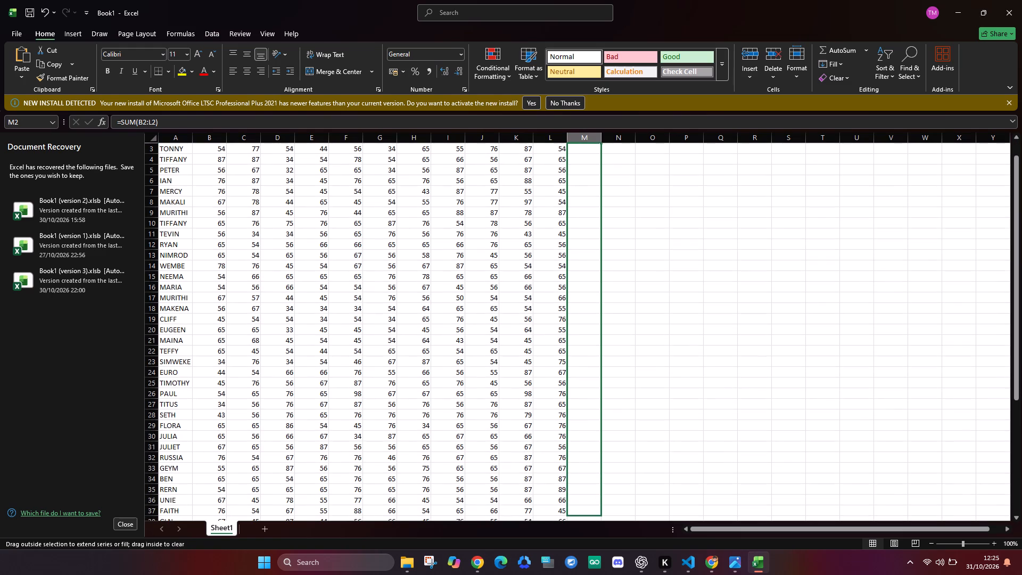
pyautogui.moveTo(606, 515); pyautogui.dragTo(605, 549)
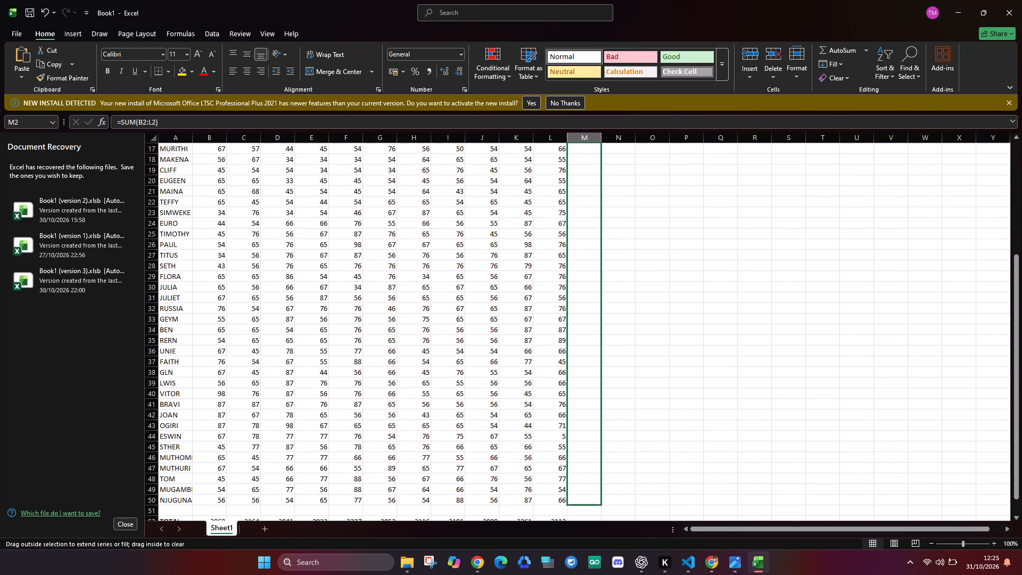
pyautogui.moveTo(605, 549); pyautogui.dragTo(590, 478)
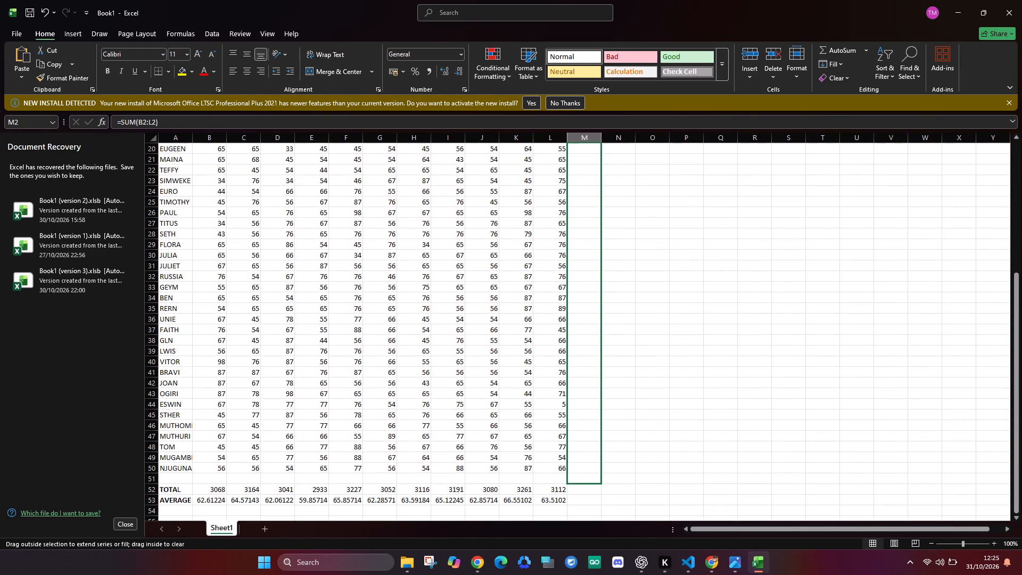
pyautogui.moveTo(590, 478); pyautogui.dragTo(589, 475)
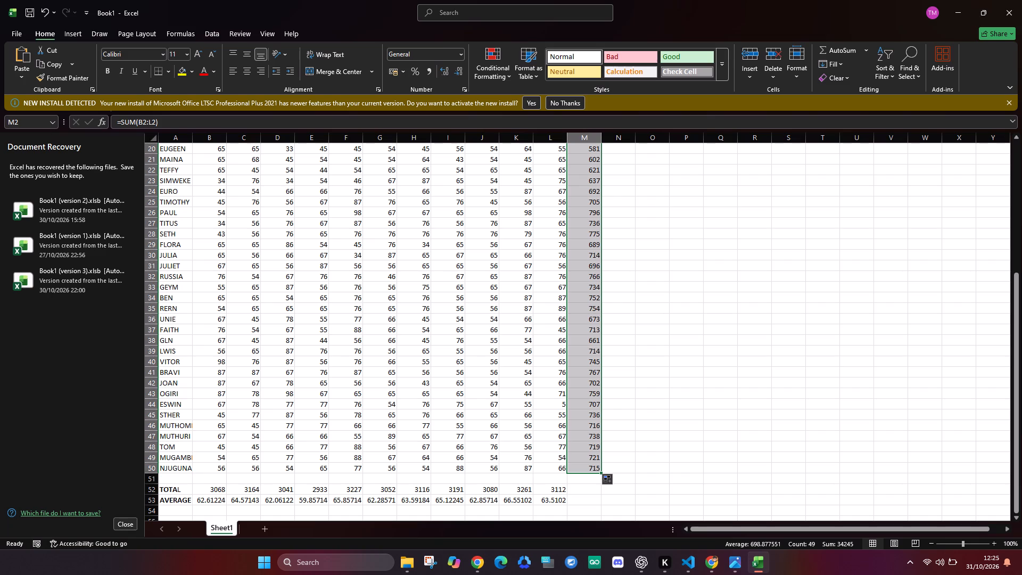
# Enter the header AVERAGE in cell N1, beside the TOTAL header.
pyautogui.press('Up')
pyautogui.press('Up')
pyautogui.press('Up')
pyautogui.press('Up')
pyautogui.press('Up')
pyautogui.press('Up')
pyautogui.press('Up')
pyautogui.press('Up')
pyautogui.press('Up')
pyautogui.press('Up')
pyautogui.press('Up')
pyautogui.press('Up')
pyautogui.press('Up')
pyautogui.press('Up')
pyautogui.press('Up')
pyautogui.press('Up')
pyautogui.press('Up')
pyautogui.press('Up')
pyautogui.press('Up')
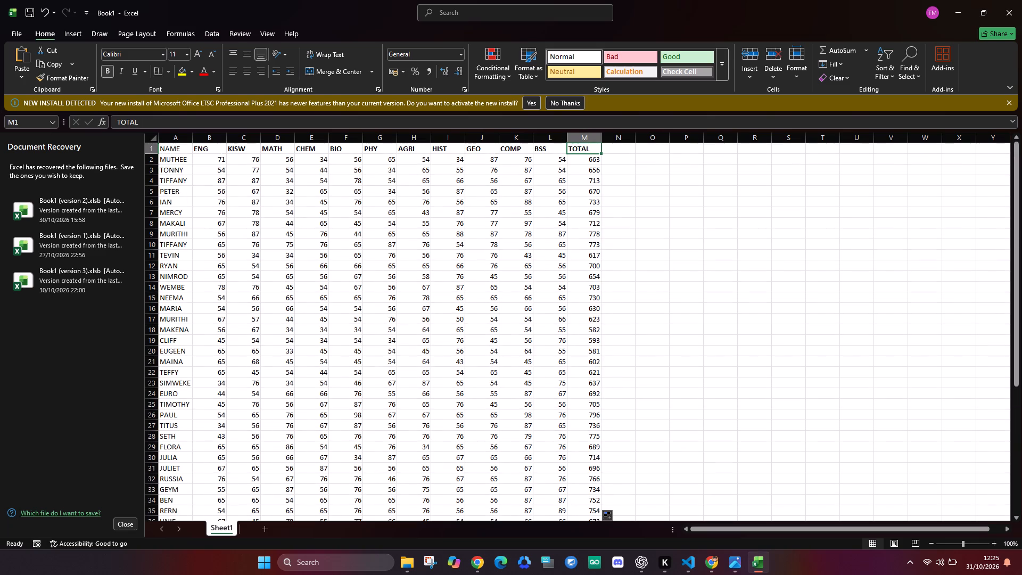
pyautogui.click(619, 151)
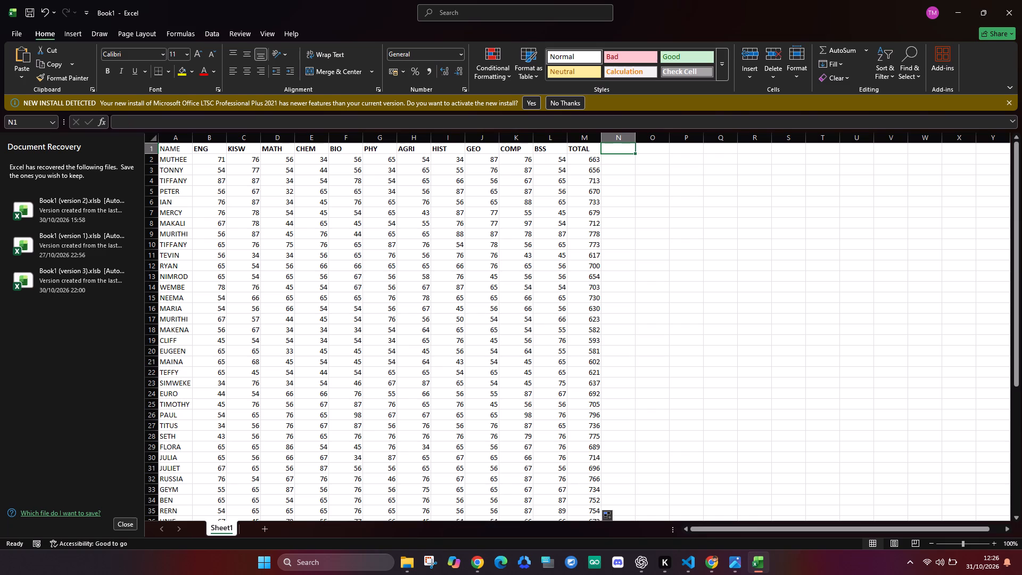
pyautogui.write('AVR')
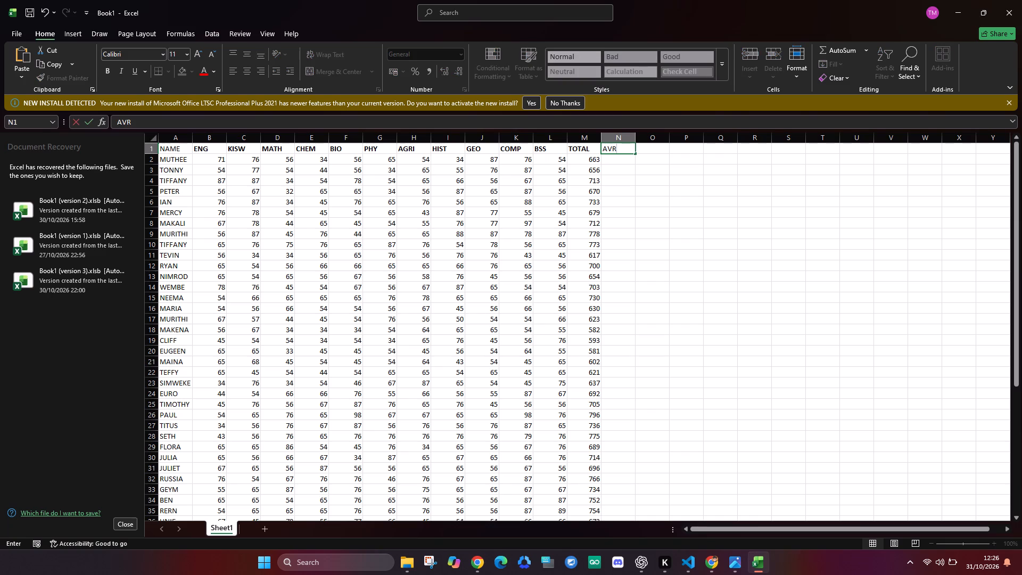
pyautogui.press('BackSpace')
pyautogui.write('ERAGE')
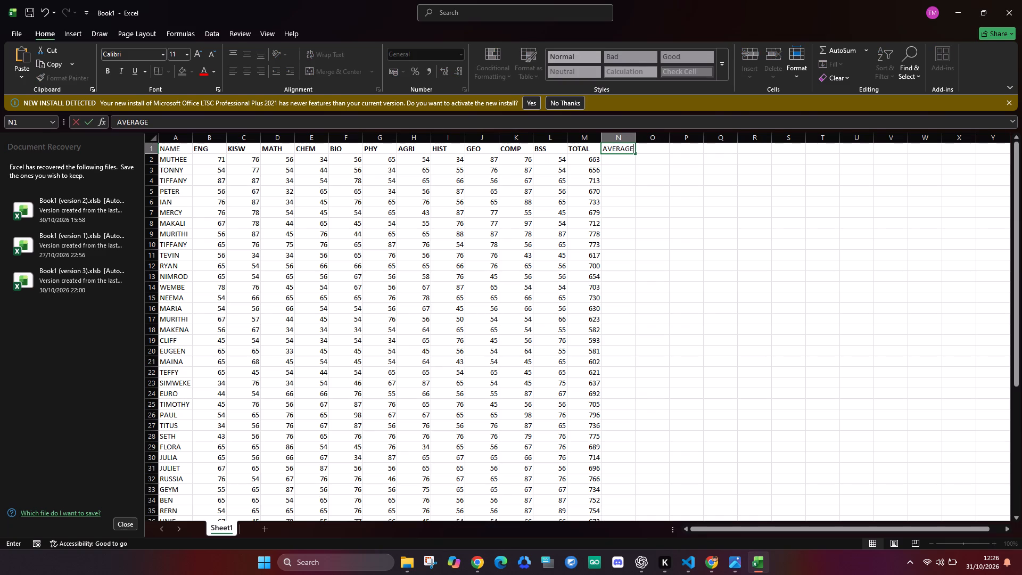
pyautogui.click(627, 160)
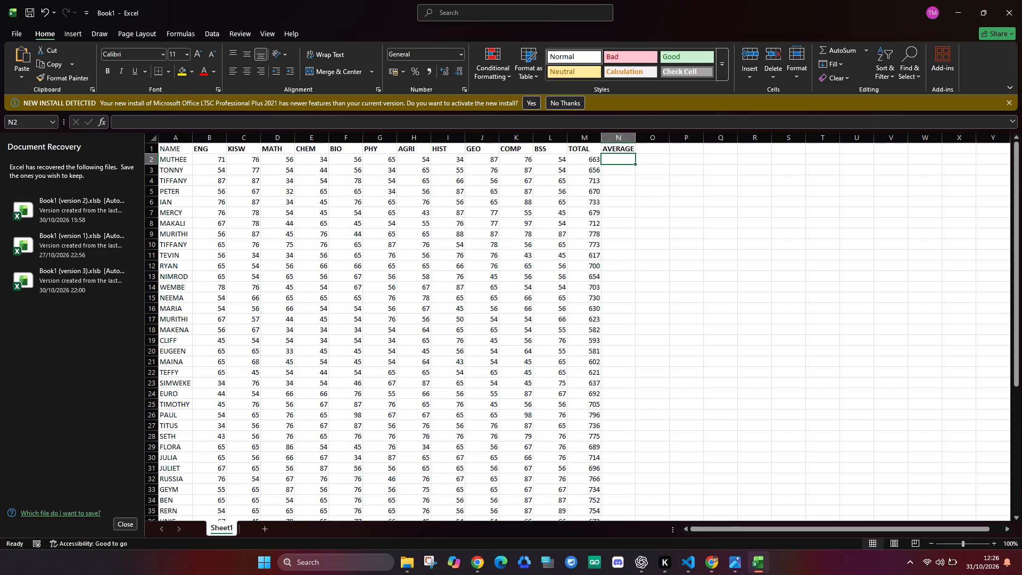
# Select cell N2 under the AVERAGE header for the first student's average.
pyautogui.click(620, 162)
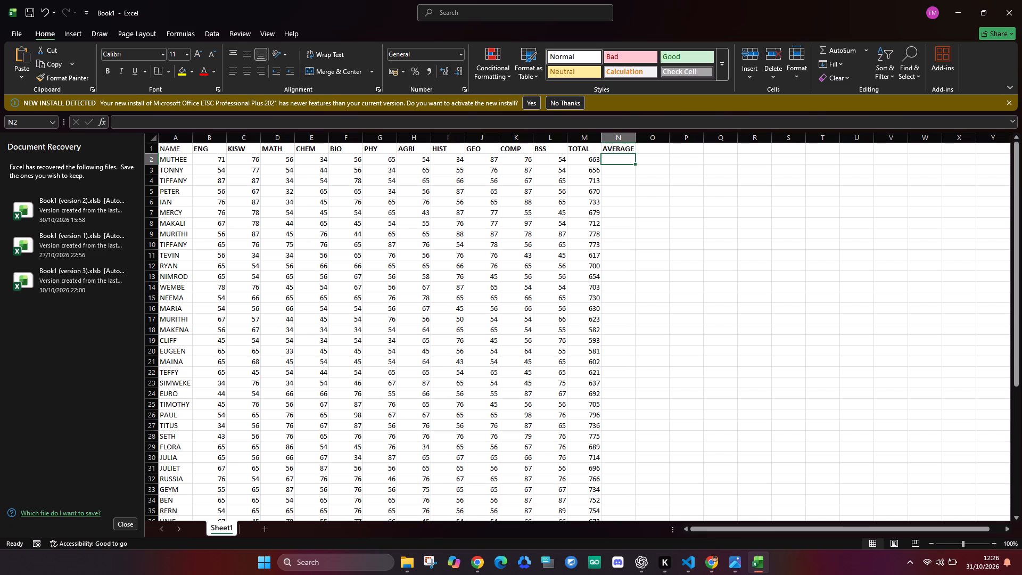
pyautogui.click(618, 162)
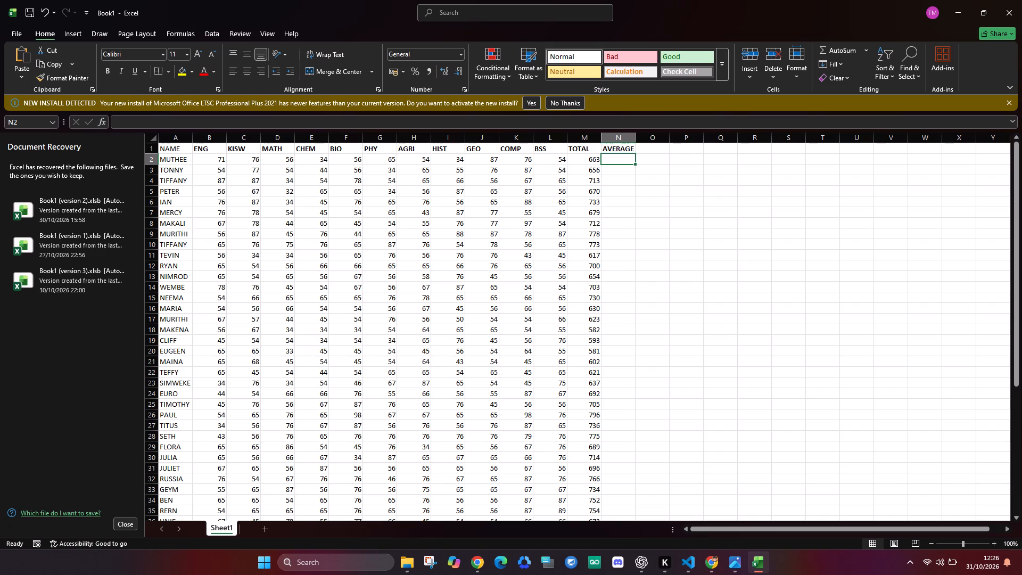
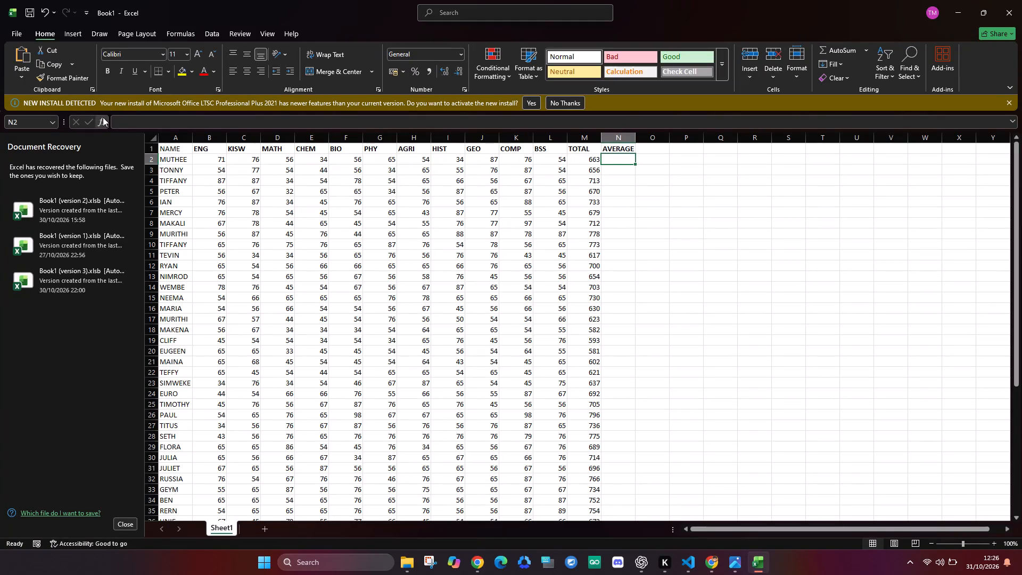
# Apply the AVERAGE function over B2:I2 in cell N2 for the first student's average.
pyautogui.click(102, 118)
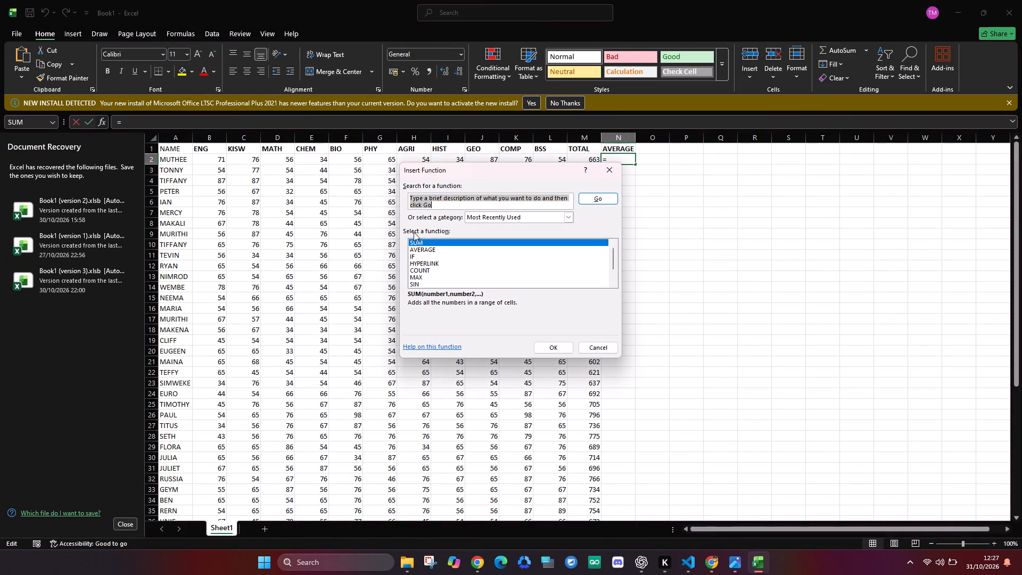
pyautogui.click(422, 245)
pyautogui.click(428, 248)
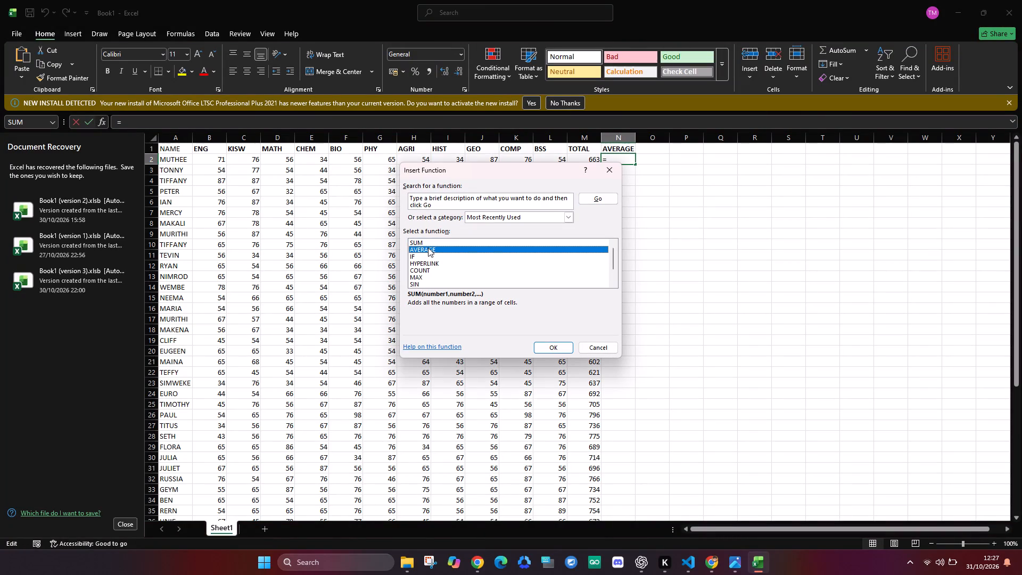
pyautogui.click(558, 346)
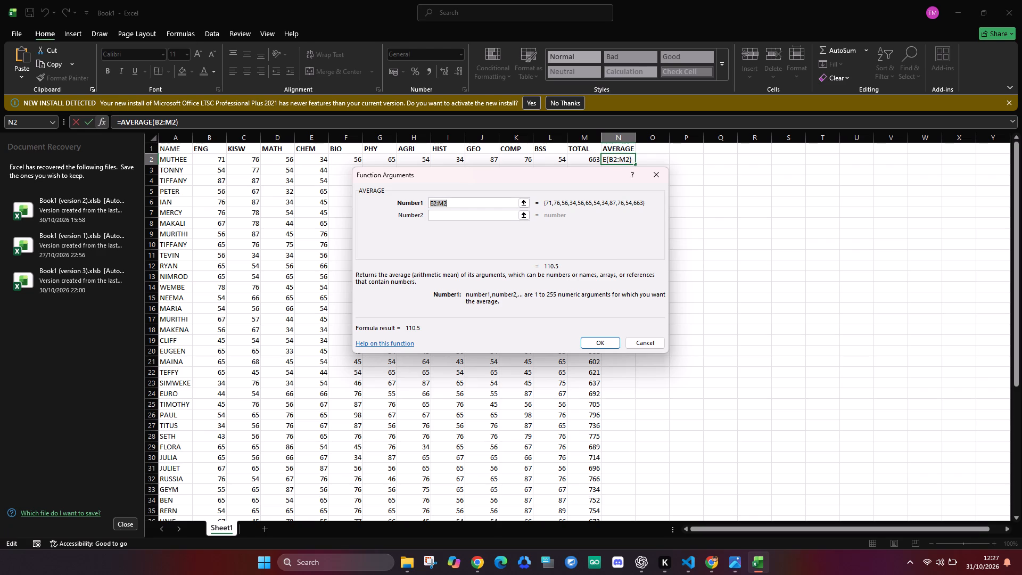
pyautogui.click(450, 200)
pyautogui.press('BackSpace')
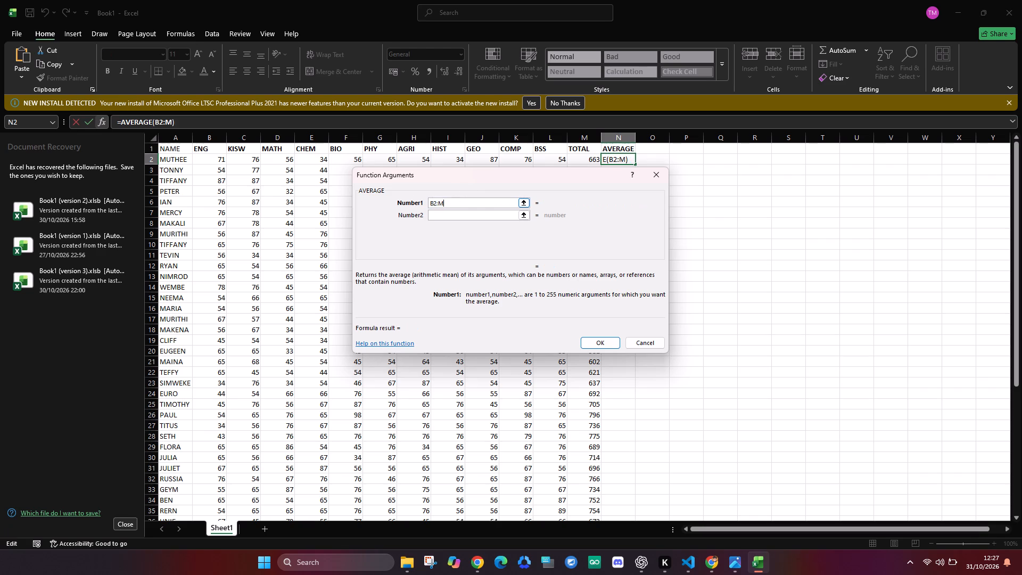
pyautogui.press('BackSpace')
pyautogui.press('i')
pyautogui.press('2')
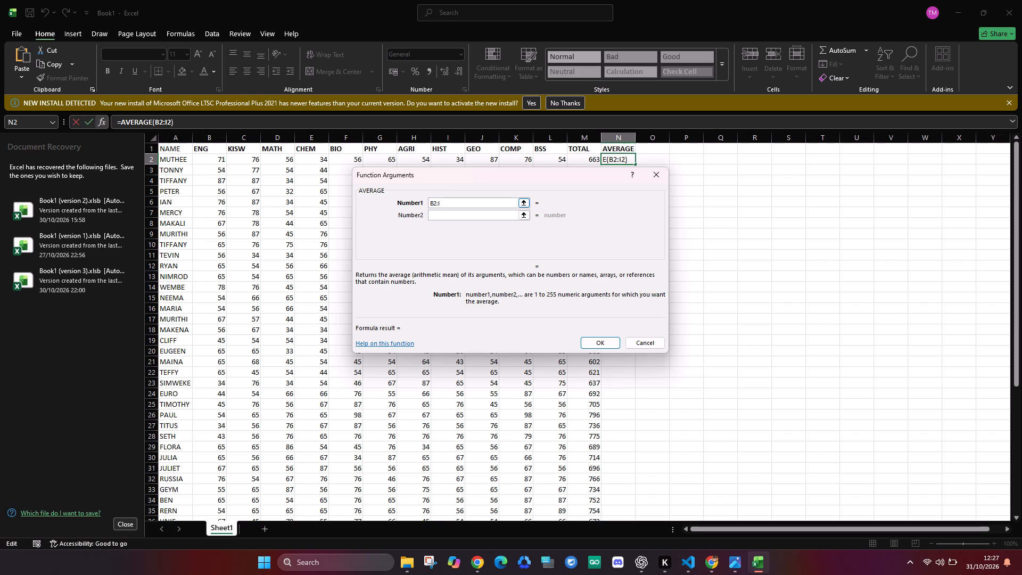
pyautogui.click(601, 339)
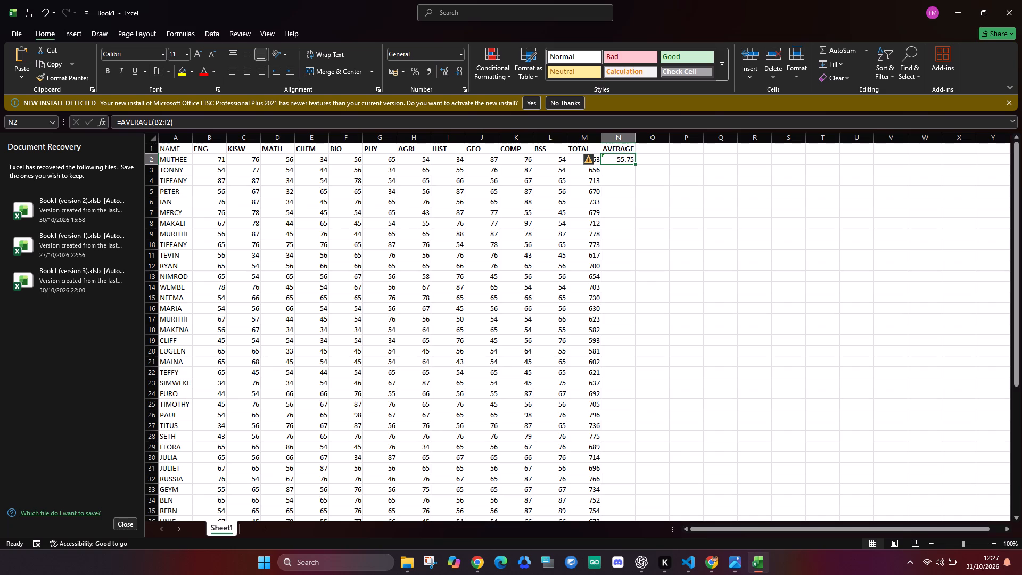
# Fill the AVERAGE formula from N2 down the column to the last student in row 50.
pyautogui.moveTo(634, 163); pyautogui.dragTo(647, 287)
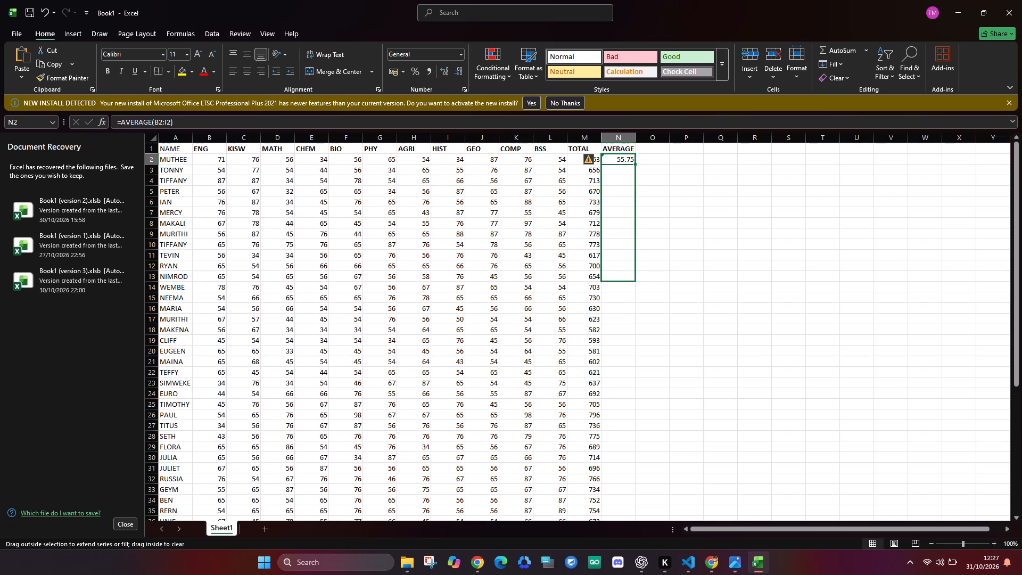
pyautogui.moveTo(647, 287); pyautogui.dragTo(670, 563)
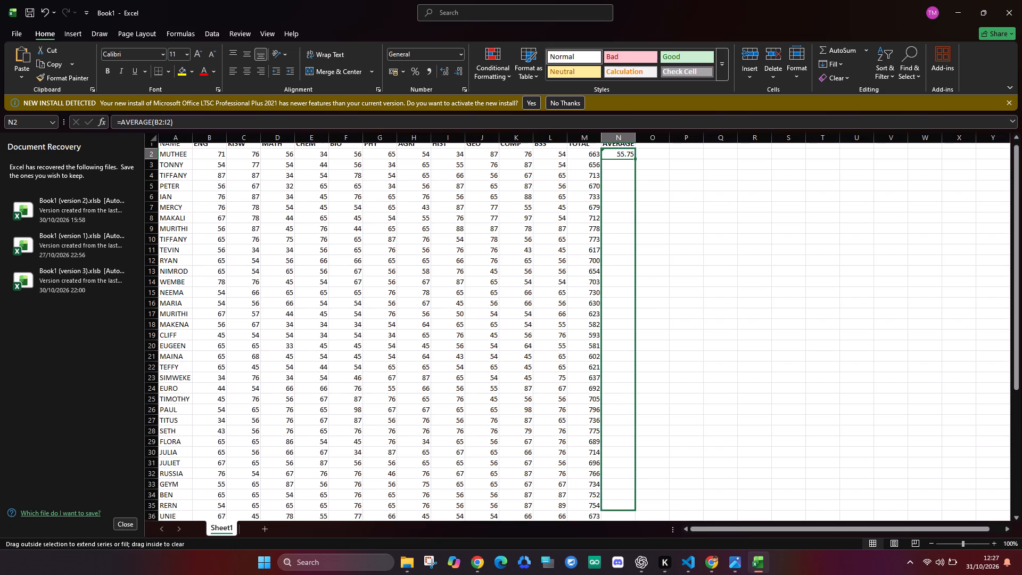
pyautogui.moveTo(670, 563); pyautogui.dragTo(652, 530)
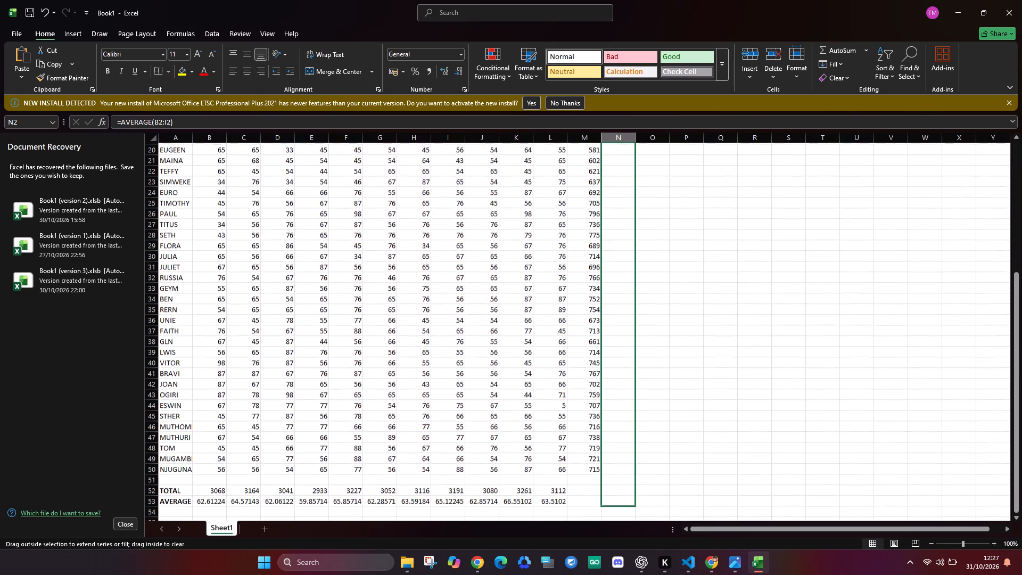
pyautogui.moveTo(652, 530); pyautogui.dragTo(647, 472)
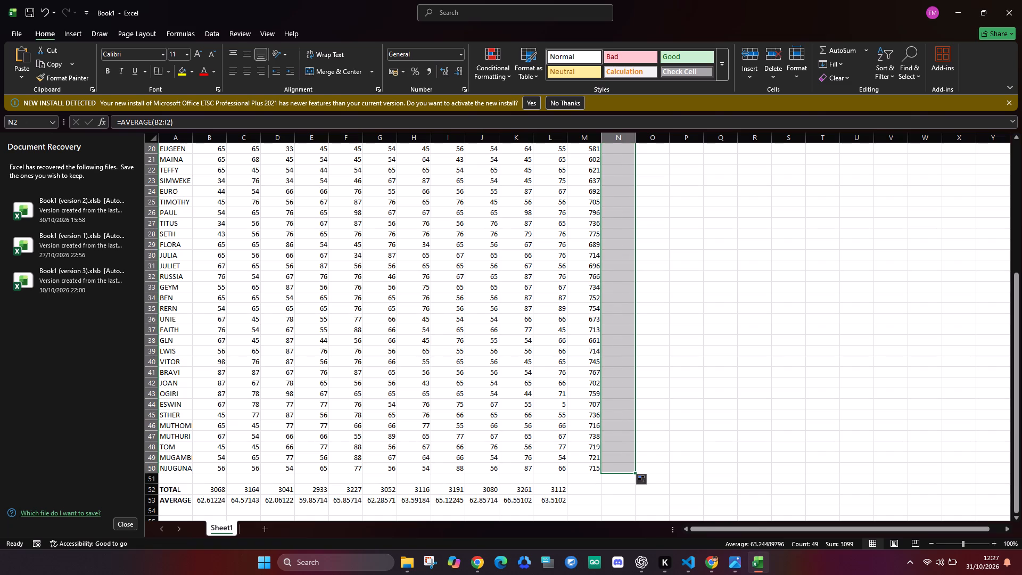
# Enter the header POSITION in bold in cell O1, beside the AVERAGE header.
pyautogui.press('Up')
pyautogui.press('Up')
pyautogui.press('Up')
pyautogui.press('Up')
pyautogui.press('Up')
pyautogui.press('Up')
pyautogui.press('Up')
pyautogui.click(656, 150)
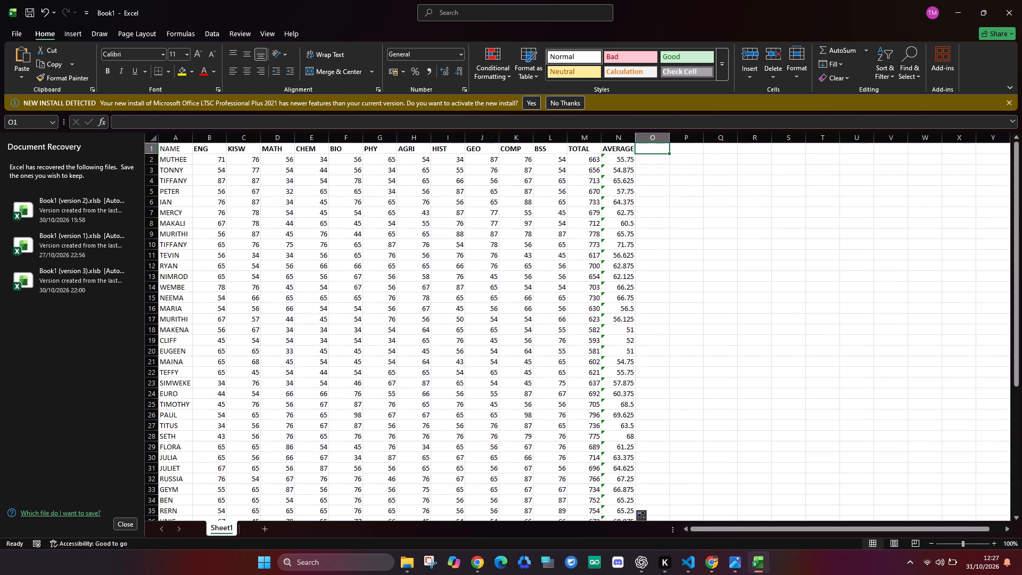
pyautogui.write('POSITION')
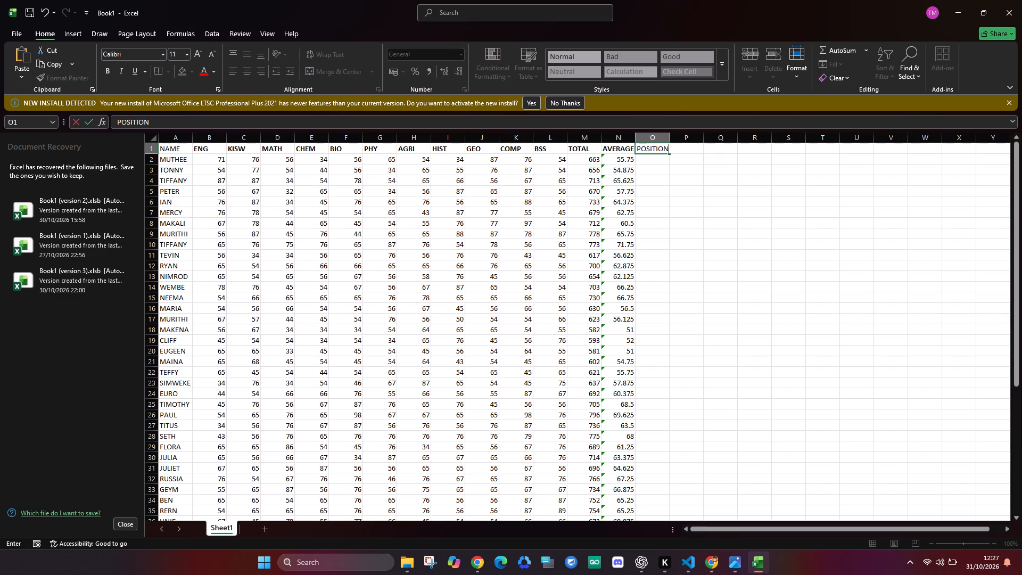
pyautogui.moveTo(637, 149); pyautogui.dragTo(660, 151)
pyautogui.moveTo(660, 151); pyautogui.dragTo(667, 151)
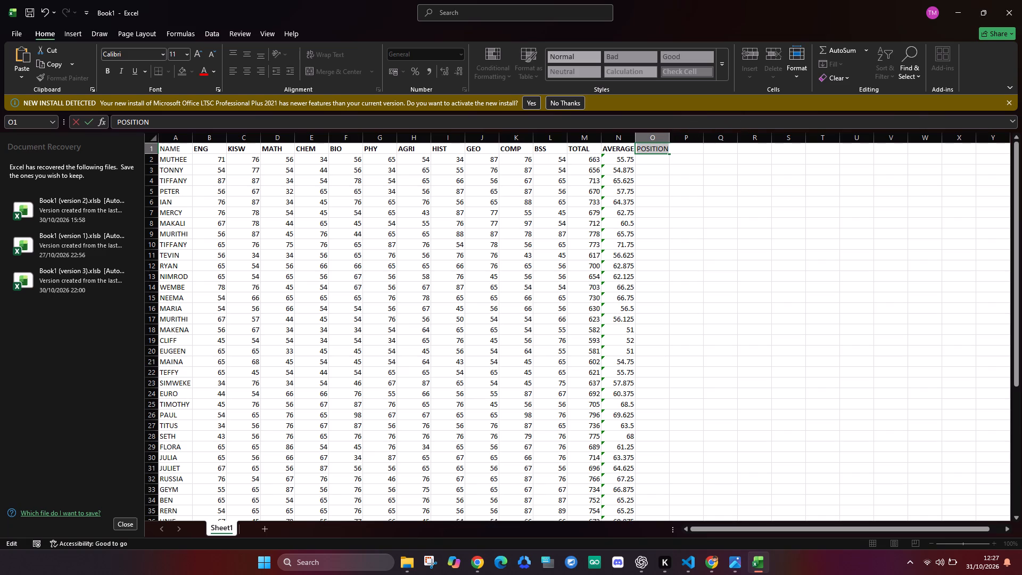
pyautogui.hotkey('ctrl', 'b')
pyautogui.click(652, 158)
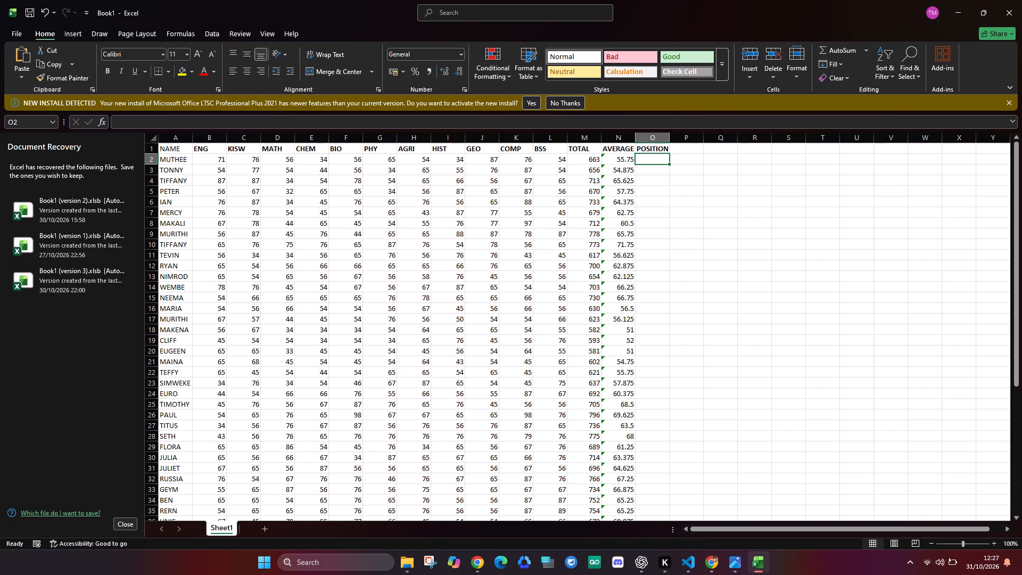
# Custom-sort the student rows by TOTAL on cell values, ordered Largest to Smallest, keeping the header row.
pyautogui.click(652, 158)
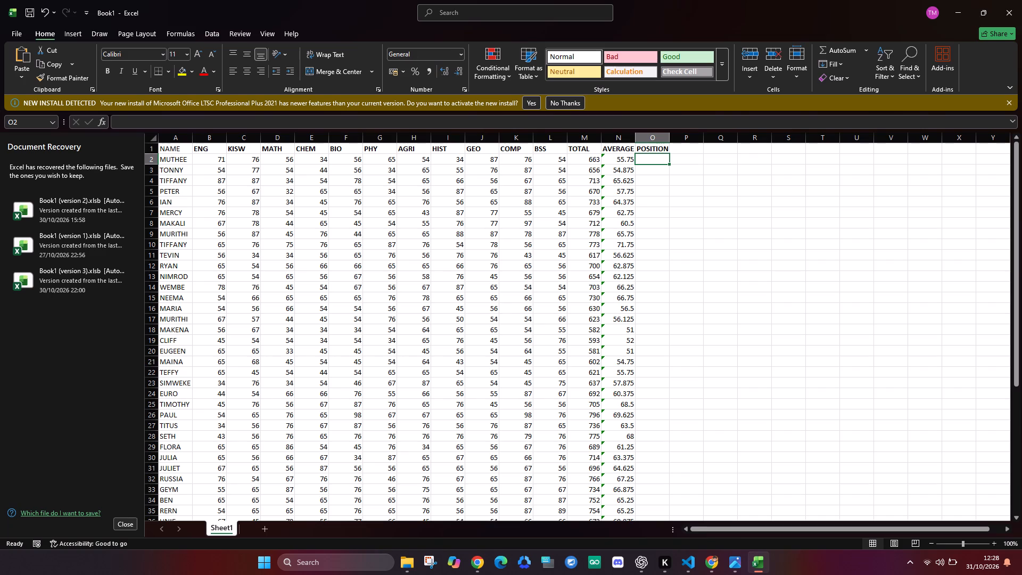
pyautogui.click(656, 159)
pyautogui.click(886, 68)
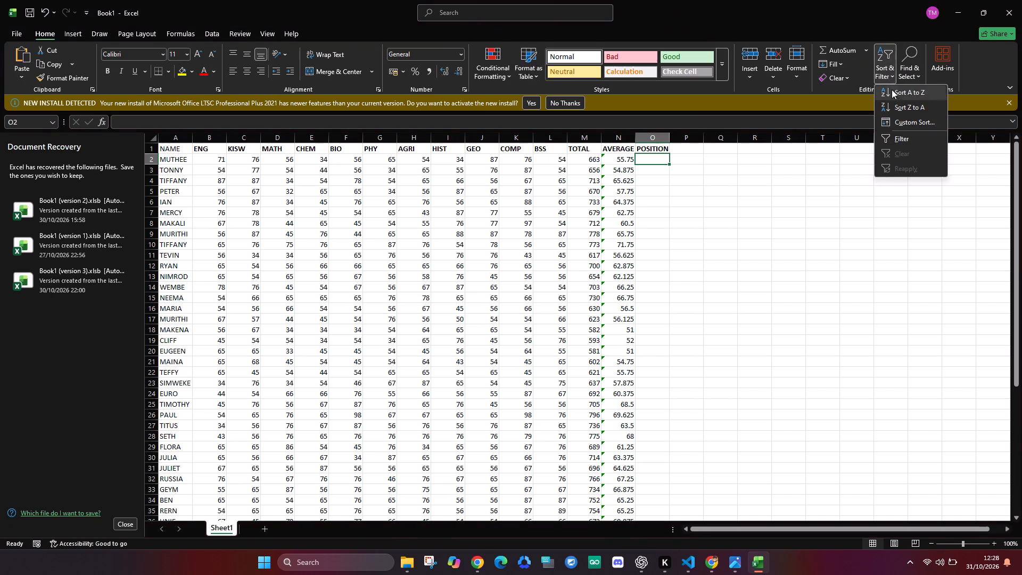
pyautogui.click(914, 121)
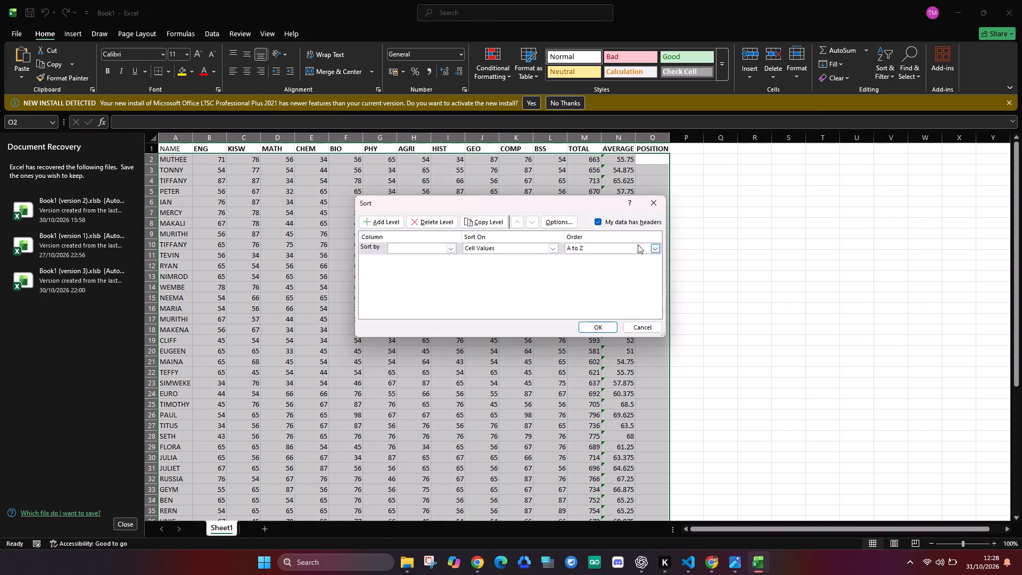
pyautogui.click(656, 245)
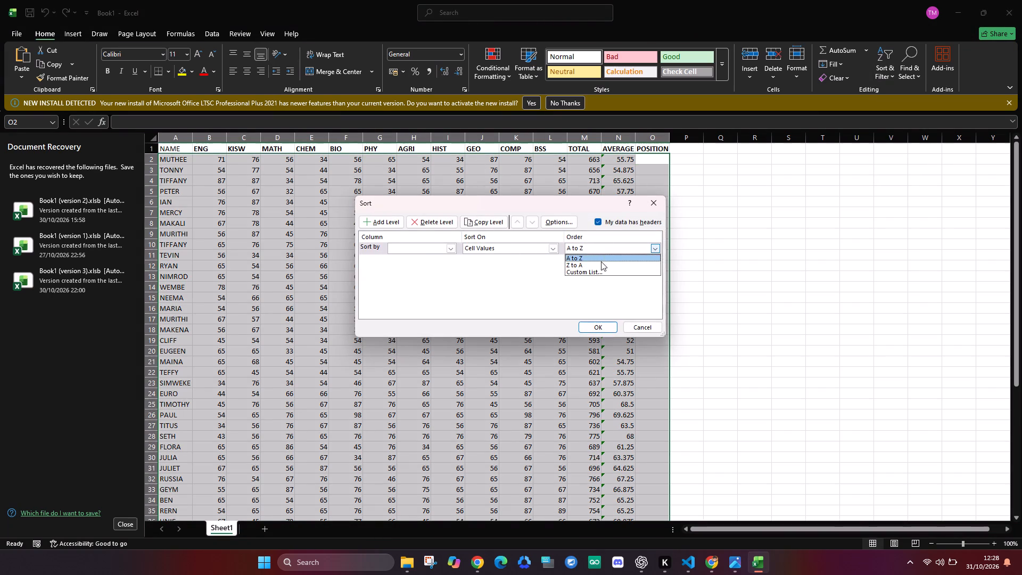
pyautogui.click(597, 277)
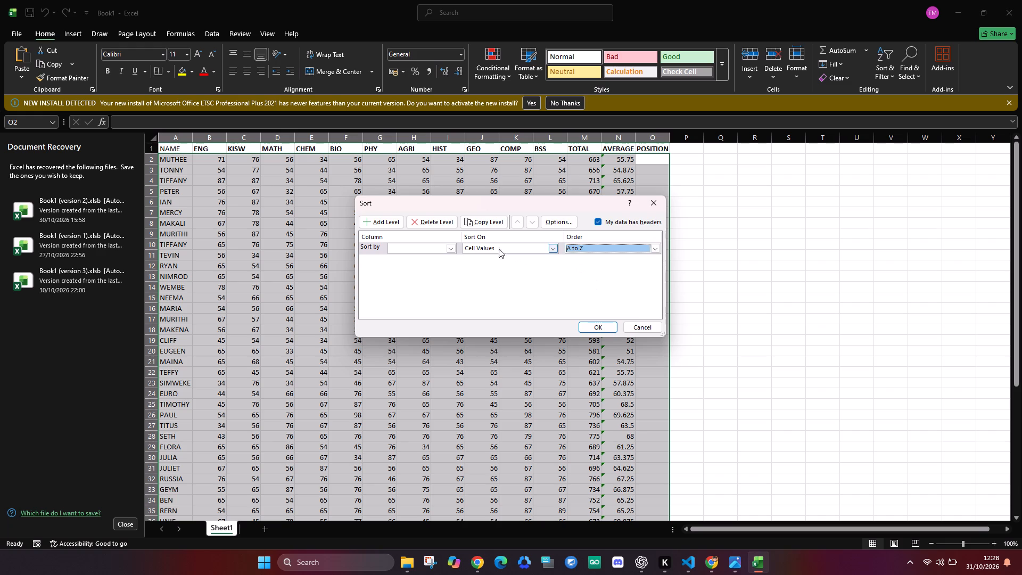
pyautogui.click(451, 244)
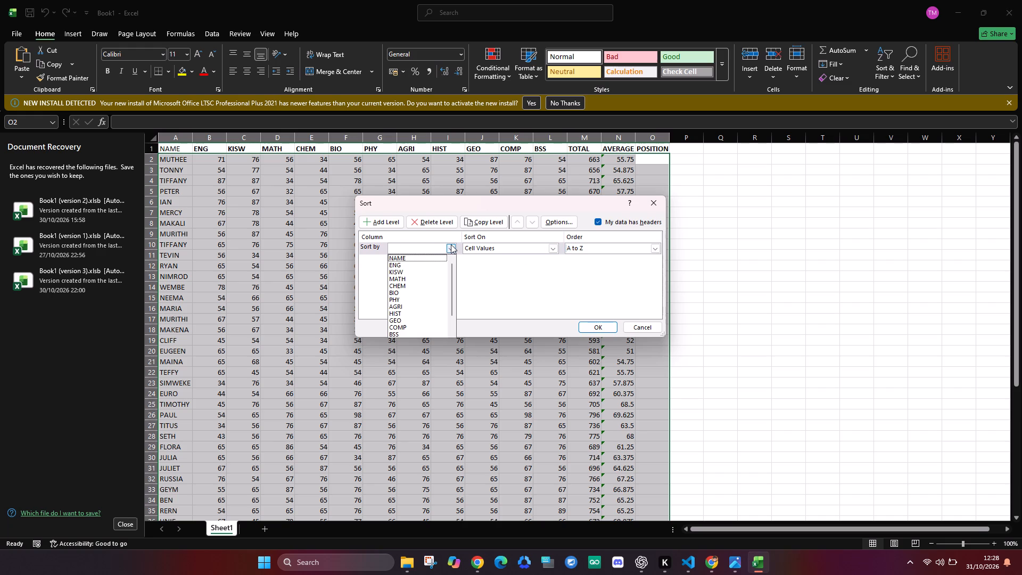
pyautogui.click(452, 317)
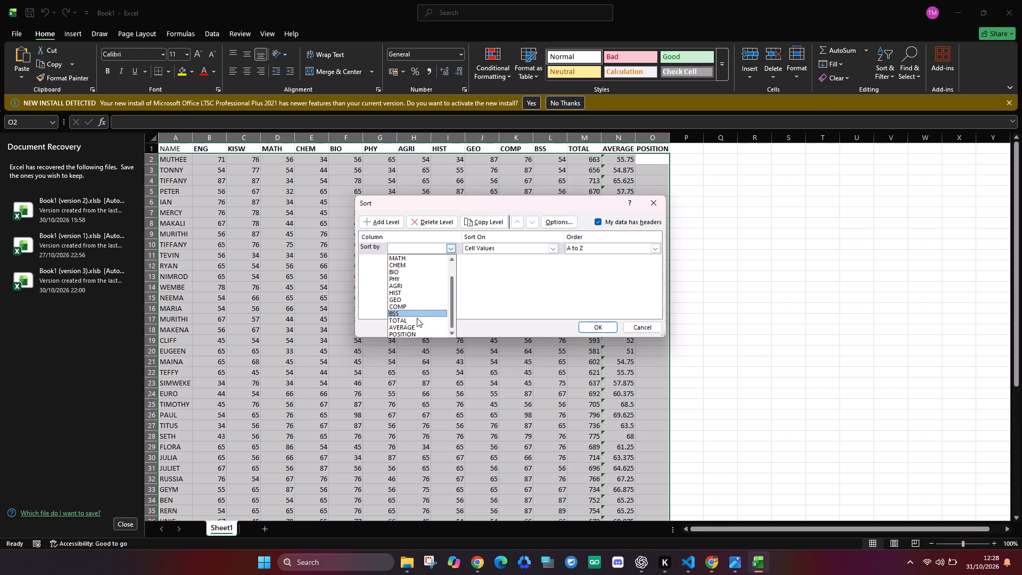
pyautogui.click(417, 318)
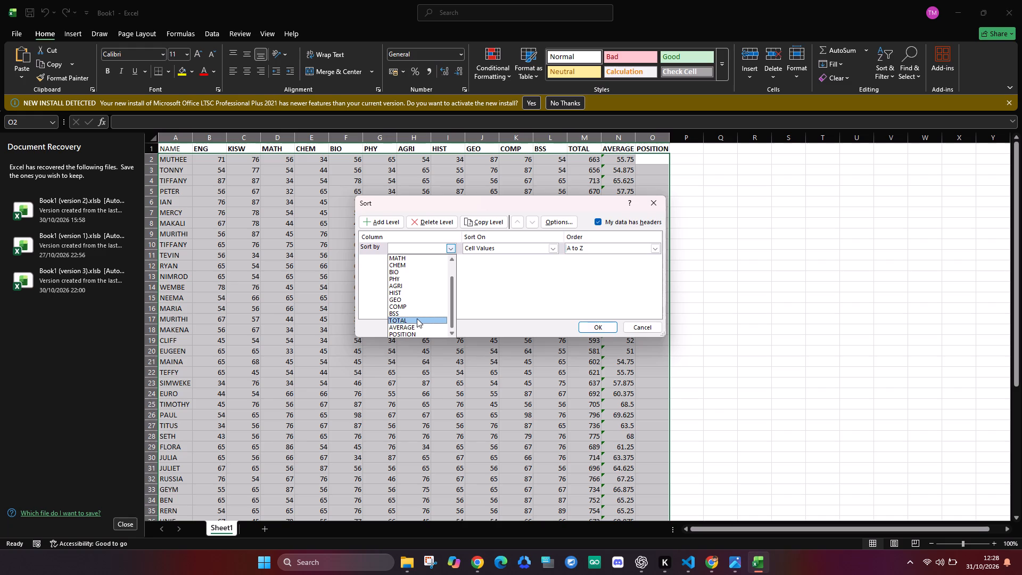
pyautogui.click(656, 247)
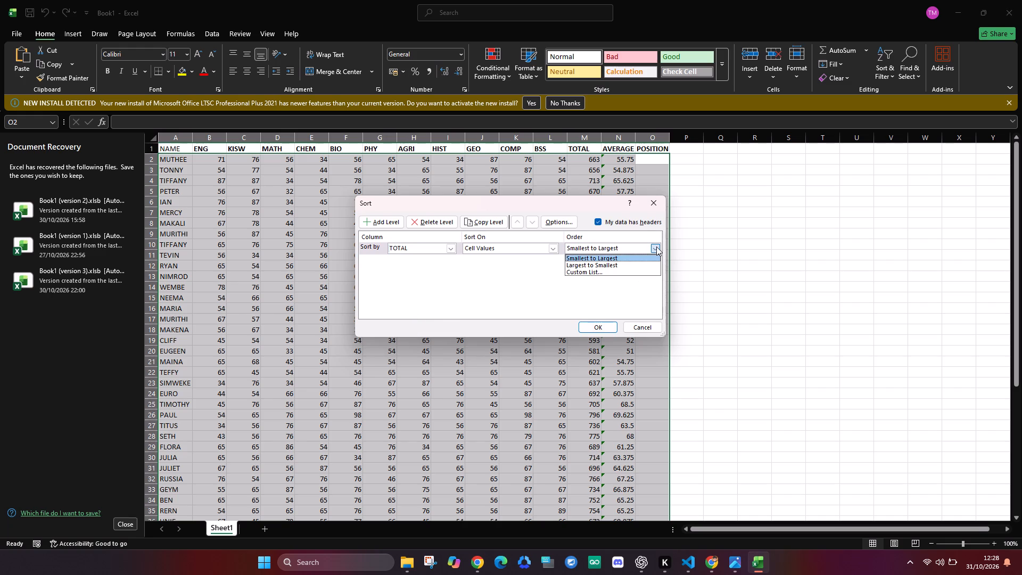
pyautogui.click(617, 267)
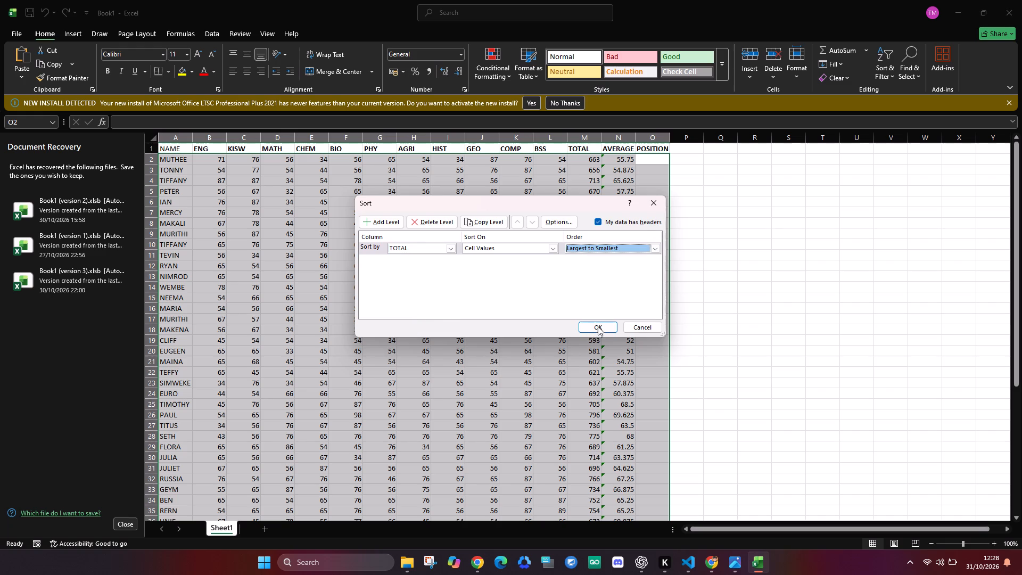
pyautogui.click(598, 325)
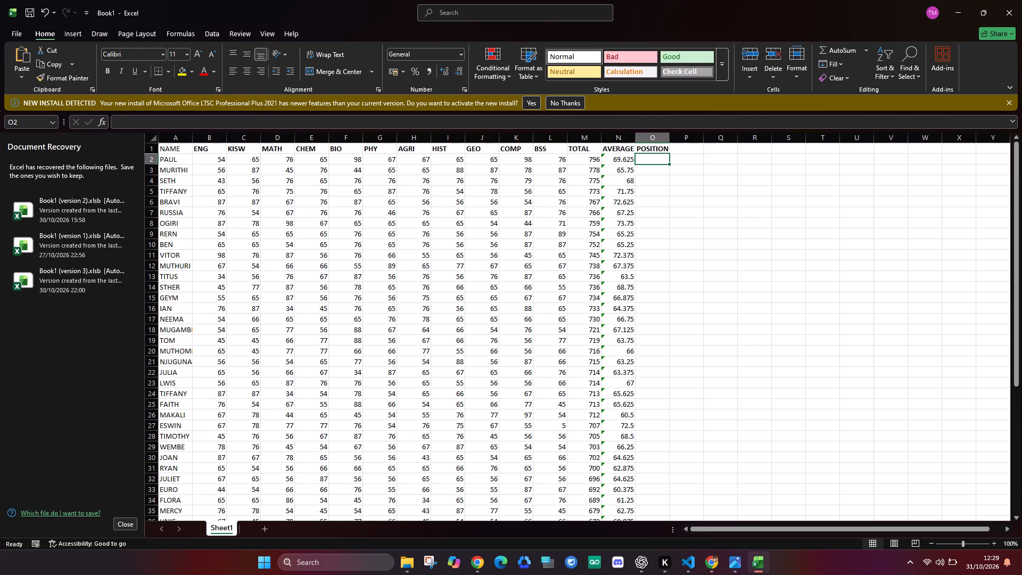
# Enter positions 1, 2 and 3 in cells O2 to O4 for the three top-ranked students.
pyautogui.click(653, 159)
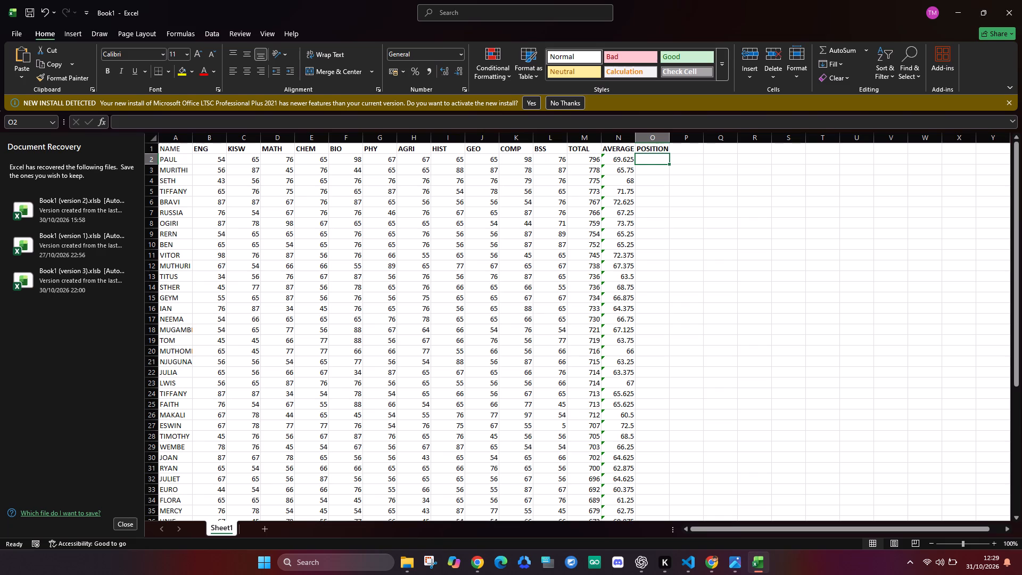
pyautogui.click(653, 159)
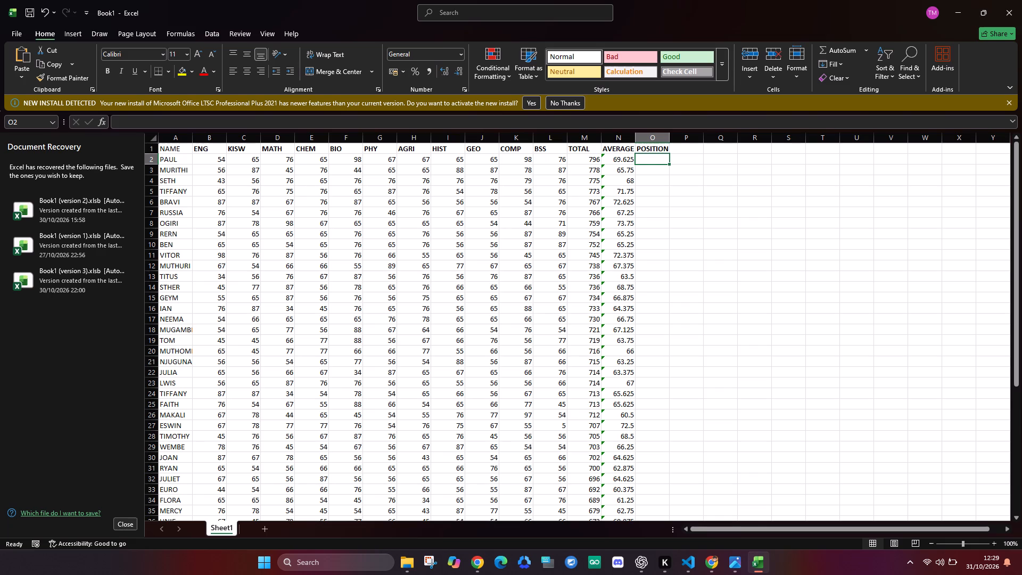
pyautogui.press('1')
pyautogui.press('Return')
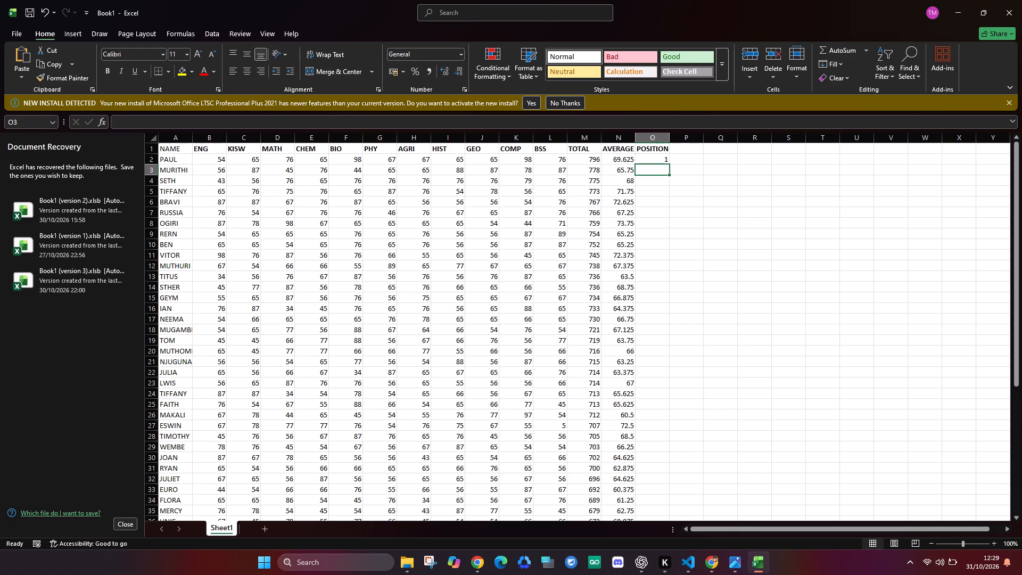
pyautogui.press('2')
pyautogui.press('Return')
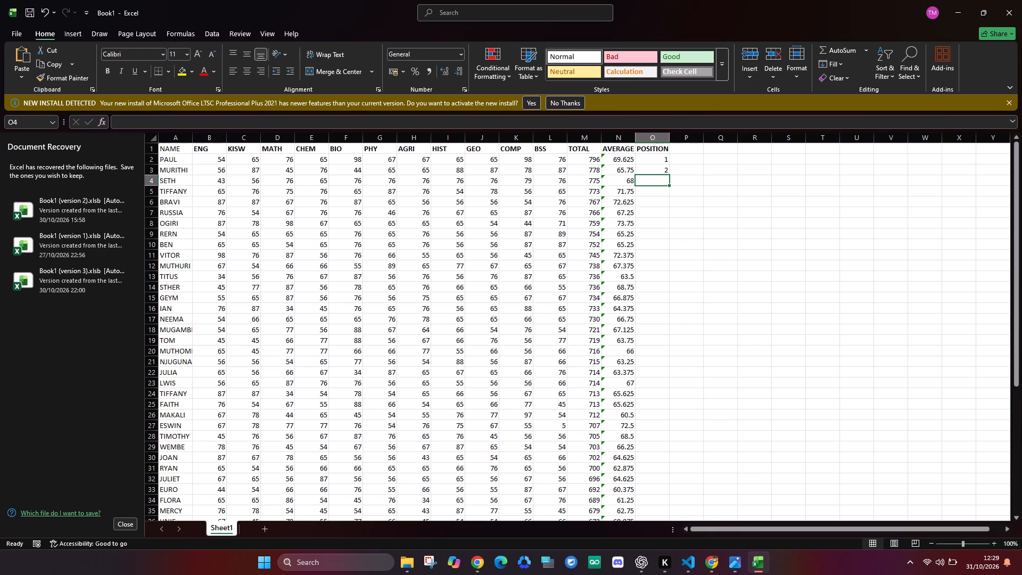
pyautogui.press('3')
pyautogui.press('Return')
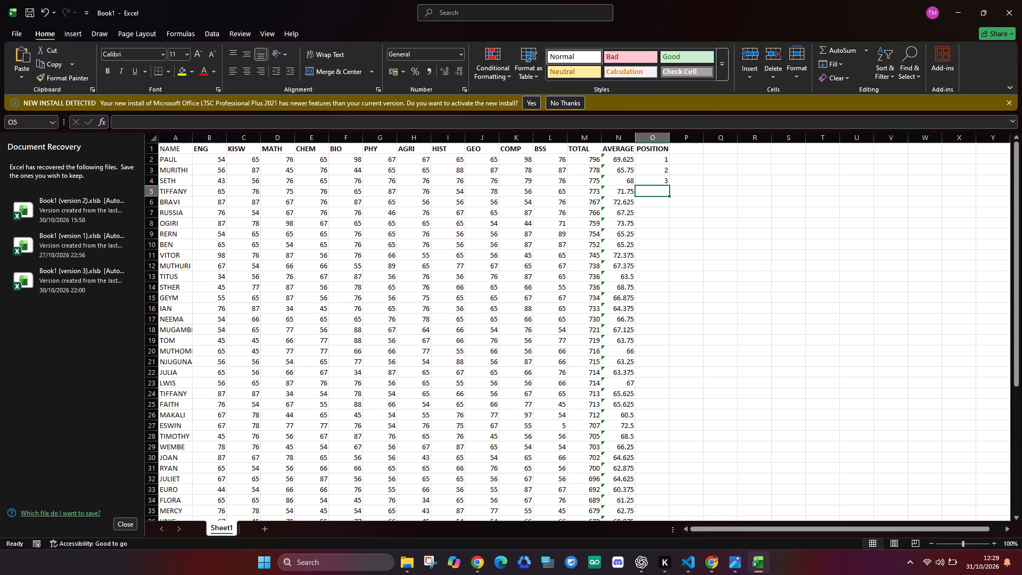
# Enter positions 4 through 9 in sequence in cells O5 to O10 of the POSITION column.
pyautogui.press('4')
pyautogui.press('Return')
pyautogui.press('5')
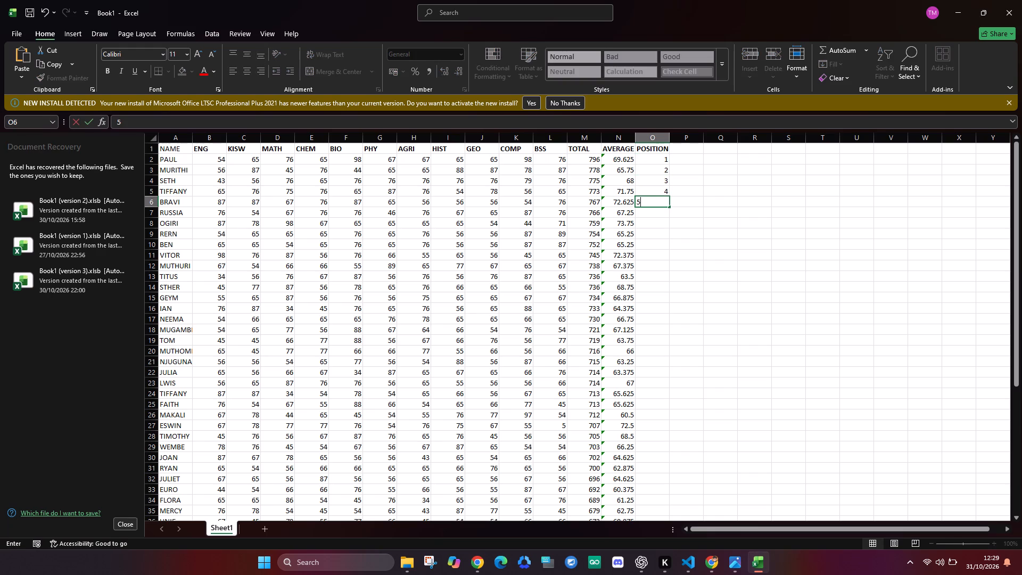
pyautogui.press('Return')
pyautogui.press('6')
pyautogui.press('Return')
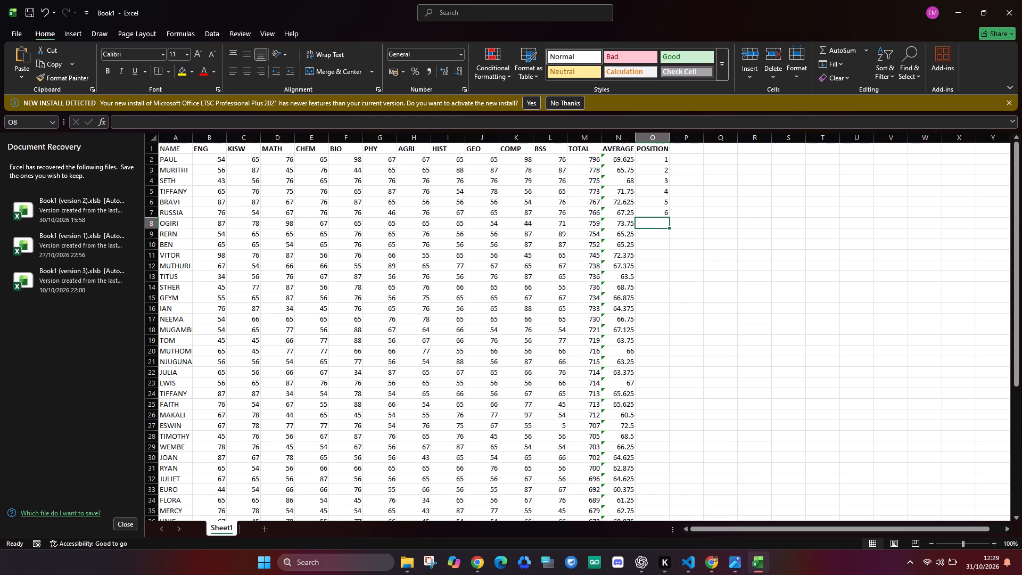
pyautogui.press('7')
pyautogui.press('Return')
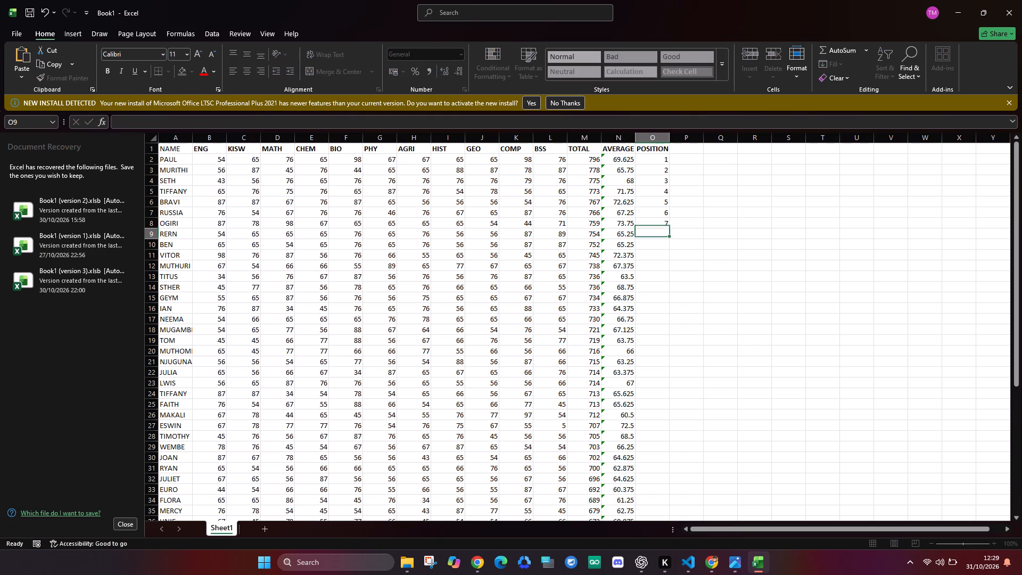
pyautogui.press('8')
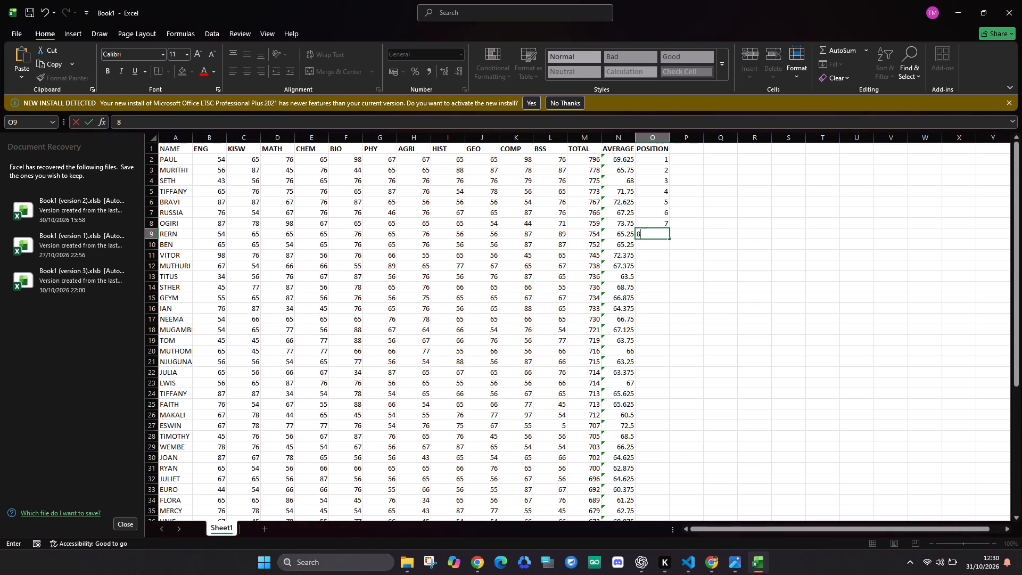
pyautogui.press('Return')
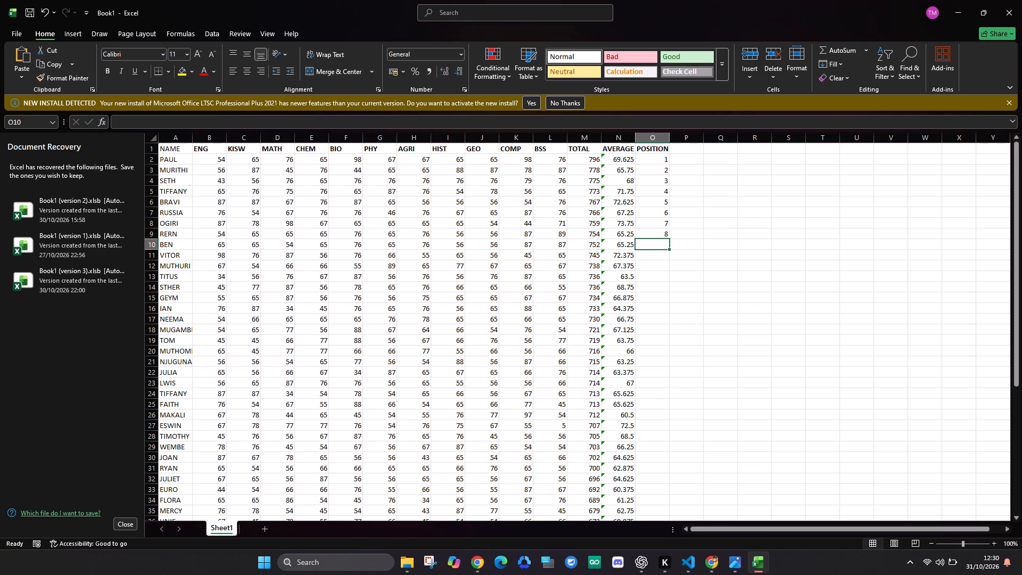
pyautogui.press('9')
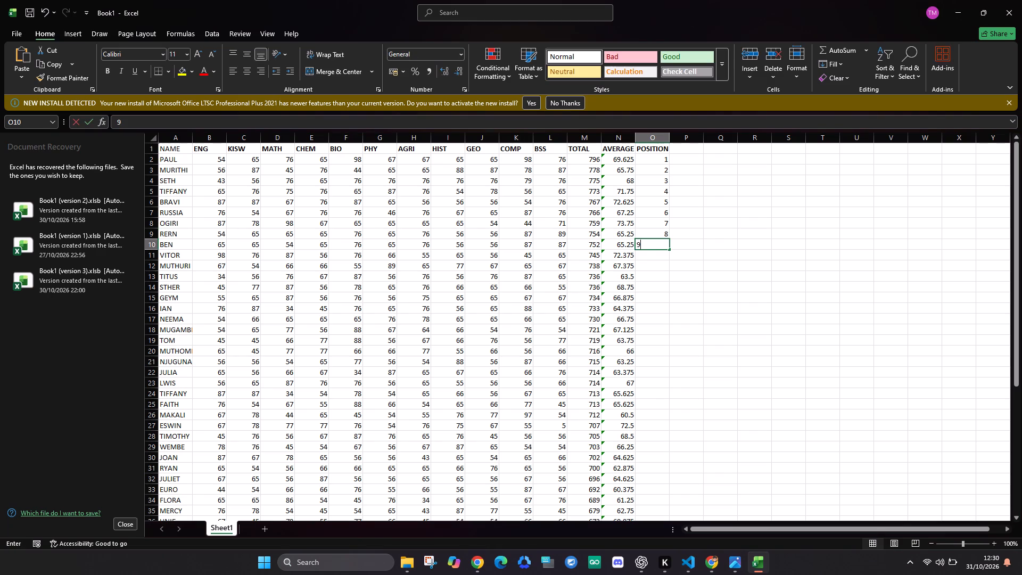
pyautogui.press('Return')
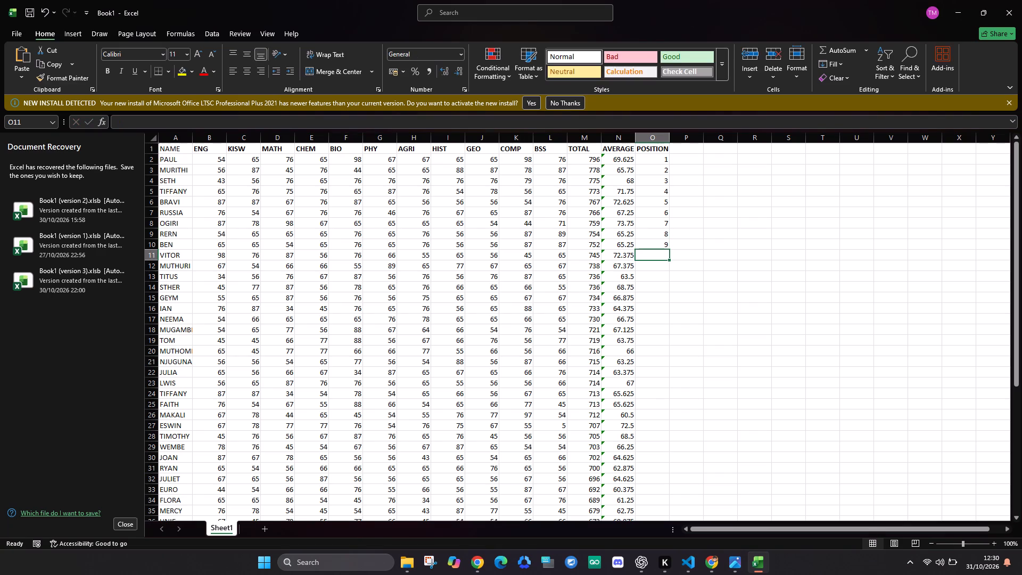
# Continue the POSITION column with 10 through 15 in cells O11 to O16, one number per student.
pyautogui.press('1')
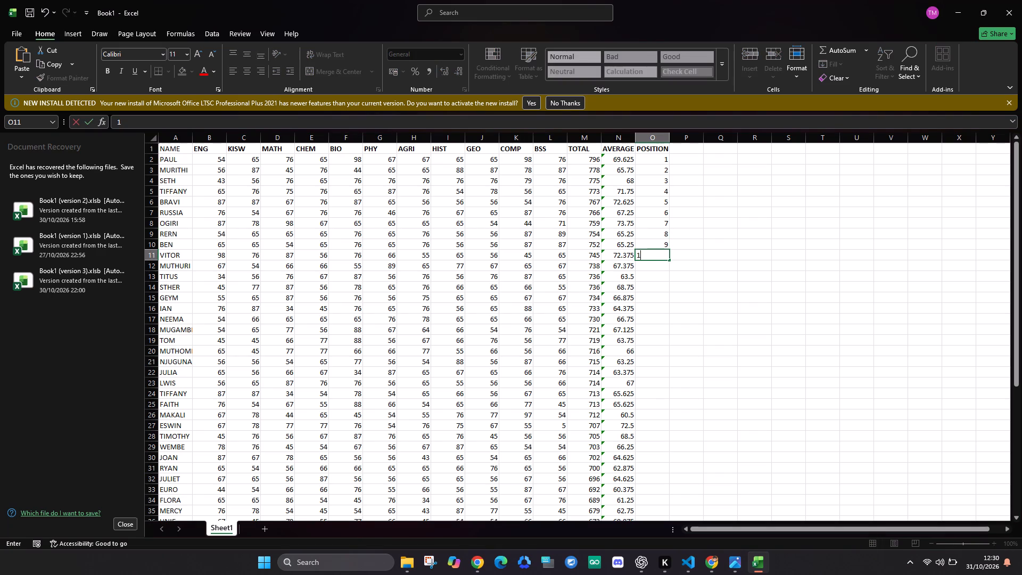
pyautogui.press('0')
pyautogui.press('Return')
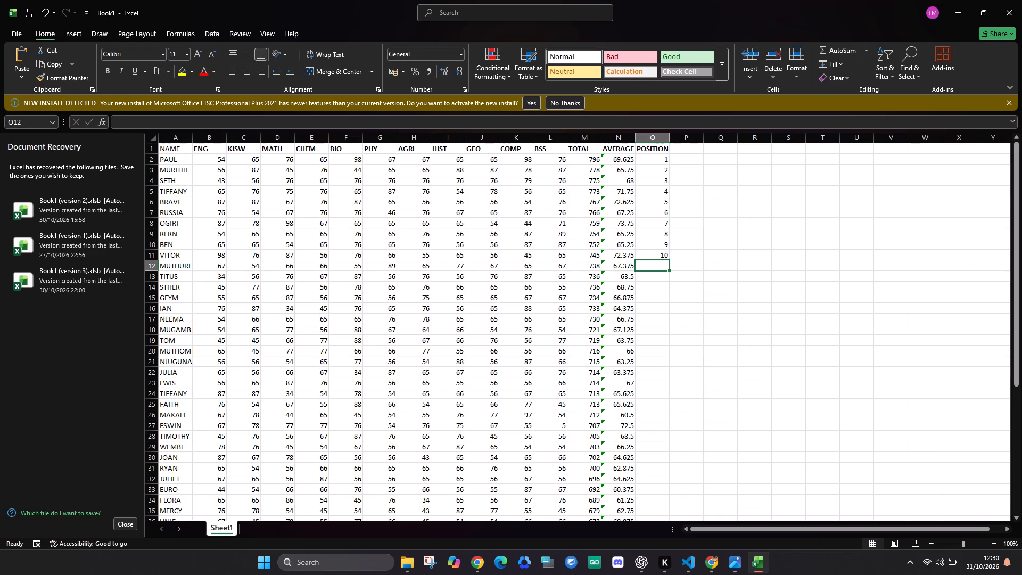
pyautogui.write('11')
pyautogui.press('Return')
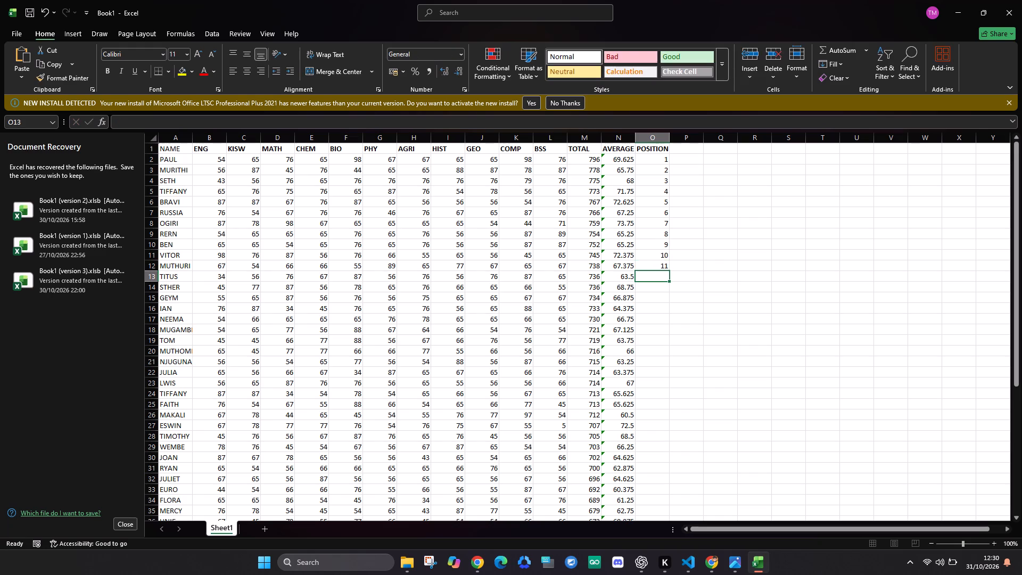
pyautogui.write('12')
pyautogui.press('Return')
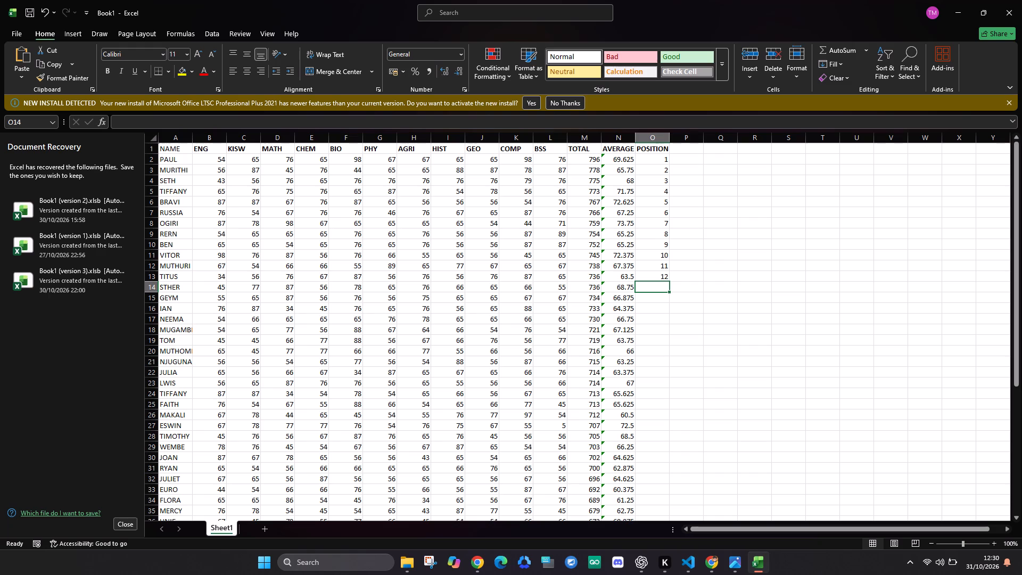
pyautogui.write('13')
pyautogui.press('Return')
pyautogui.write('14')
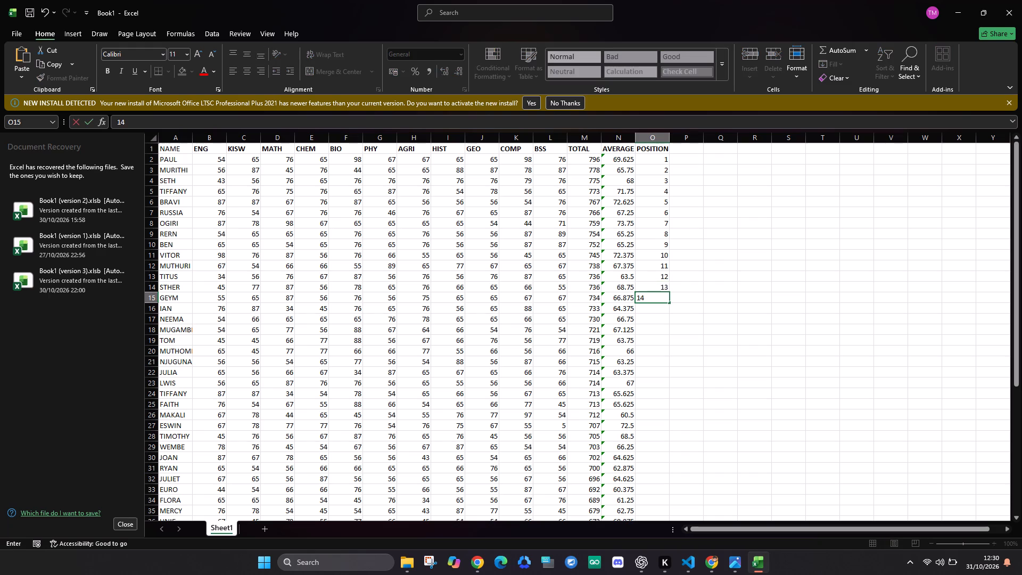
pyautogui.press('Return')
pyautogui.write('15')
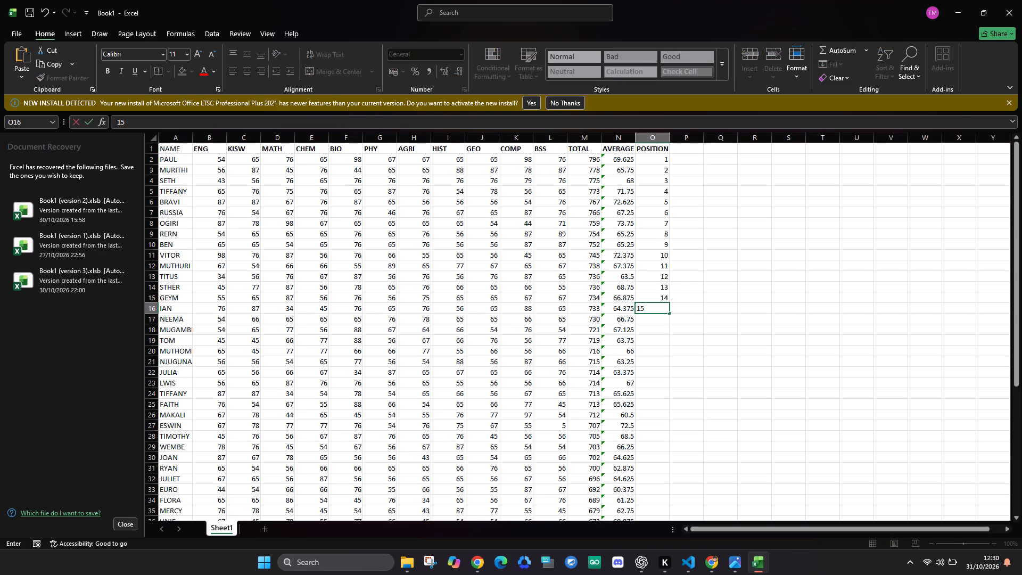
pyautogui.press('Return')
# Number the students in rows 17 to 21 with positions 16 through 20 in column O.
pyautogui.write('16')
pyautogui.press('Return')
pyautogui.write('17')
pyautogui.press('Return')
pyautogui.write('18')
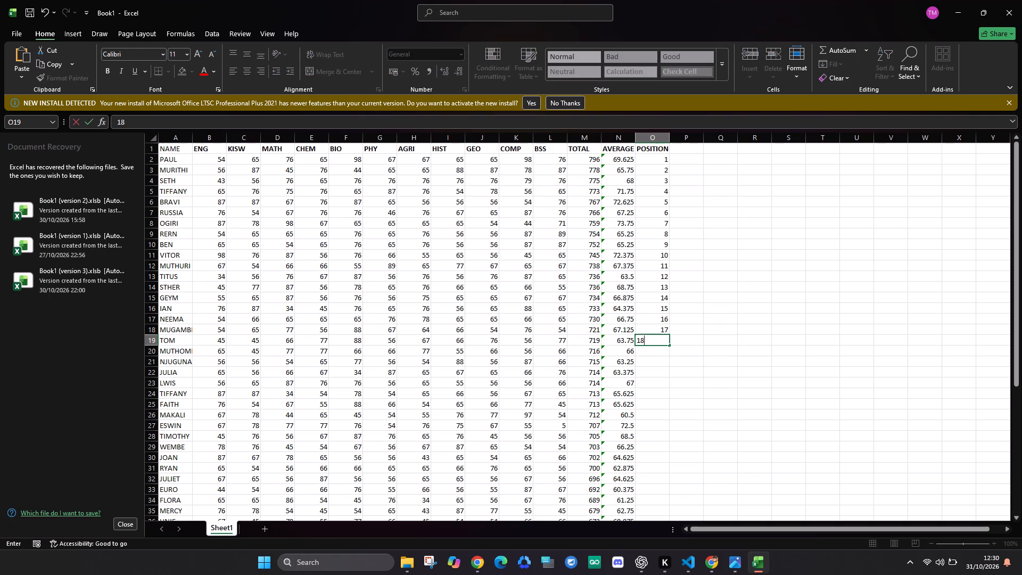
pyautogui.press('Return')
pyautogui.write('19')
pyautogui.press('Return')
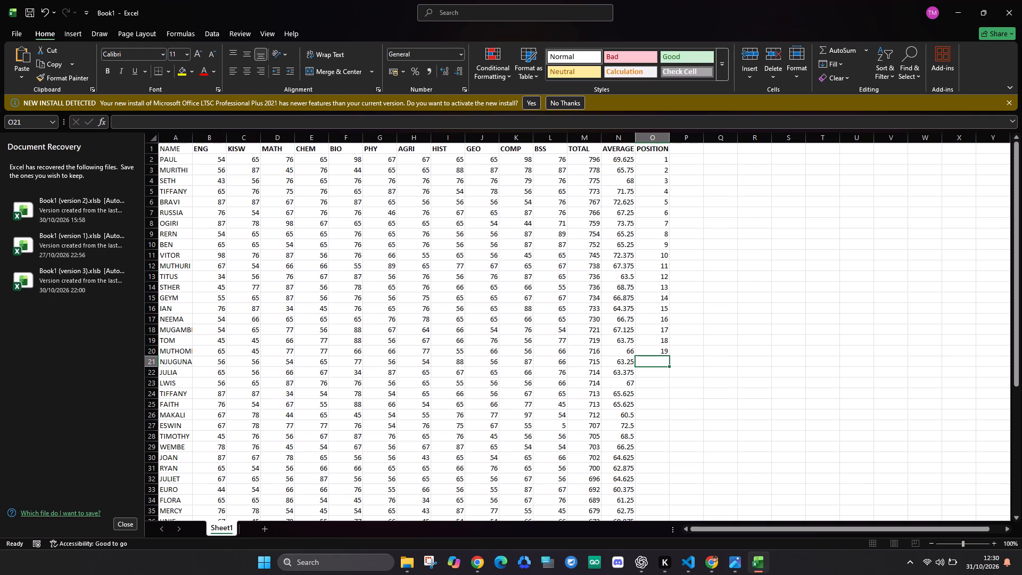
pyautogui.write('20')
pyautogui.press('Return')
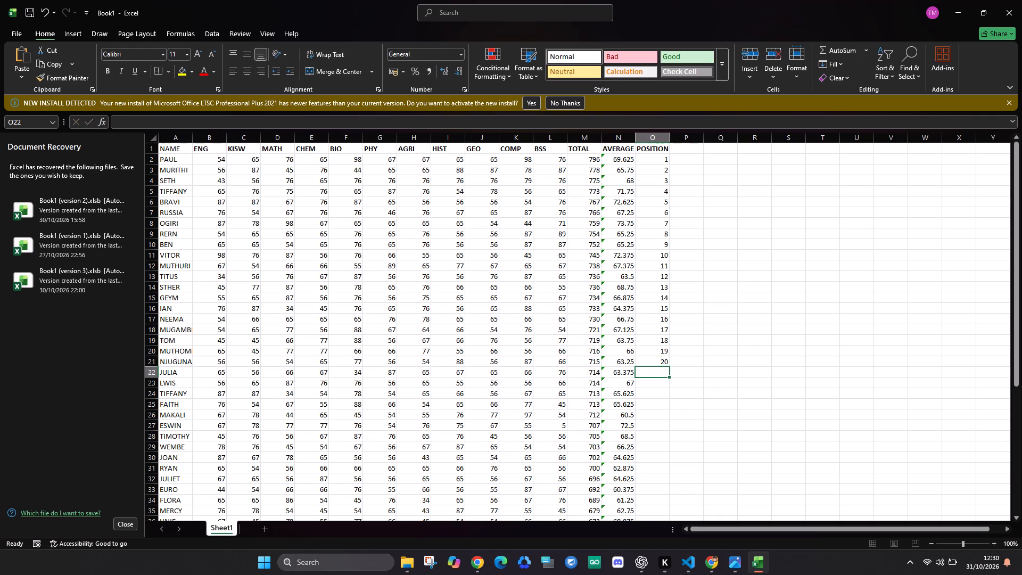
# Enter positions 21 through 25 in cells O22 to O26, making sure O23 holds 22.
pyautogui.write('21')
pyautogui.press('Return')
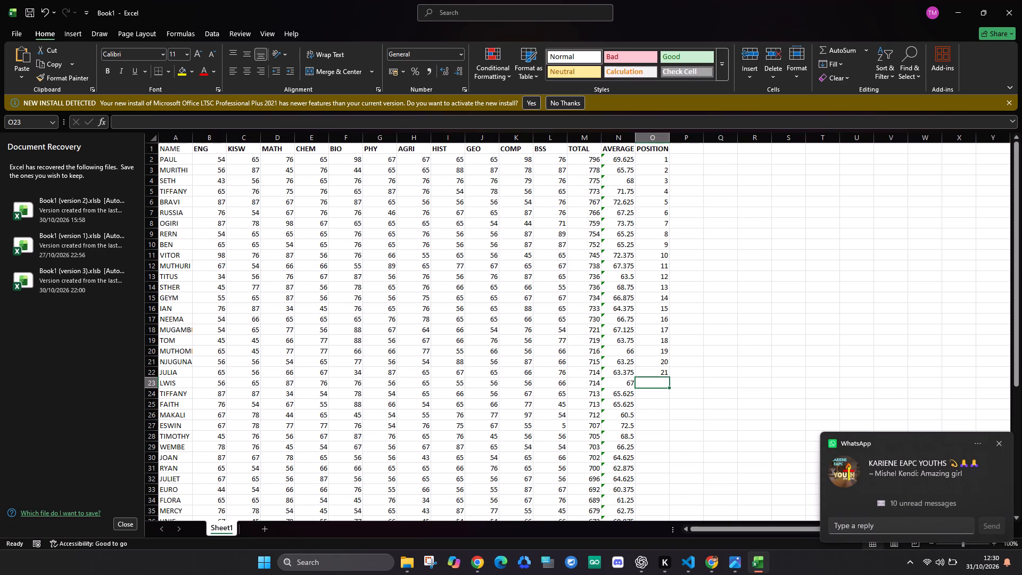
pyautogui.press('2')
pyautogui.press('Return')
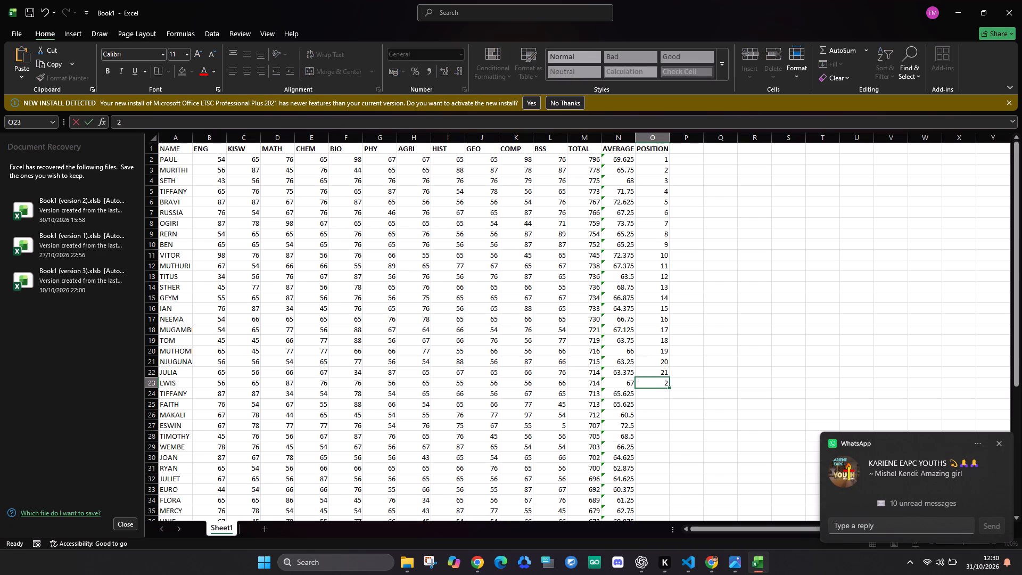
pyautogui.press('Up')
pyautogui.press('2')
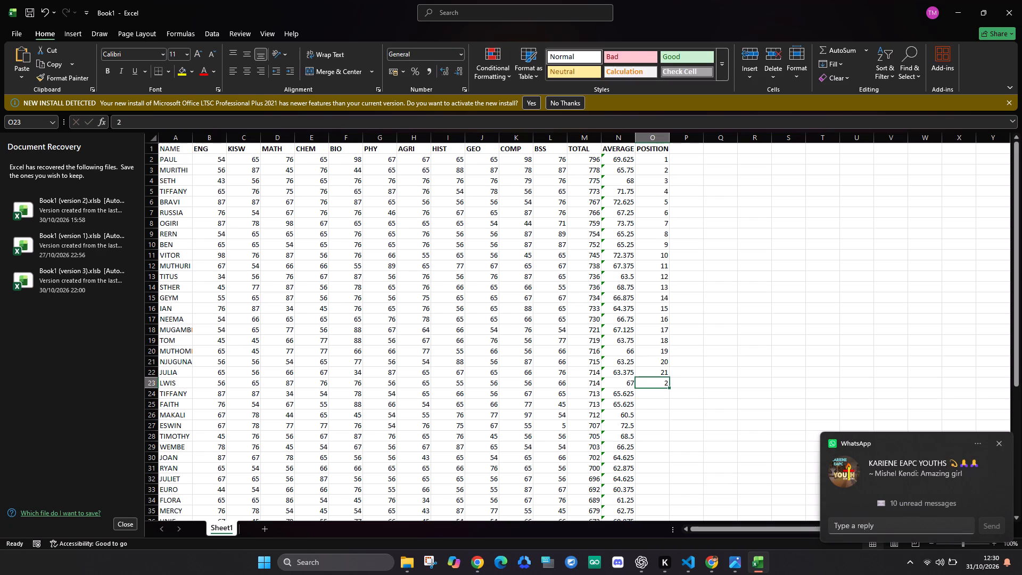
pyautogui.press('2')
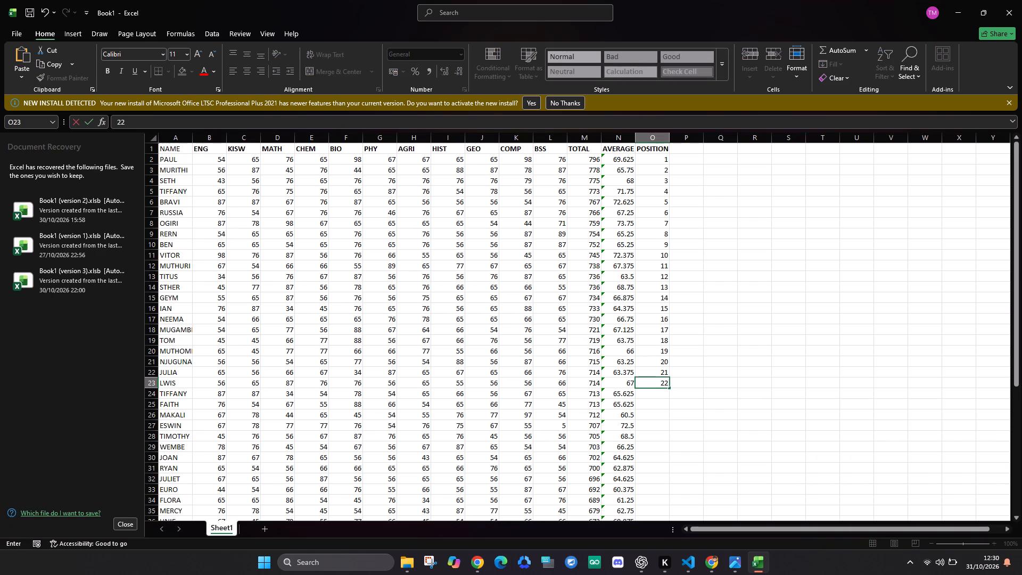
pyautogui.press('Return')
pyautogui.write('23')
pyautogui.press('Return')
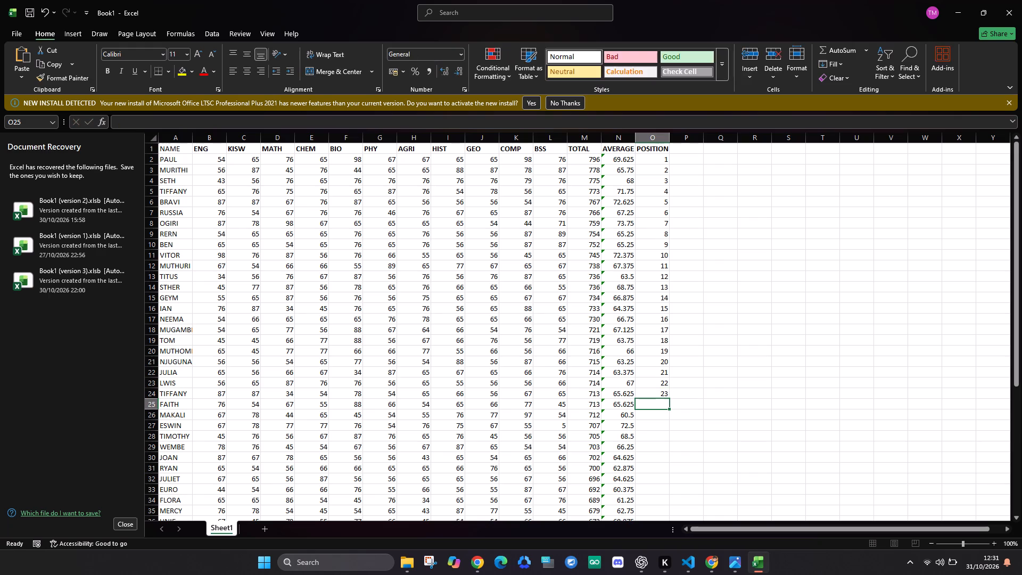
pyautogui.write('24')
pyautogui.press('Return')
pyautogui.write('25')
pyautogui.press('Return')
# Enter positions 26 through 30 in cells O27 to O31 of the POSITION column.
pyautogui.write('26')
pyautogui.press('Return')
pyautogui.write('27')
pyautogui.press('Return')
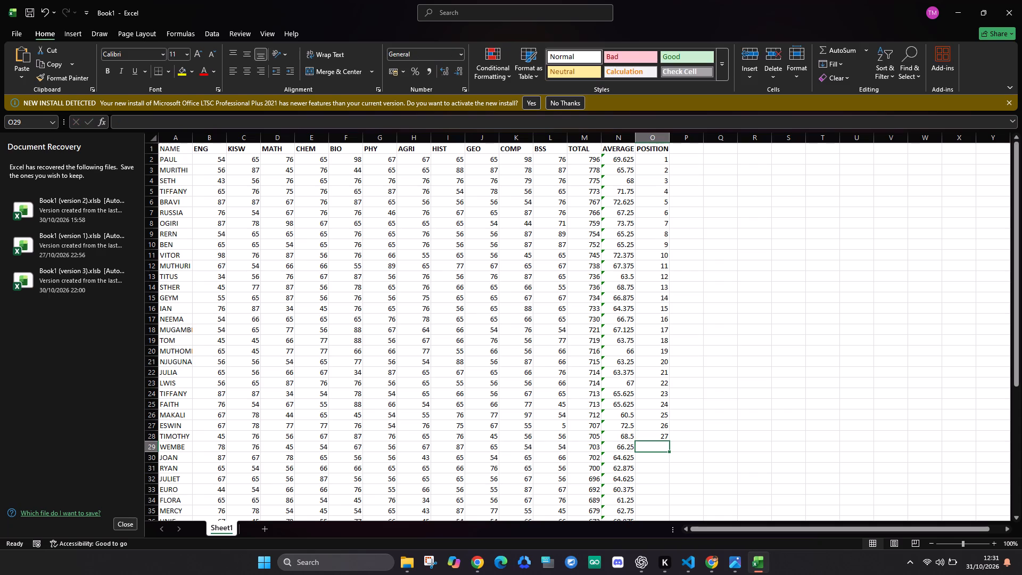
pyautogui.press('2')
pyautogui.press('8')
pyautogui.press('Return')
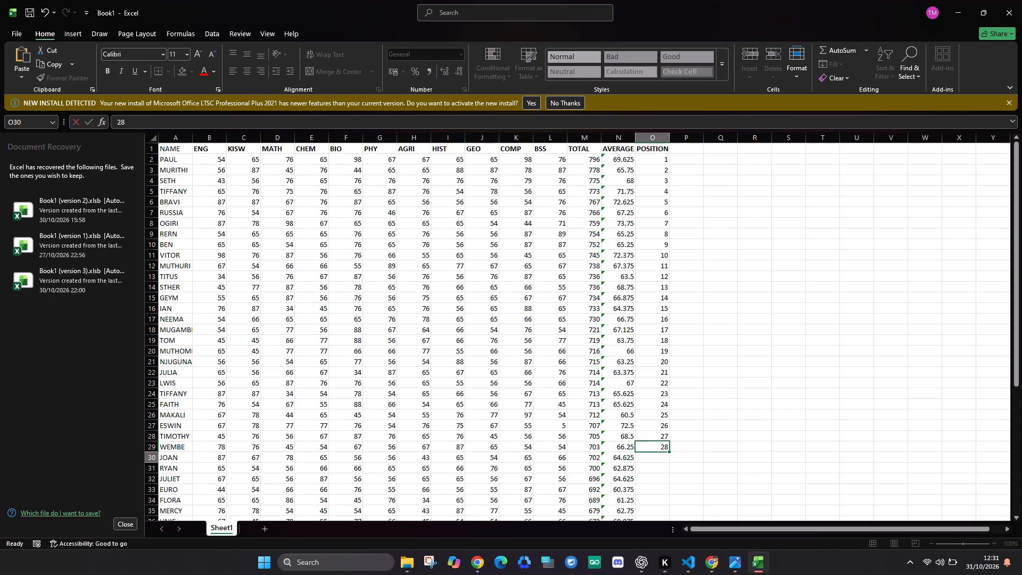
pyautogui.press('2')
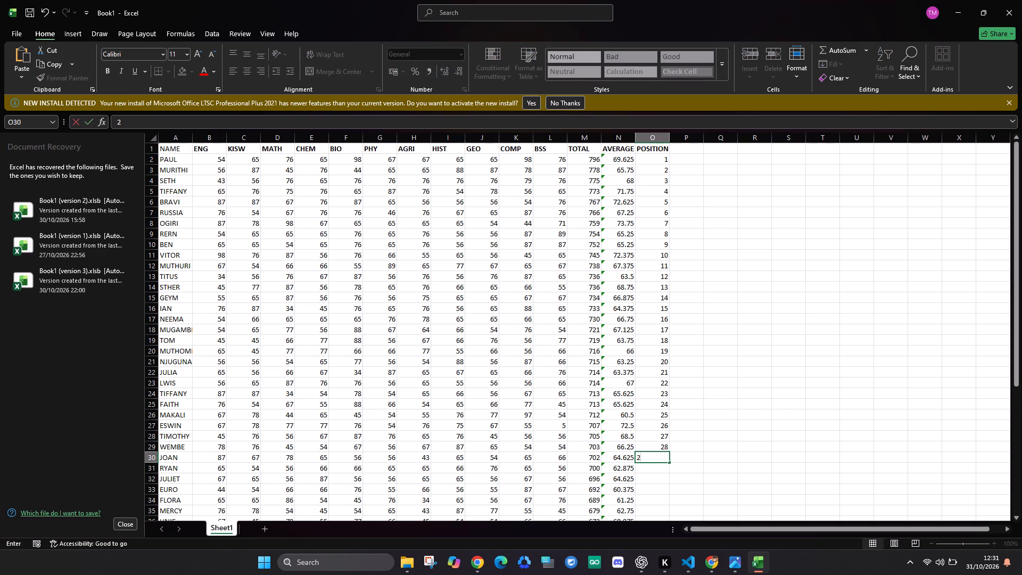
pyautogui.press('9')
pyautogui.press('Return')
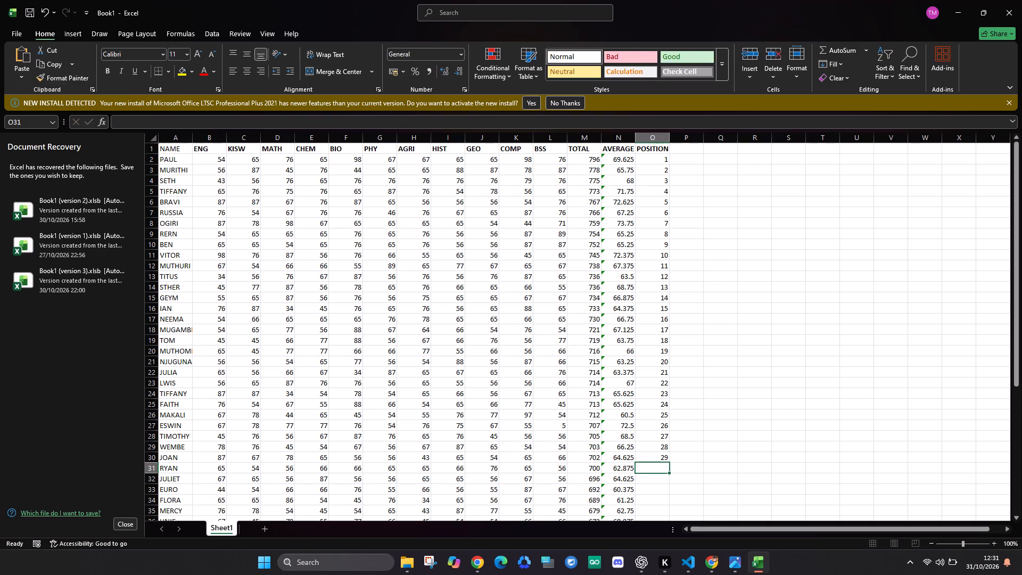
pyautogui.press('3')
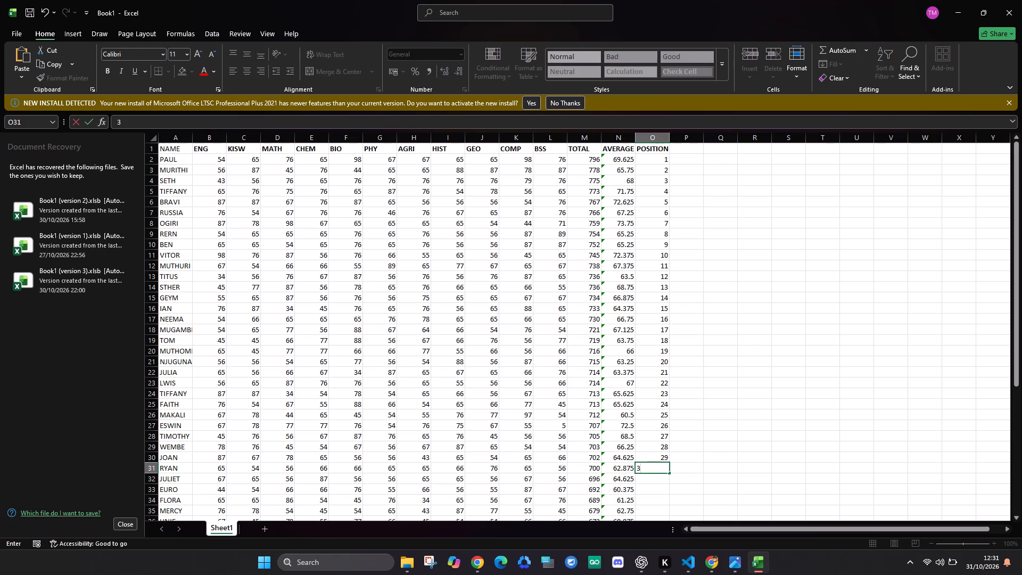
pyautogui.press('0')
pyautogui.press('Return')
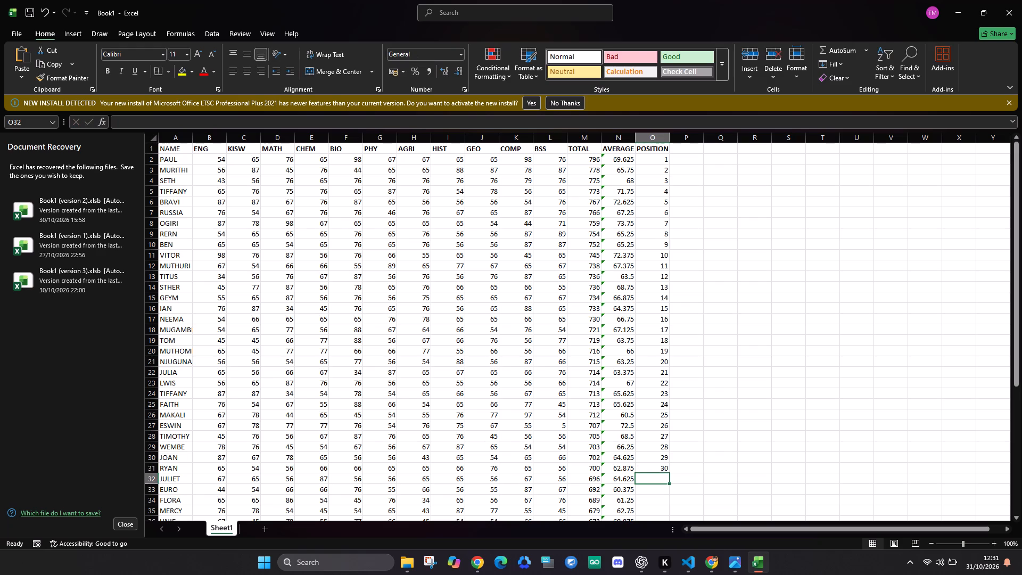
# Number the students in rows 32 to 36 with positions 31 through 35 in column O.
pyautogui.write('31')
pyautogui.press('Return')
pyautogui.write('32')
pyautogui.press('Return')
pyautogui.write('33')
pyautogui.press('Return')
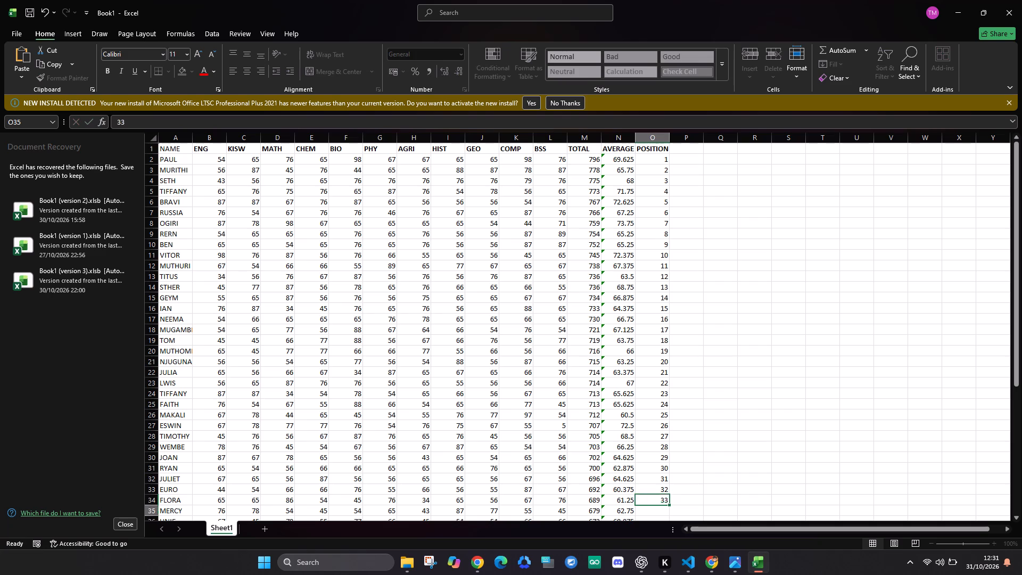
pyautogui.write('34')
pyautogui.press('Return')
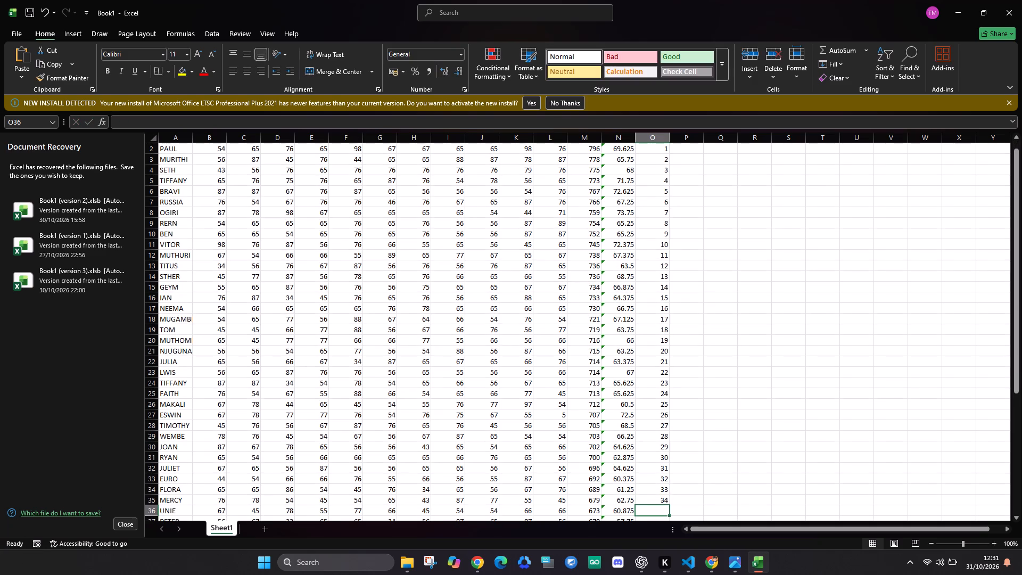
pyautogui.press('3')
pyautogui.press('5')
pyautogui.press('Return')
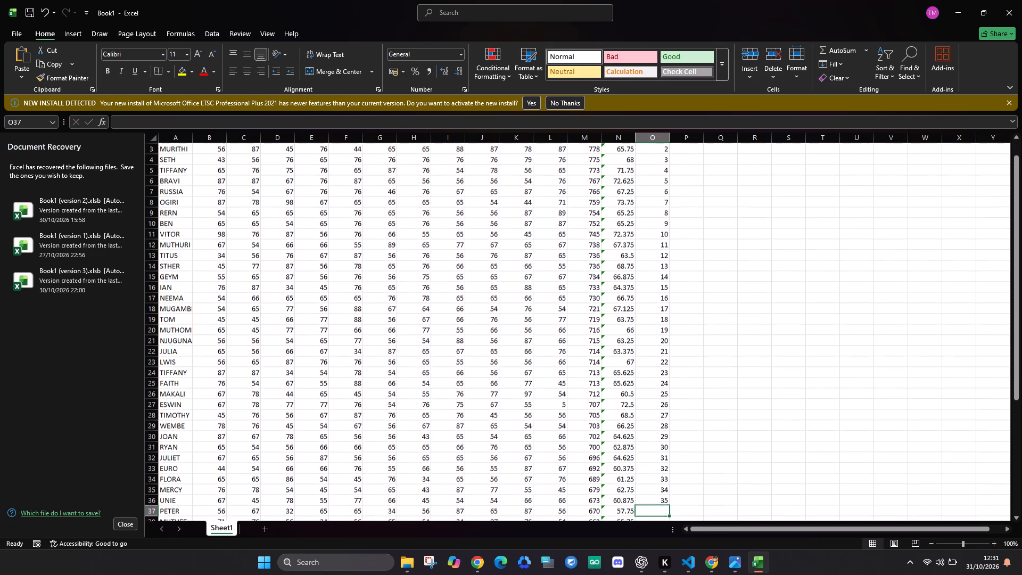
# Enter positions 36, 37 and 38 in cells O37 to O39 of the POSITION column.
pyautogui.write('36')
pyautogui.press('Return')
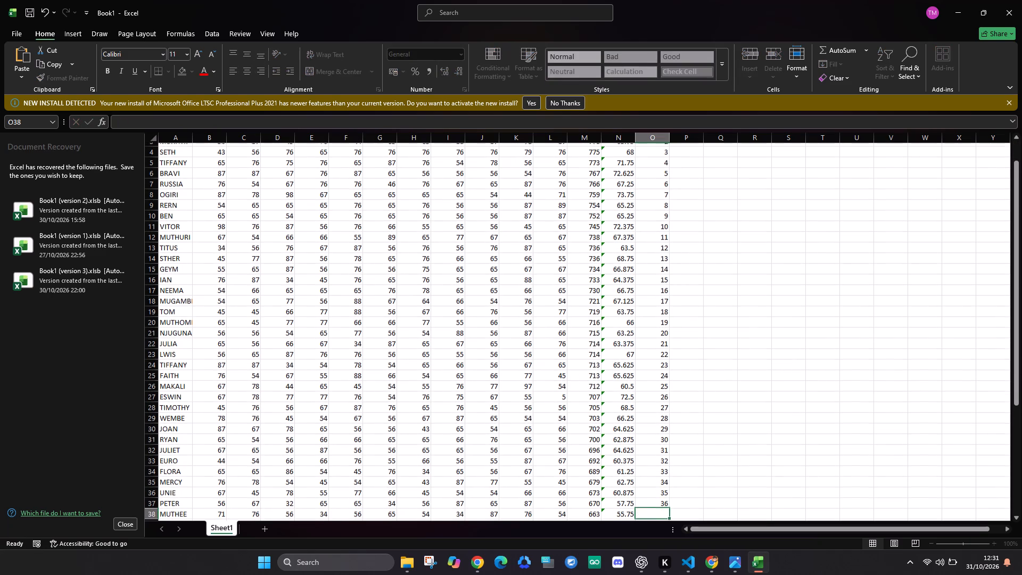
pyautogui.write('37')
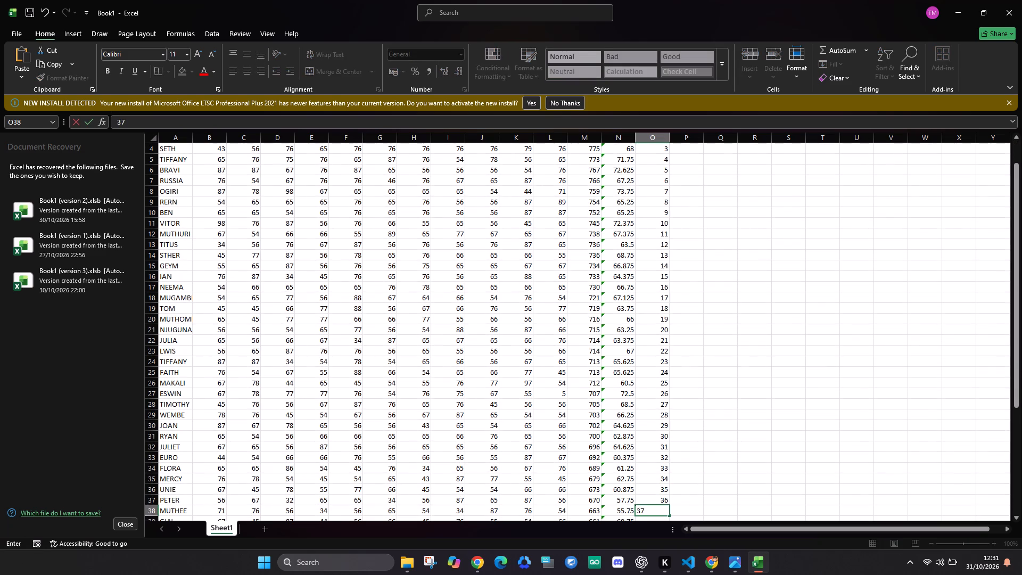
pyautogui.press('Return')
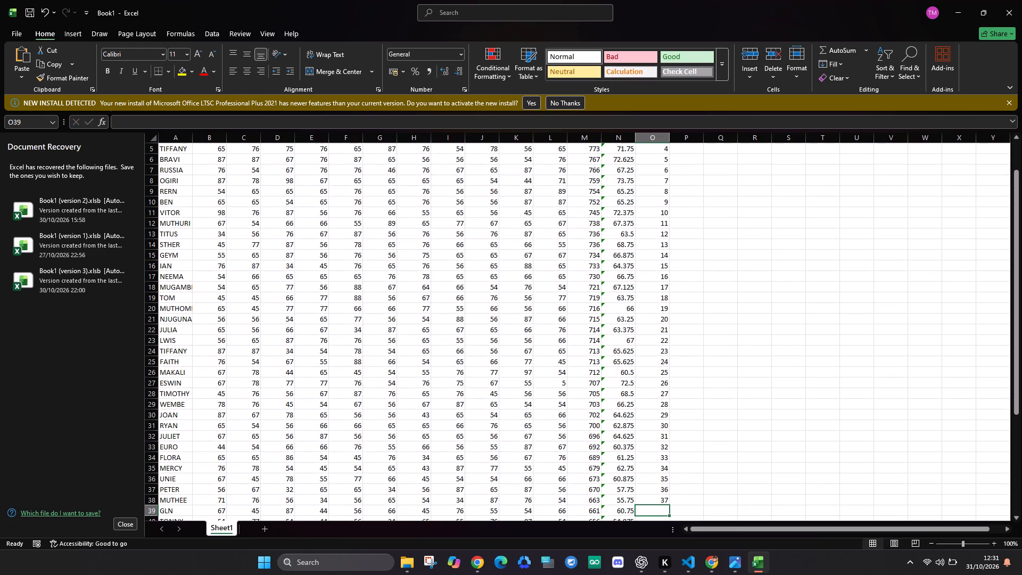
pyautogui.press('3')
pyautogui.press('8')
pyautogui.press('Return')
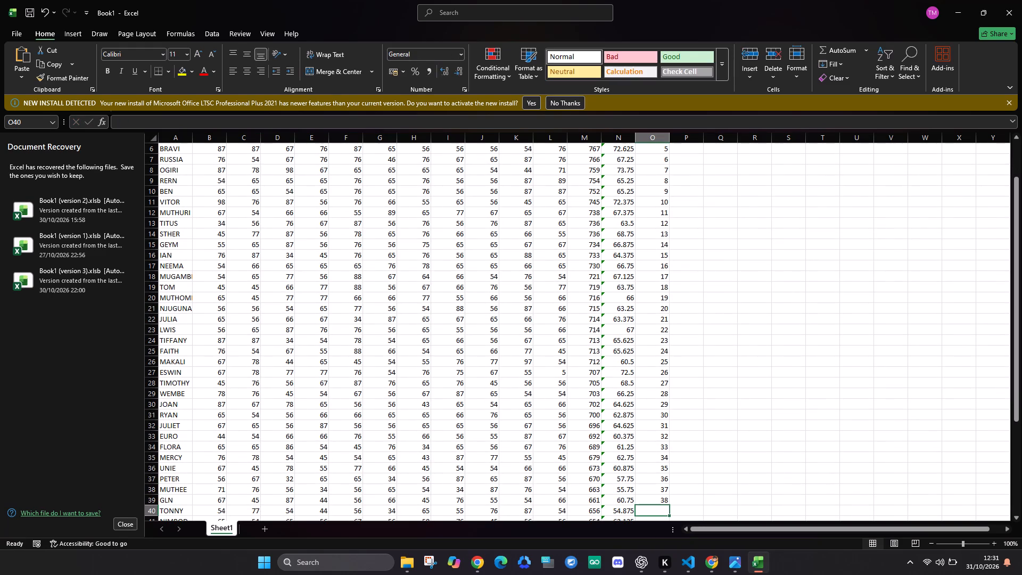
# Enter positions 39 through 42 in cells O40 to O43 of the POSITION column.
pyautogui.write('39')
pyautogui.press('Return')
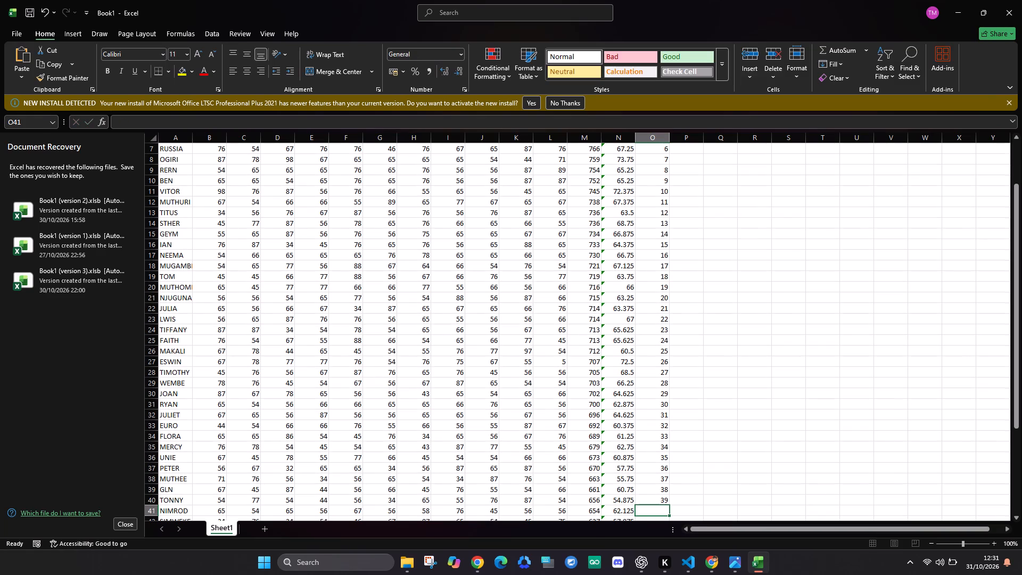
pyautogui.write('40')
pyautogui.press('Return')
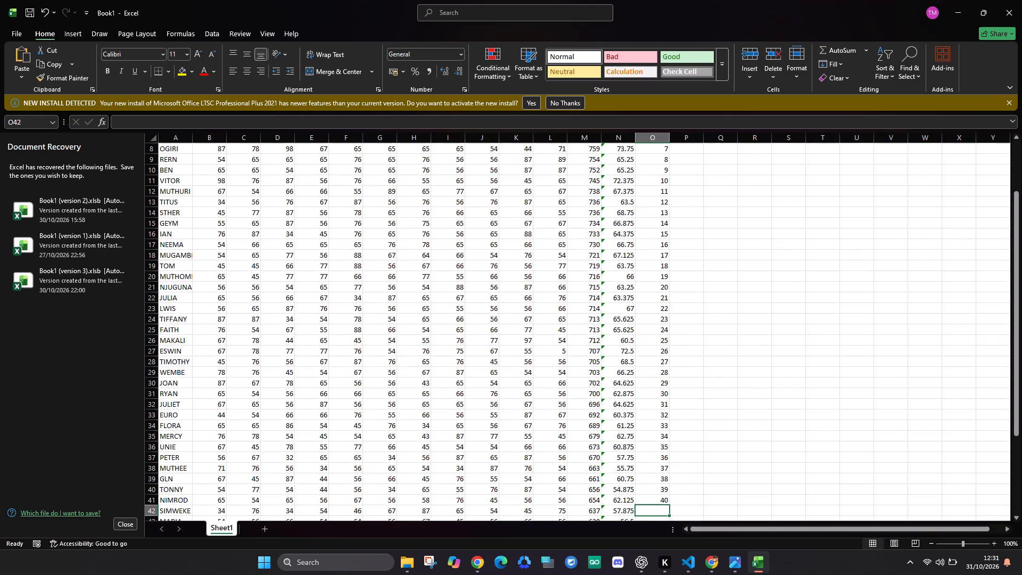
pyautogui.write('41')
pyautogui.press('Return')
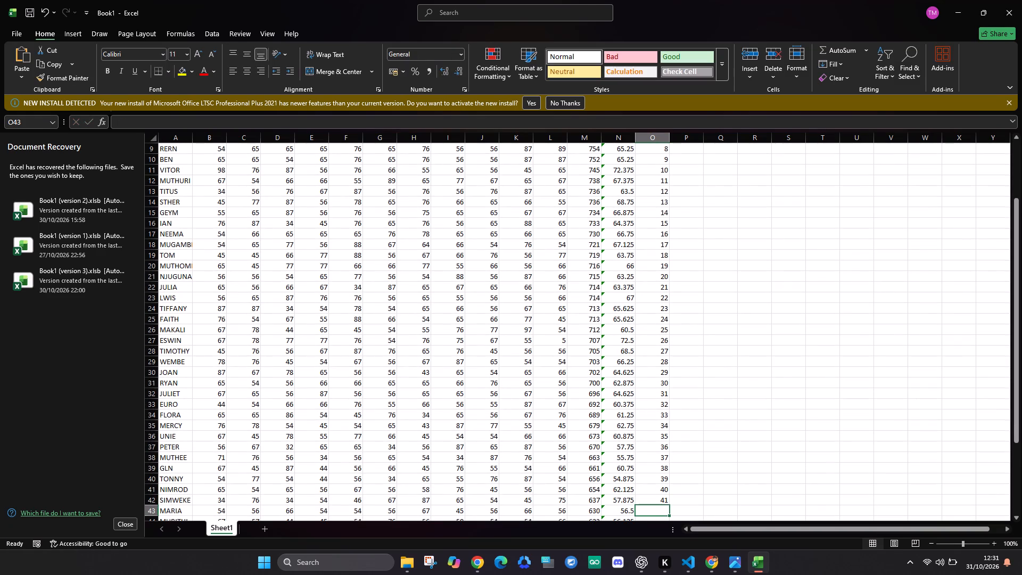
pyautogui.write('42')
pyautogui.press('Return')
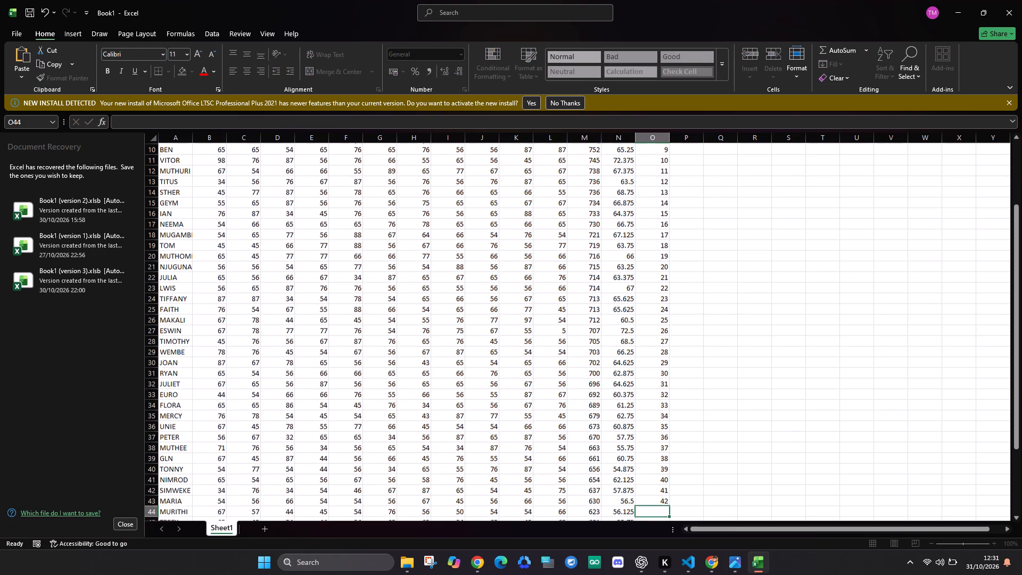
# Enter positions 43, 44 and 45 in cells O44 to O46, making sure O44 holds 43.
pyautogui.write('42')
pyautogui.press('Return')
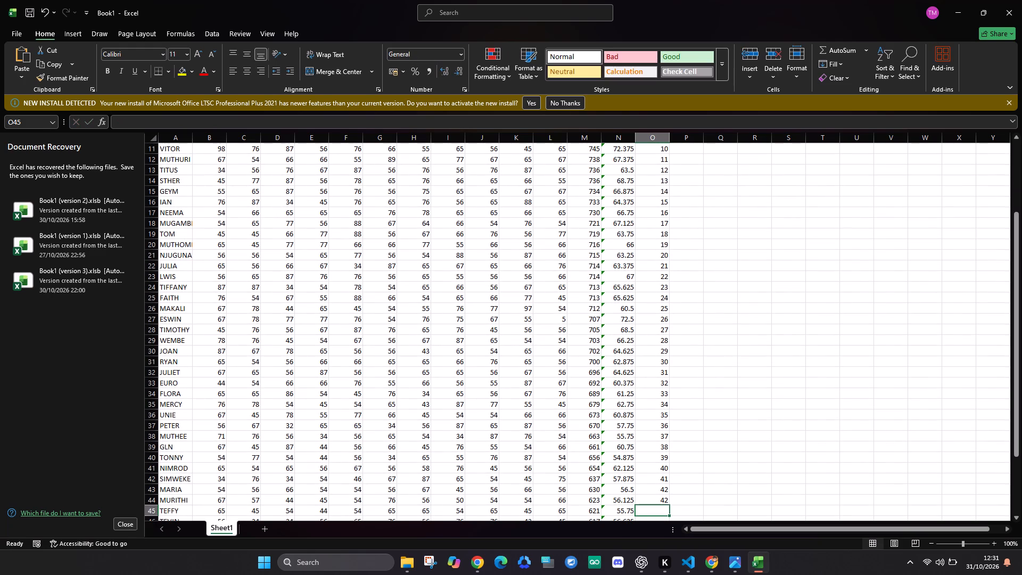
pyautogui.press('4')
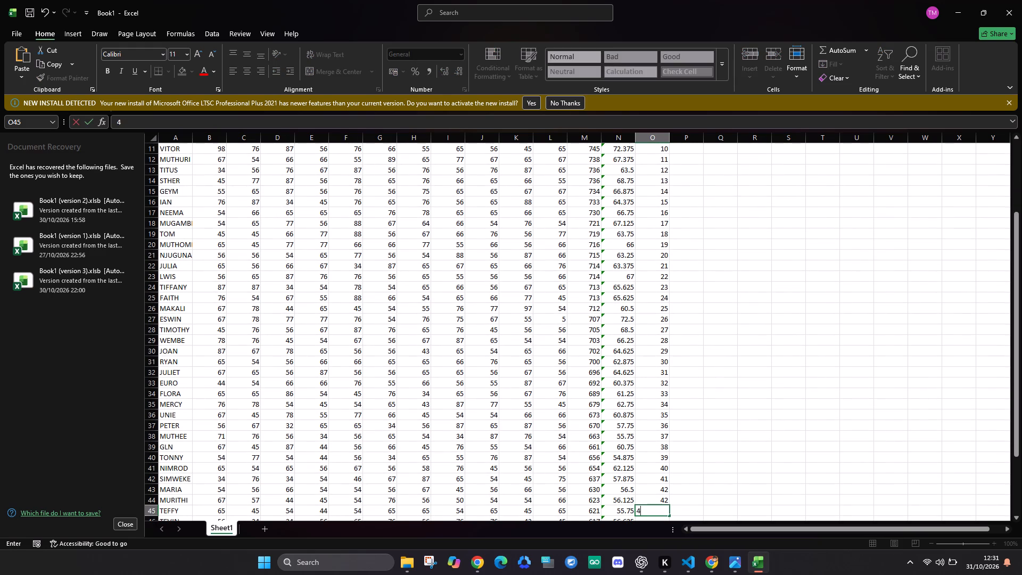
pyautogui.press('BackSpace')
pyautogui.press('Up')
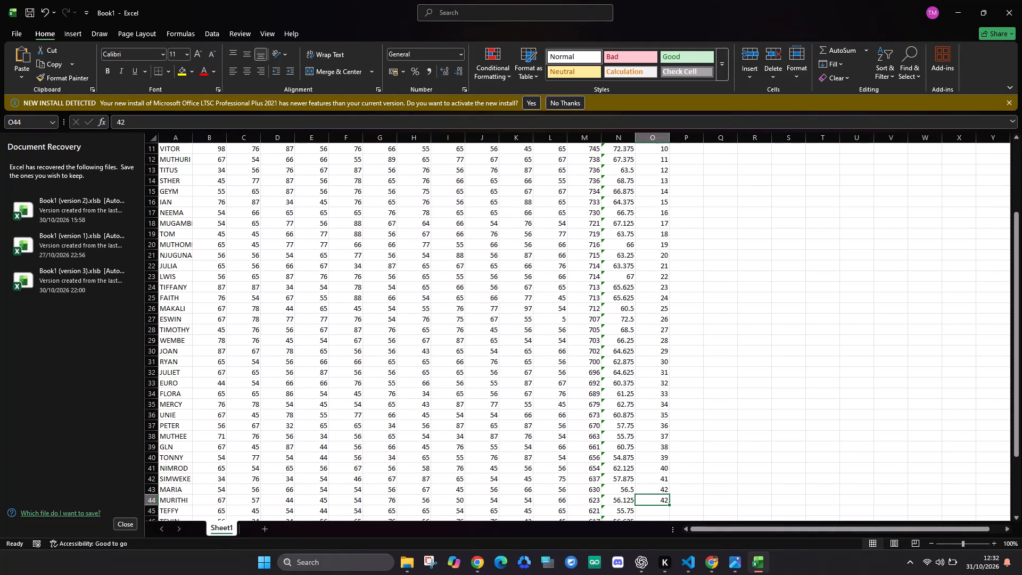
pyautogui.write('43')
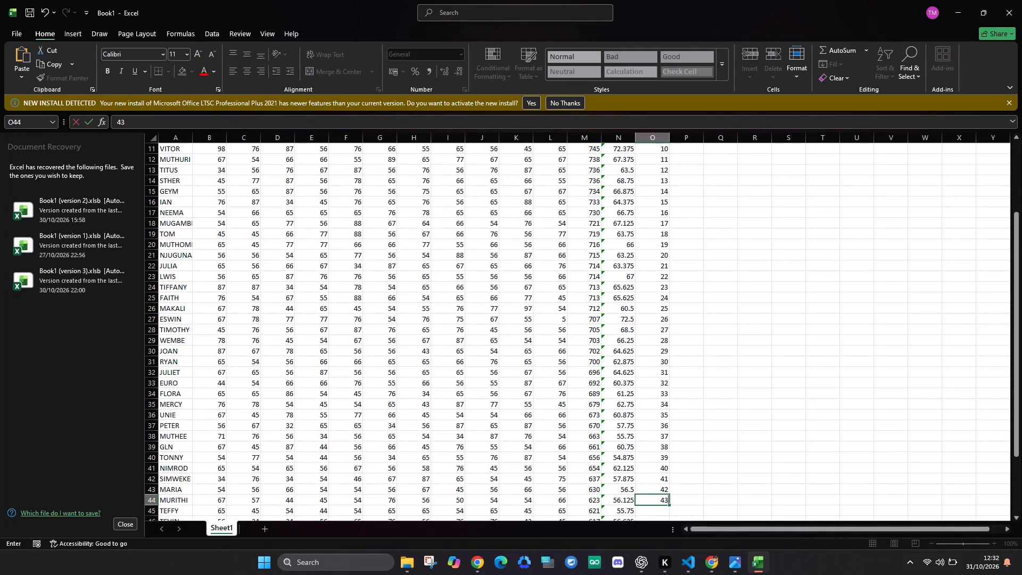
pyautogui.press('Return')
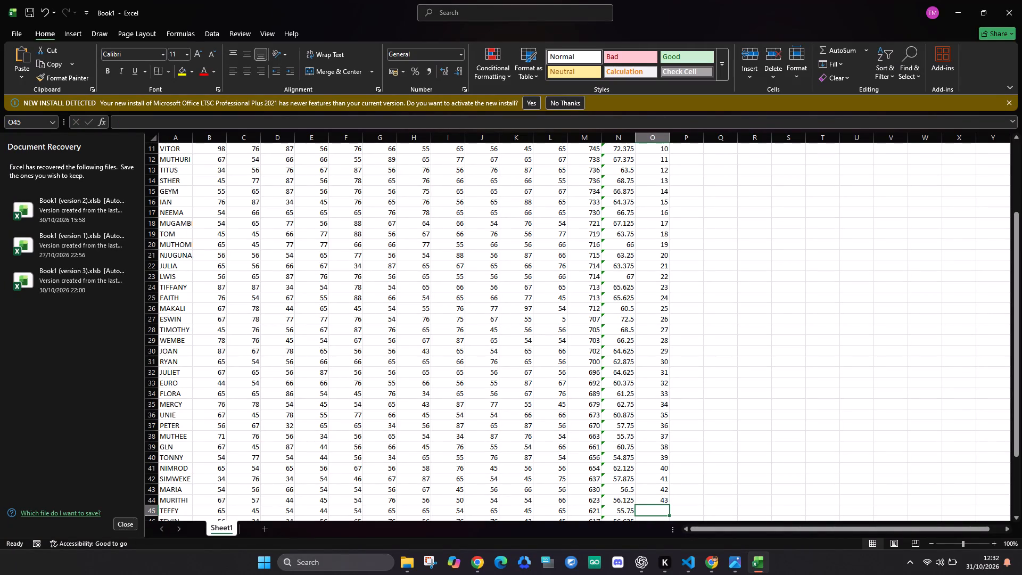
pyautogui.write('44')
pyautogui.press('Return')
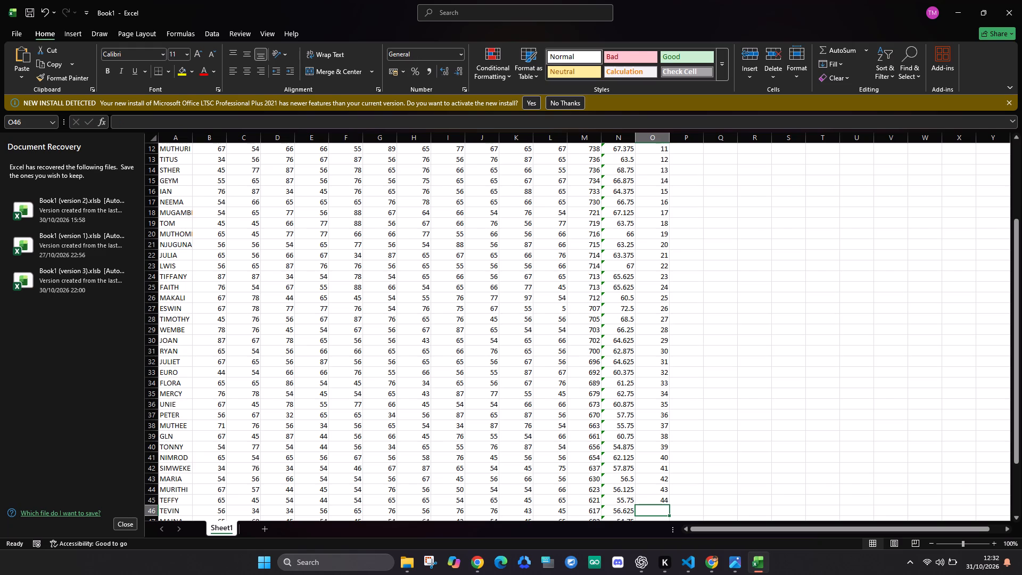
pyautogui.write('45')
pyautogui.press('Return')
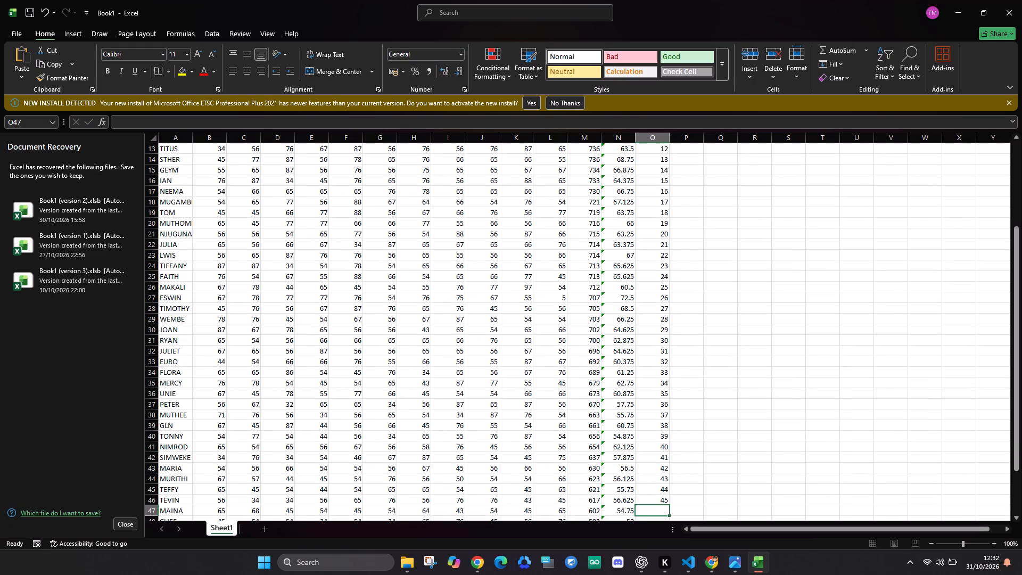
# Number the last four students in rows 47 to 50 with positions 46 through 49 in column O.
pyautogui.write('46')
pyautogui.press('Return')
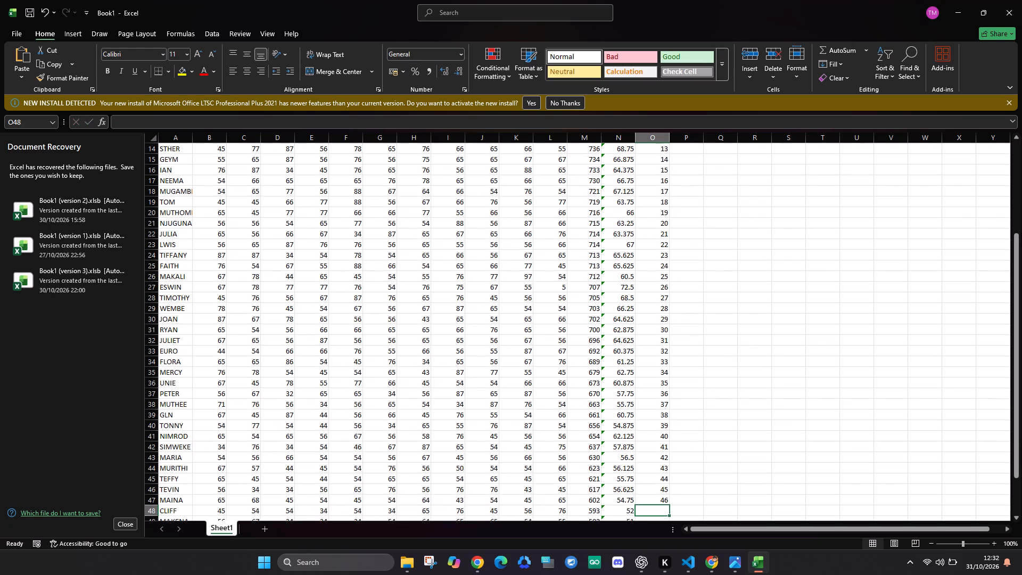
pyautogui.press('4')
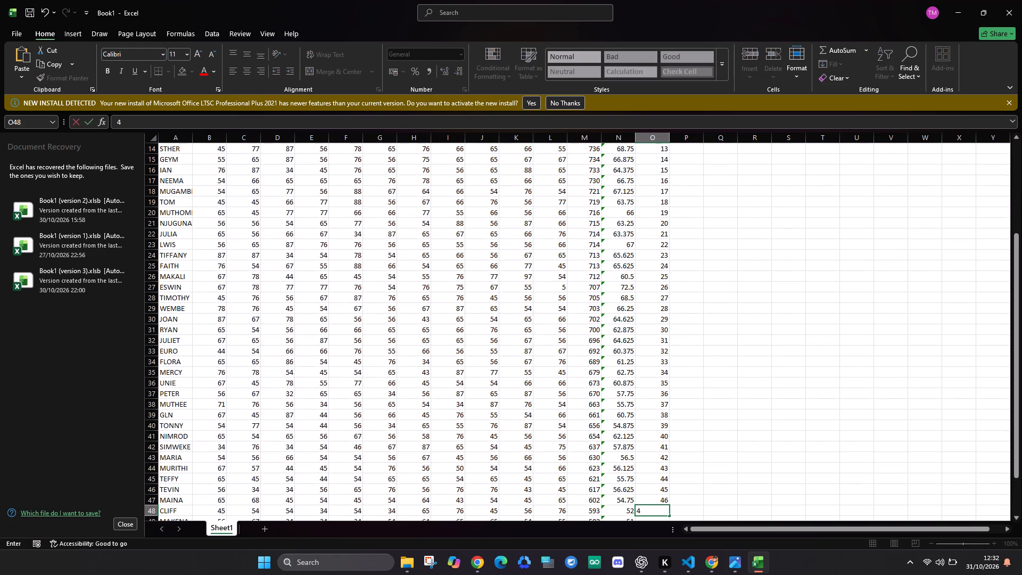
pyautogui.press('7')
pyautogui.press('Return')
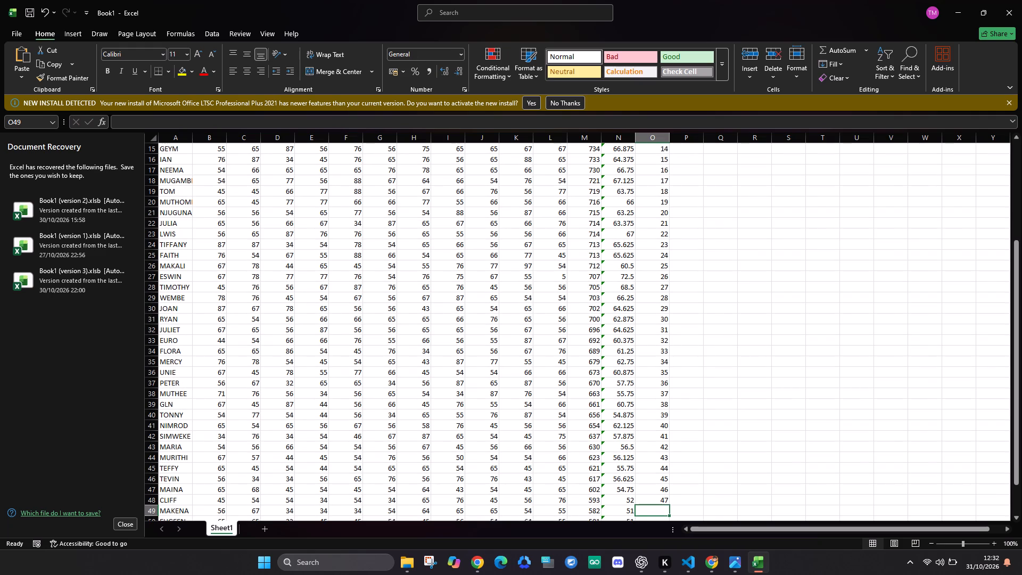
pyautogui.write('48')
pyautogui.press('Return')
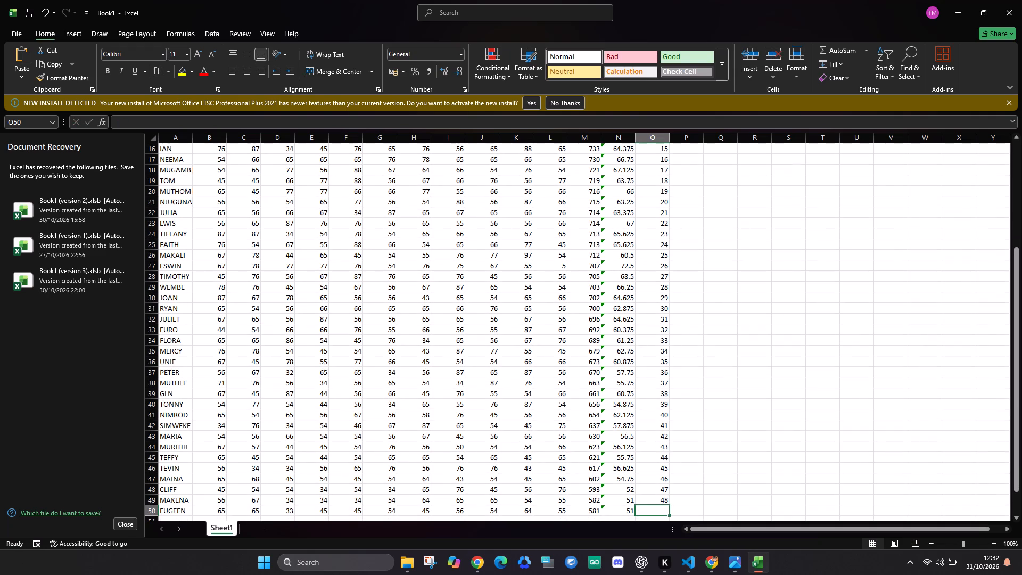
pyautogui.write('49')
pyautogui.press('Return')
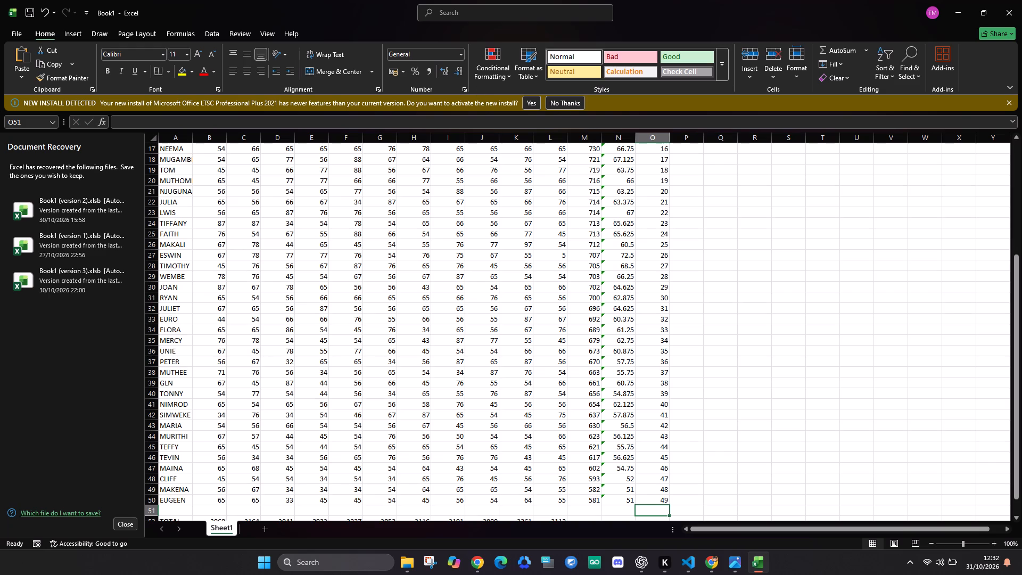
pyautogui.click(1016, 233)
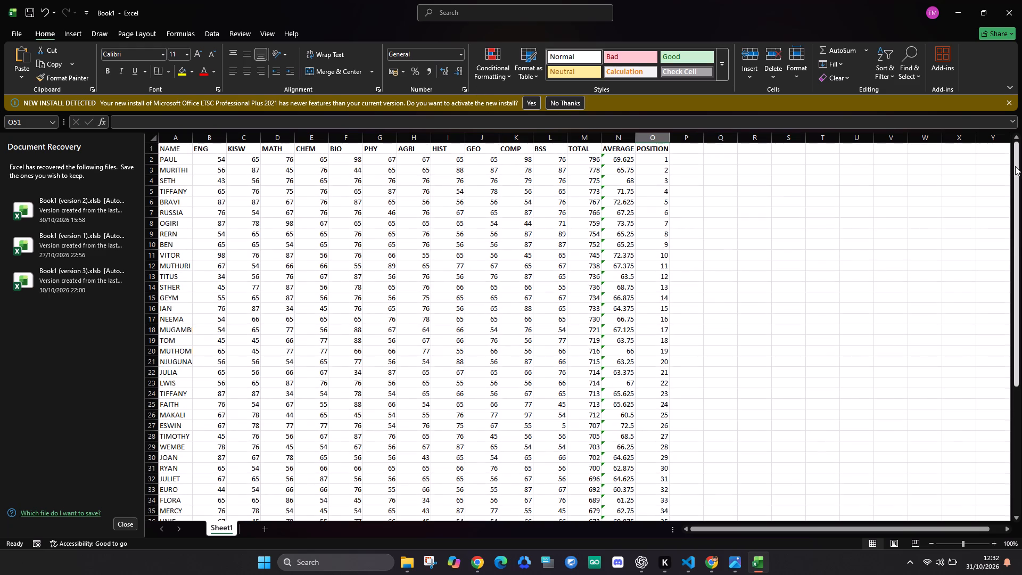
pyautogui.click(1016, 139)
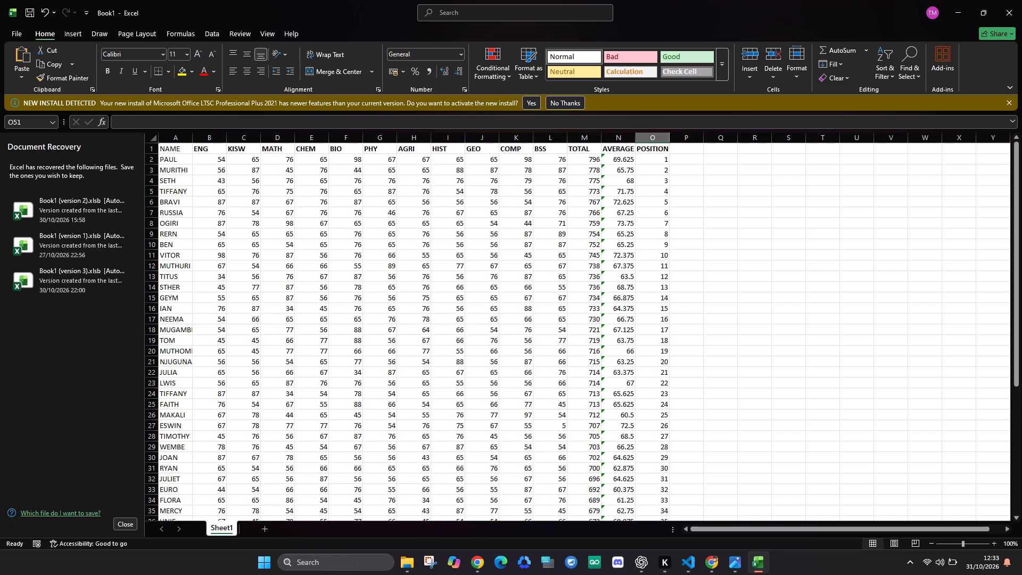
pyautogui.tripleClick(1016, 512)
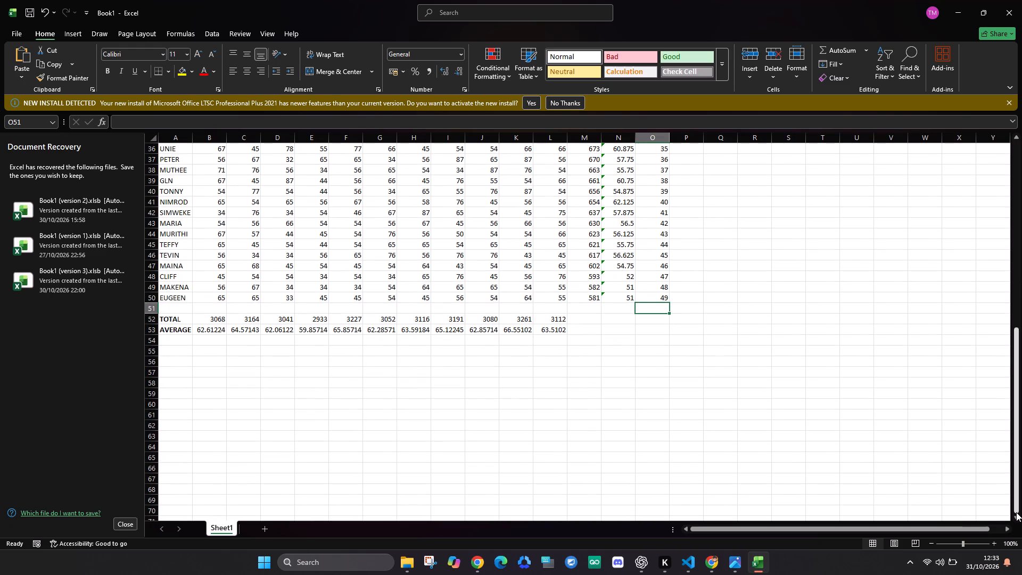